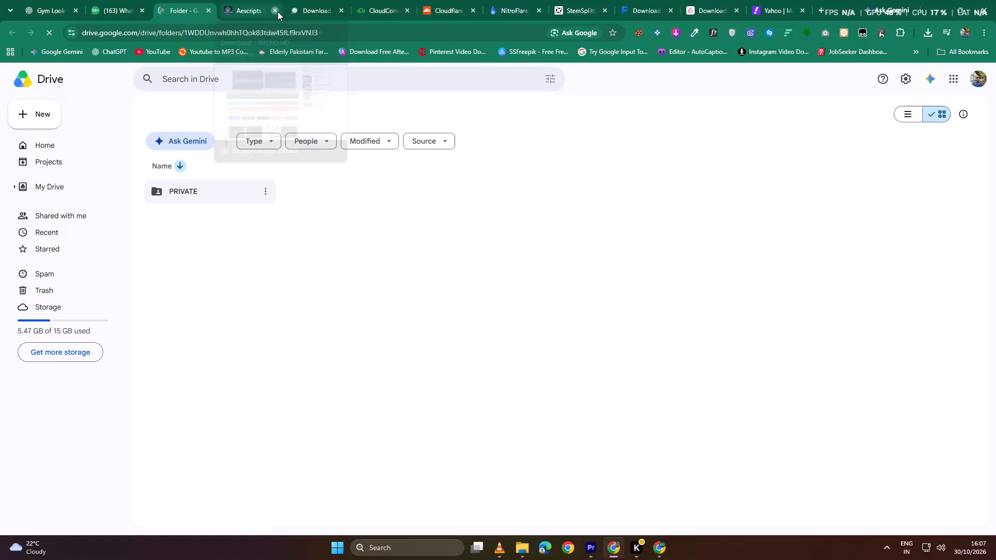
Close the unneeded download, conversion and Yahoo browser tabs, keeping the Gym Look Edit, WhatsApp and Google Drive tabs.
left_click(274, 12)
triple_click(274, 12)
left_click(274, 12)
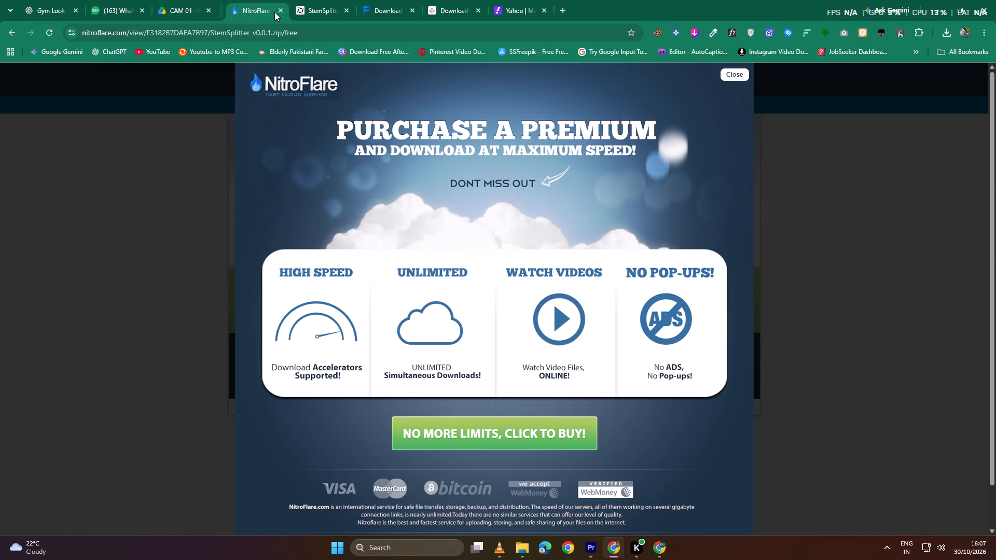
left_click(274, 12)
left_click(274, 12)
left_click(274, 12)
left_click(274, 12)
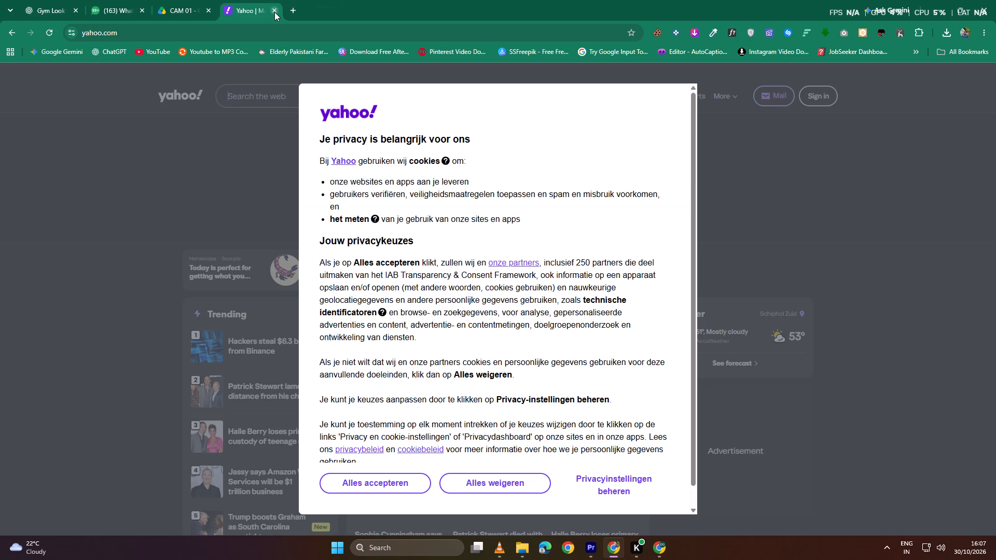
left_click(274, 12)
In the shared CAM 01 footage, open the PRIVATE folder, check SONY, and go into M4ROOT's CLIP folder.
left_click(210, 229)
double_click(210, 229)
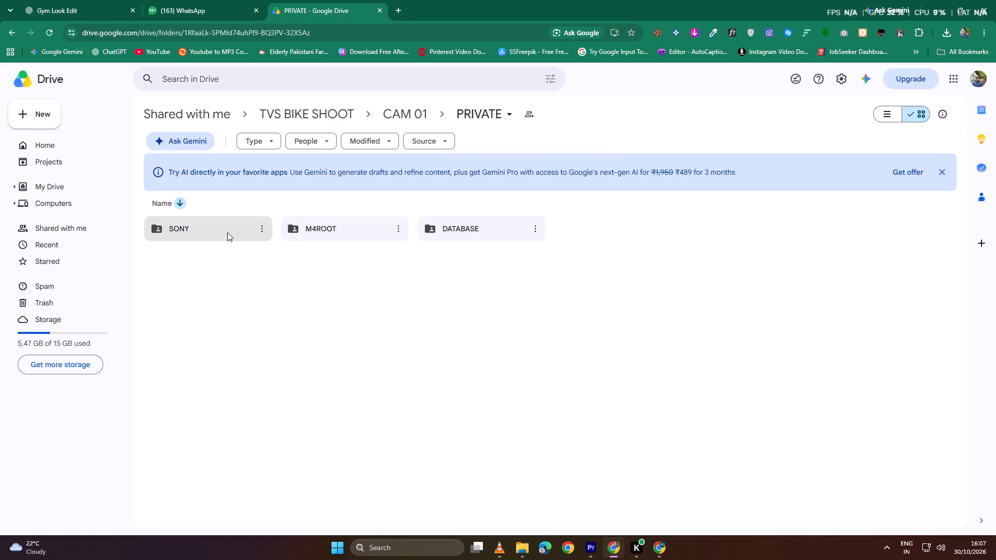
double_click(227, 232)
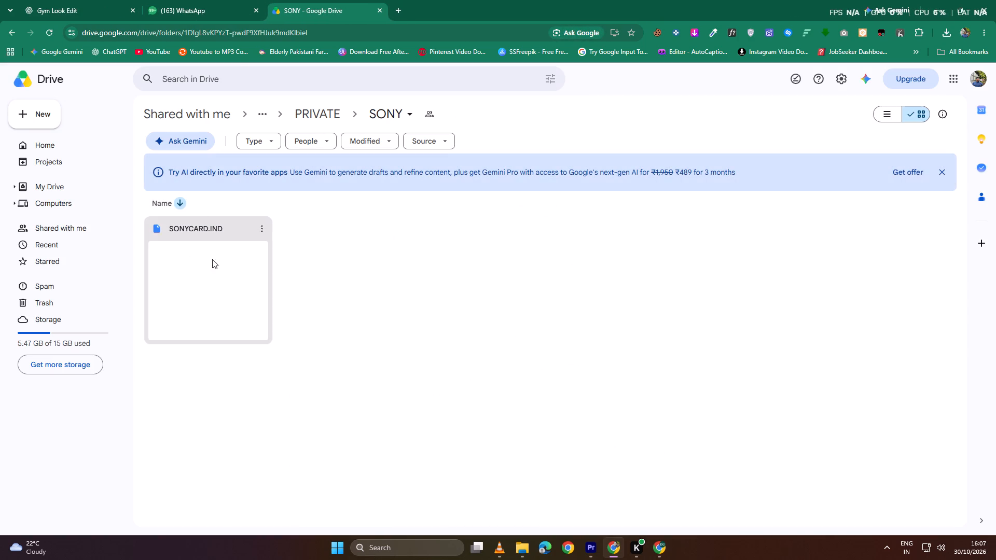
left_click(14, 34)
double_click(332, 228)
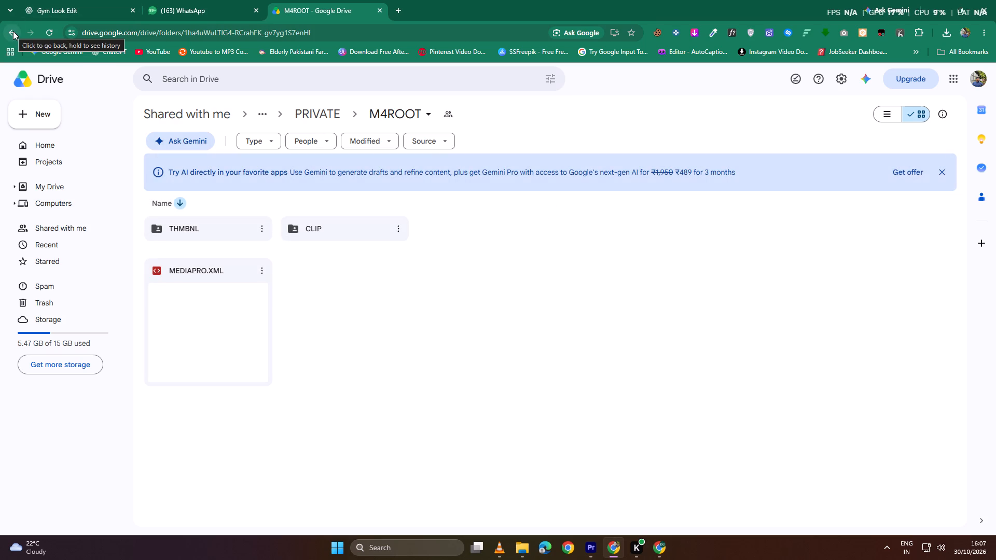
left_click(13, 31)
double_click(327, 228)
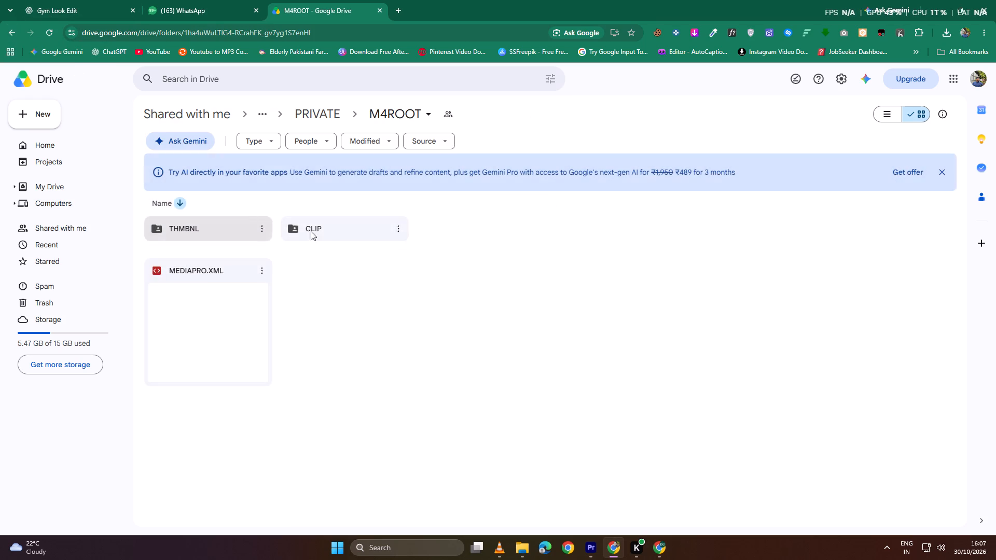
double_click(326, 234)
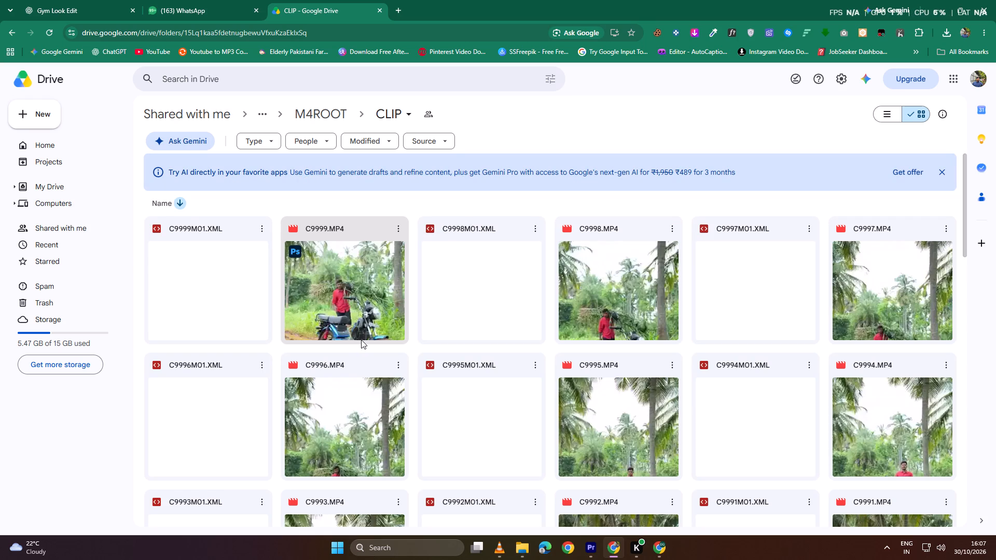
Preview the clip C9978.MP4 from the CLIP folder and close the preview.
scroll(523, 371, "down", 3)
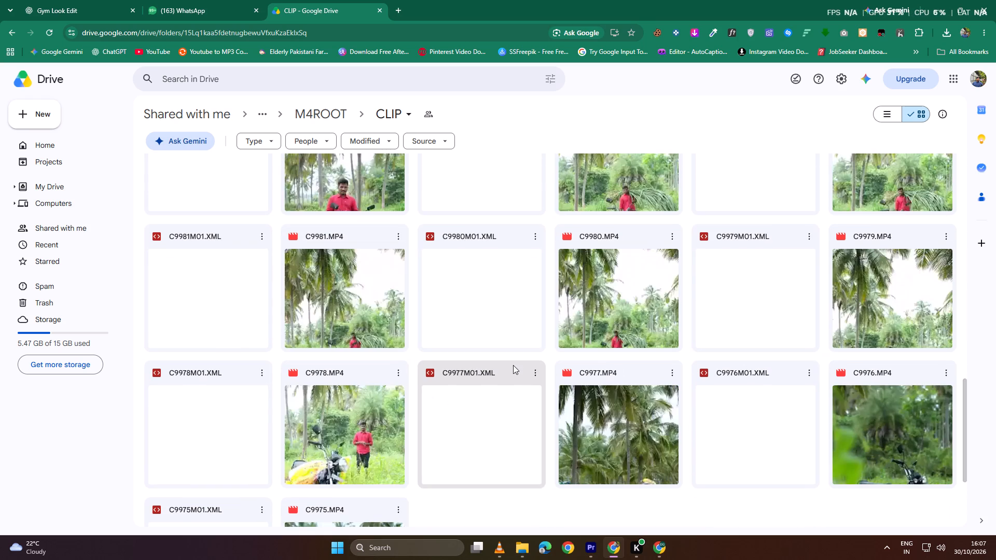
double_click(355, 425)
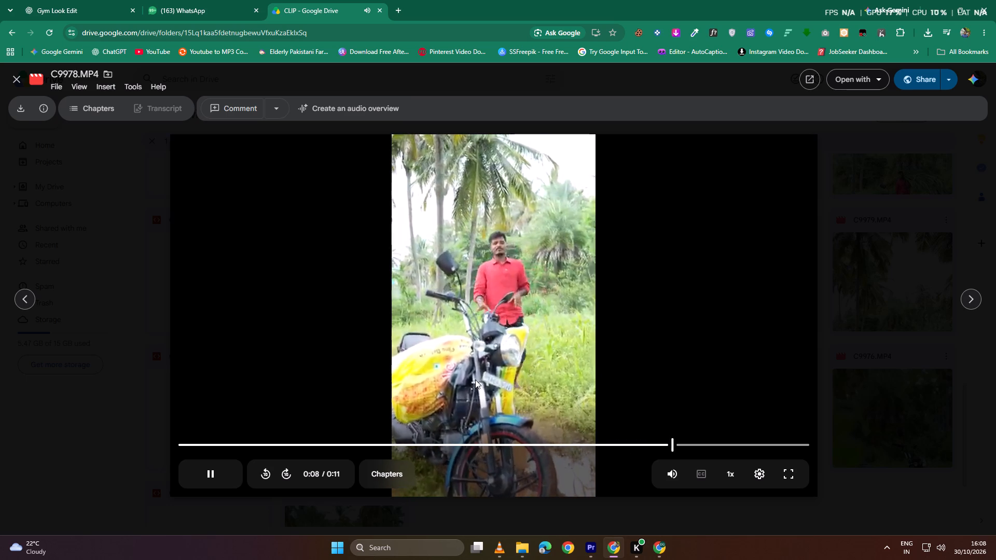
left_click(477, 376)
key("space")
key("space")
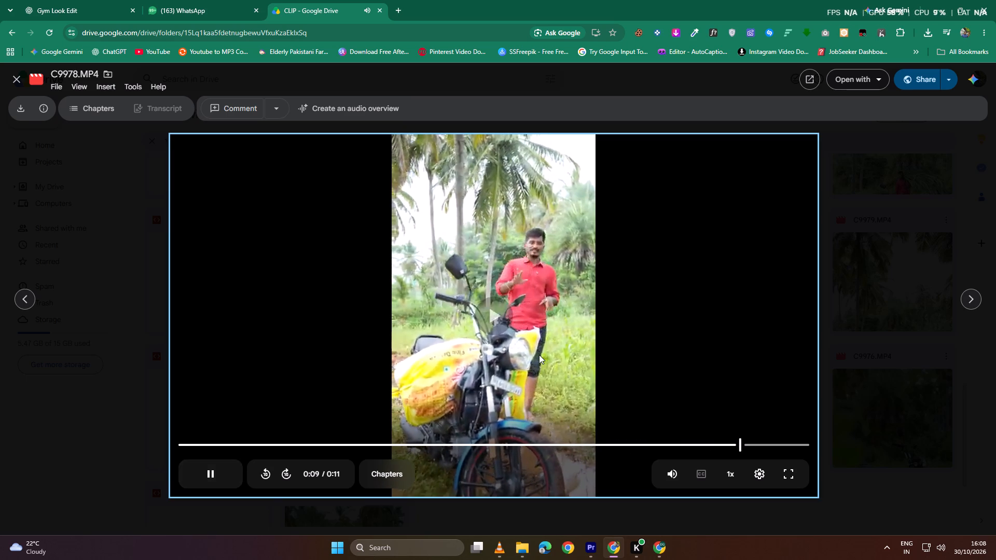
left_click(13, 70)
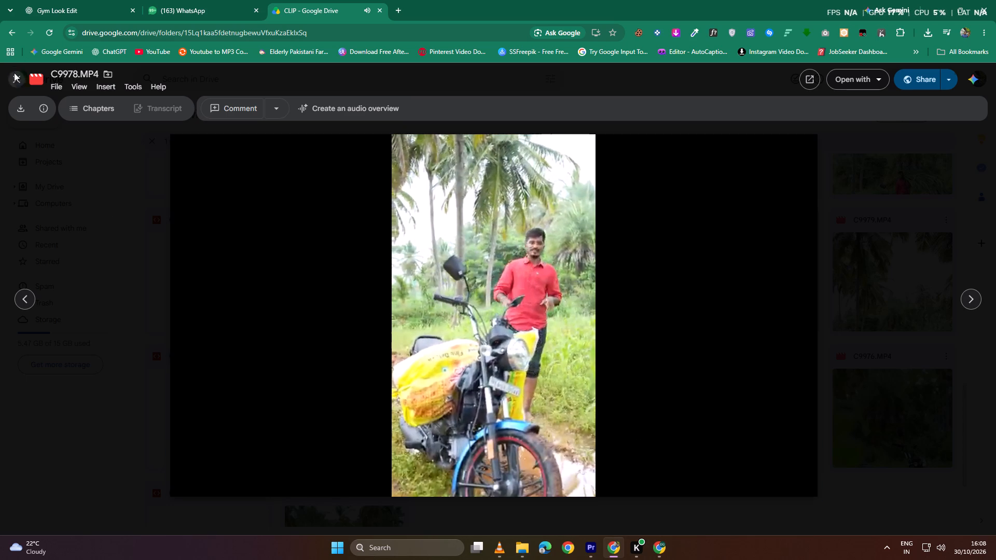
Browse the CLIP folder's video thumbnails to examine the available bike shoot footage.
scroll(416, 327, "up", 2)
scroll(416, 327, "down", 7)
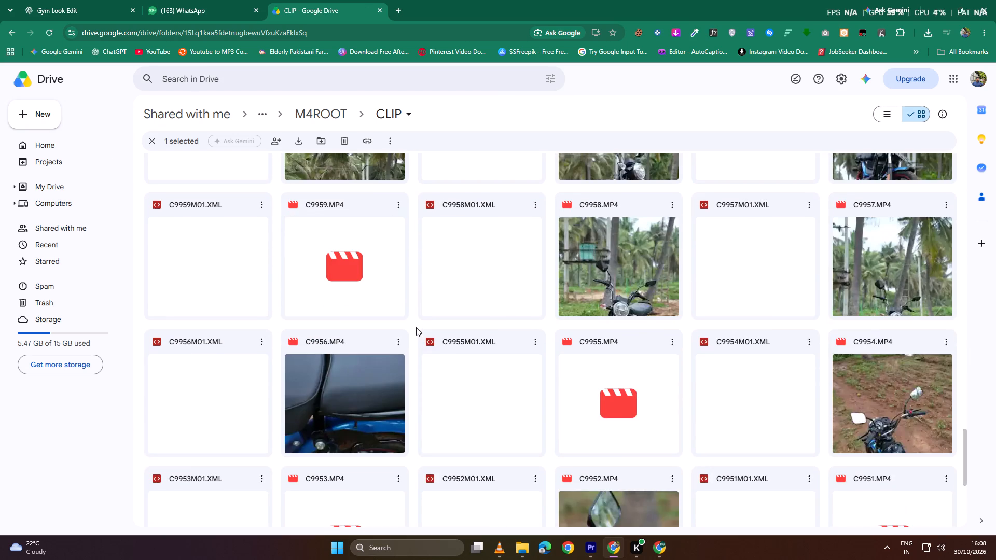
scroll(416, 327, "down", 4)
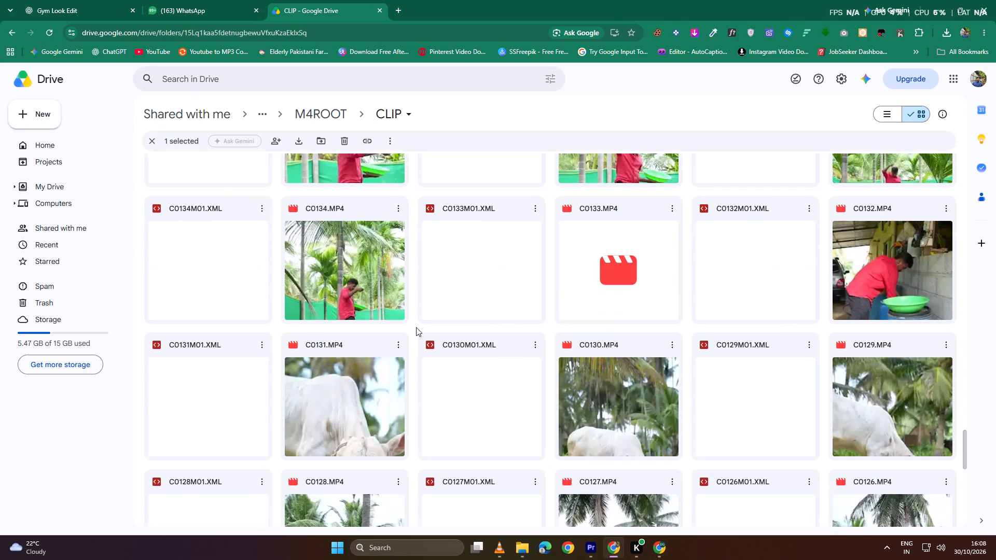
scroll(416, 327, "down", 4)
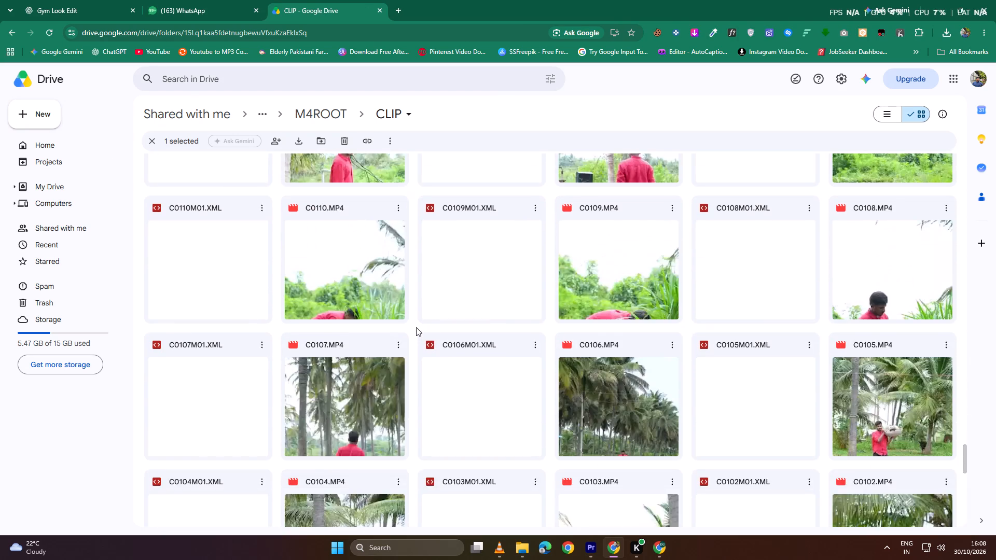
scroll(416, 327, "up", 1)
scroll(618, 291, "up", 2)
scroll(617, 293, "down", 9)
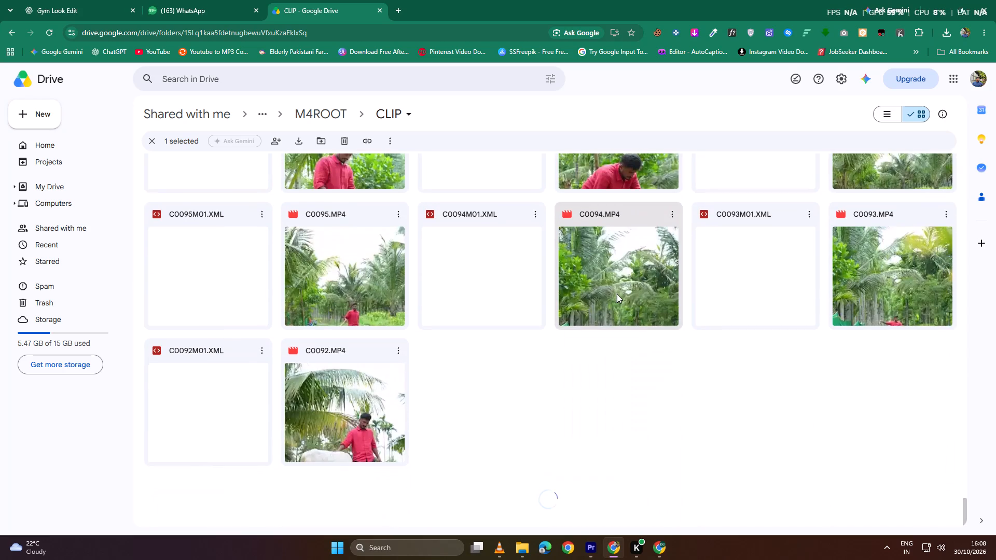
scroll(617, 294, "down", 7)
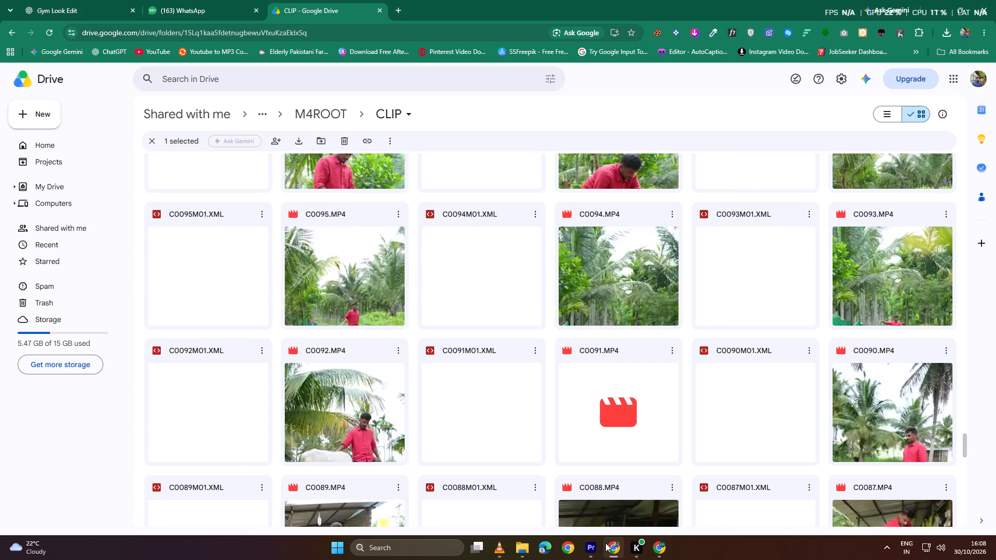
Switch to Adobe Premiere and create a project named Untitled in C:\Users\Public\Downloads with no template.
left_click(589, 548)
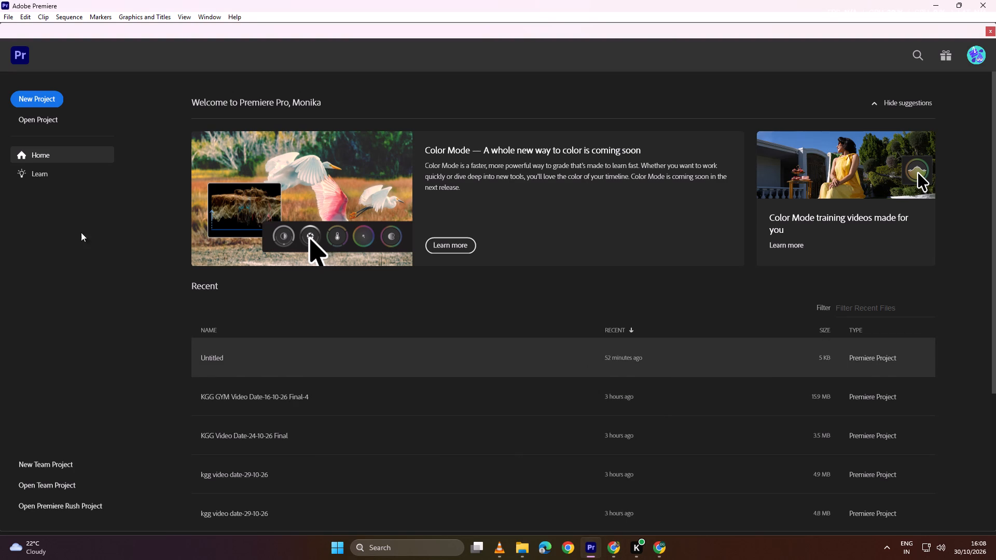
left_click(40, 100)
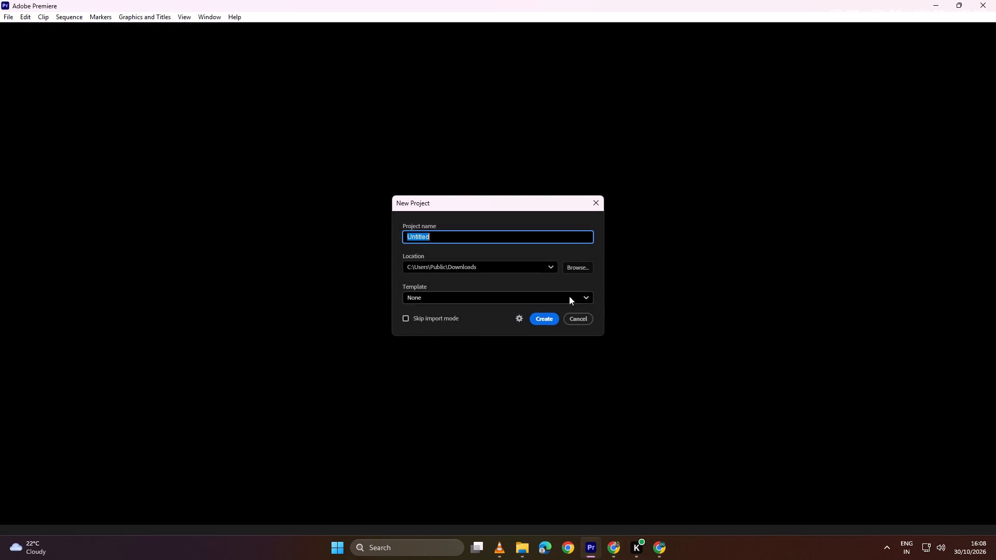
left_click(551, 316)
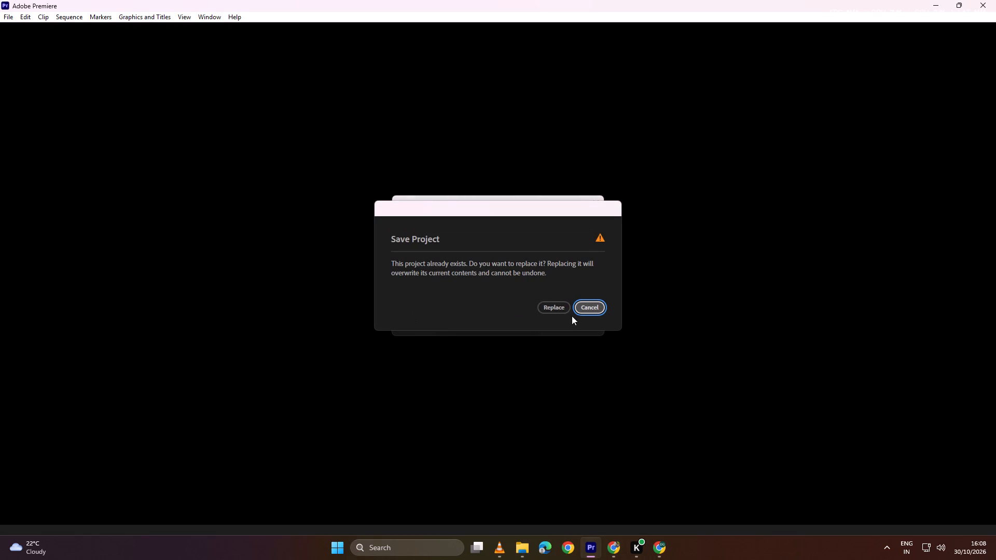
Replace the existing Untitled project and skip the initial media import to reach the editing workspace.
left_click(559, 308)
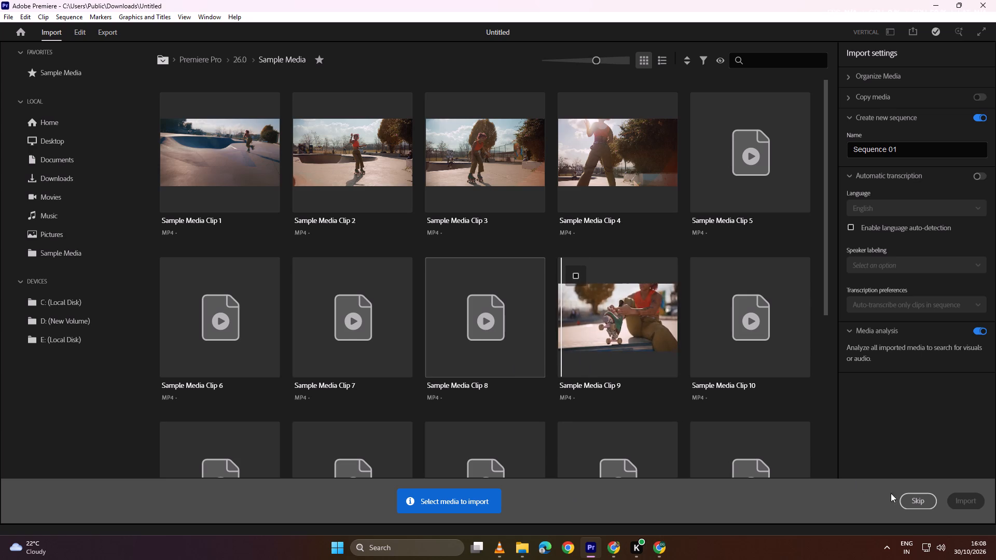
left_click(910, 496)
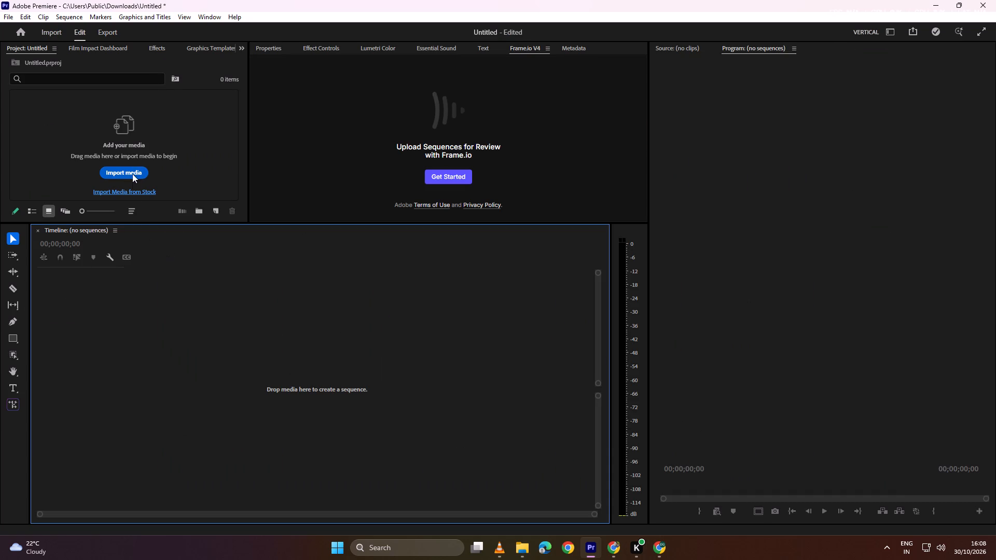
Import WhatsApp Video 2026-10-30 at 14.32.07 from Downloads and create a new timeline sequence from it.
left_click(131, 170)
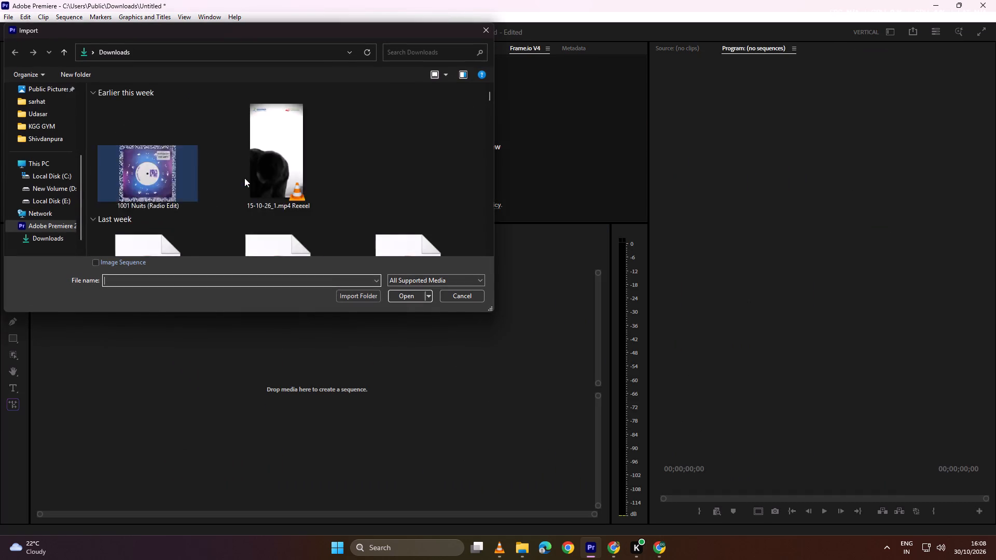
scroll(238, 170, "down", 1)
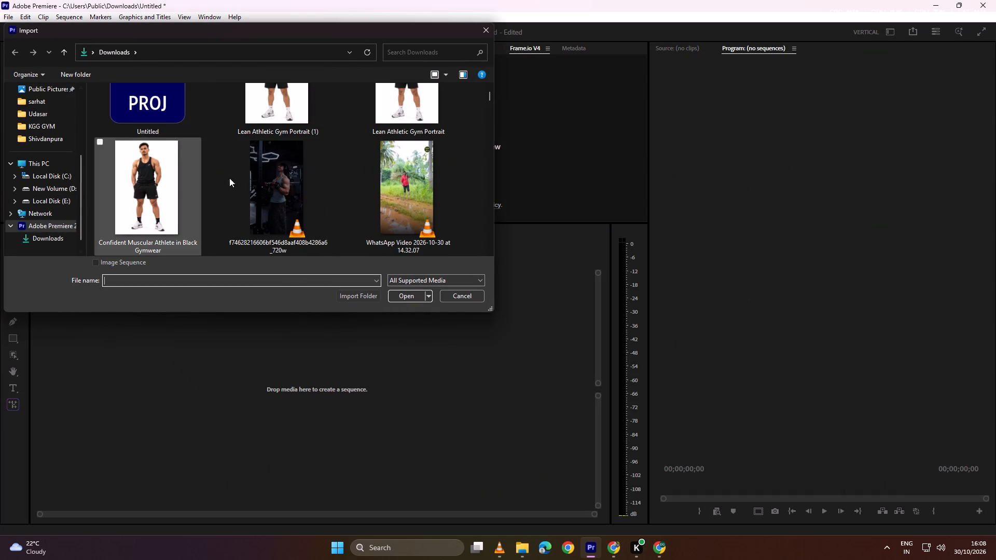
left_click(431, 192)
left_click(420, 297)
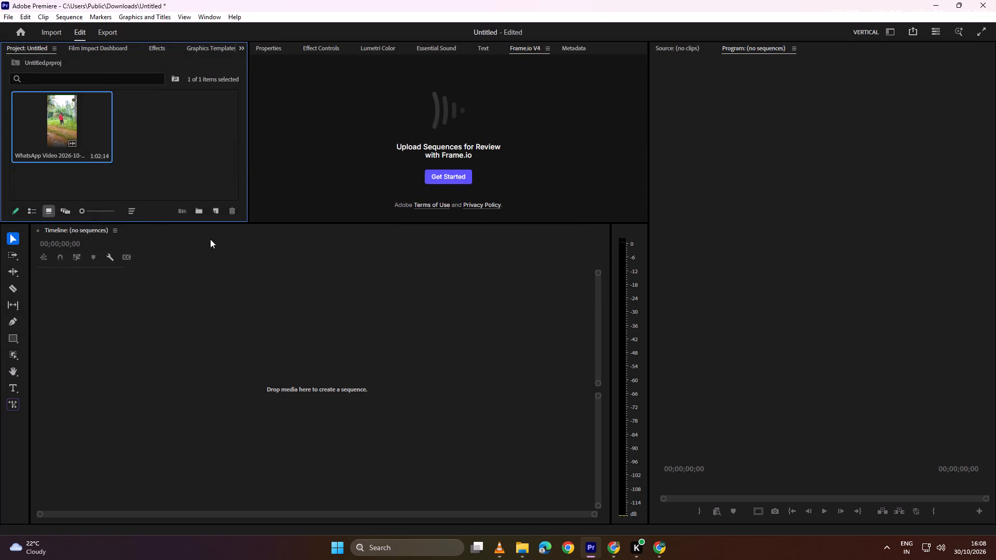
left_click_drag(61, 130, 79, 337)
Play the sequence's opening seconds repeatedly from the start to examine the reference video's bike shots and animated title text.
left_click_drag(187, 257, 163, 256)
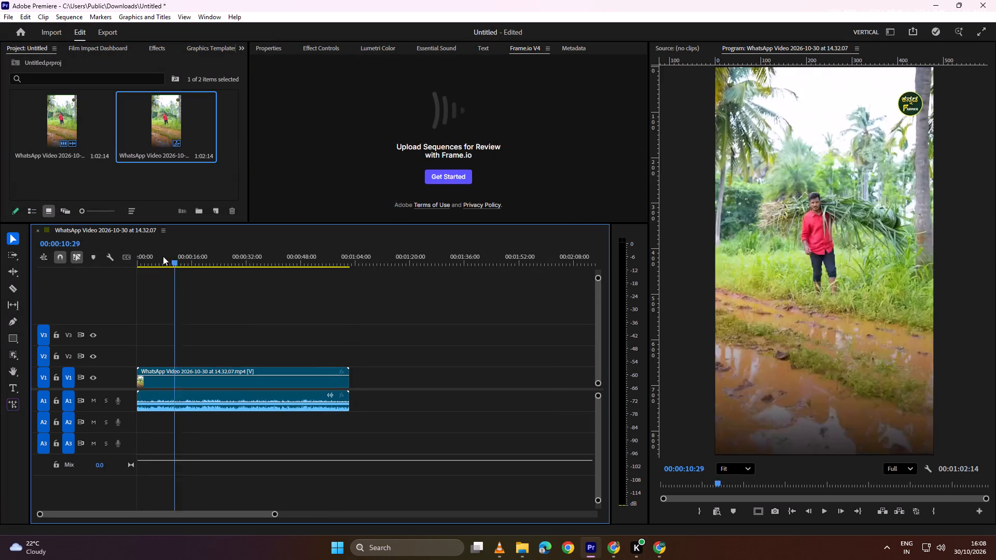
left_click_drag(163, 256, 63, 272)
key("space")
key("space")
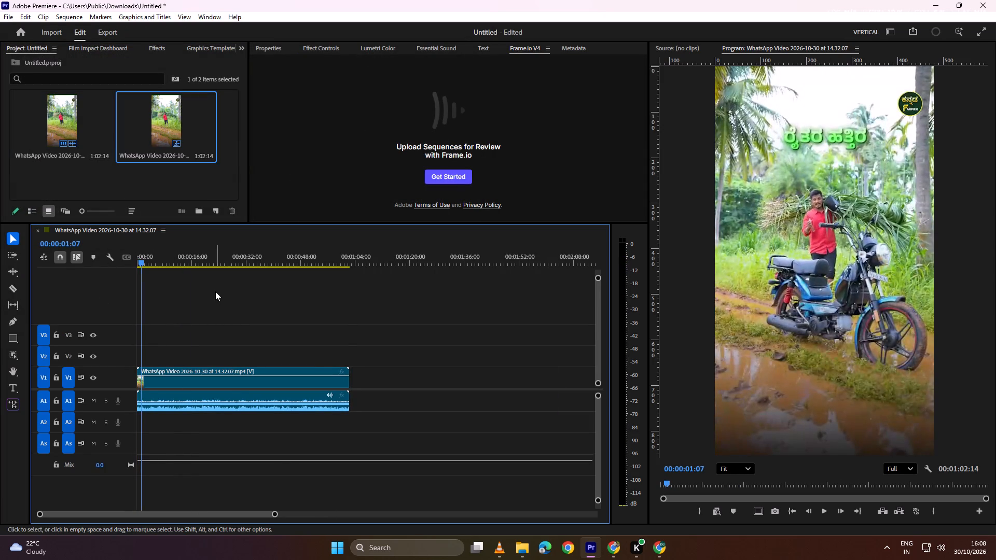
left_click_drag(176, 256, 56, 276)
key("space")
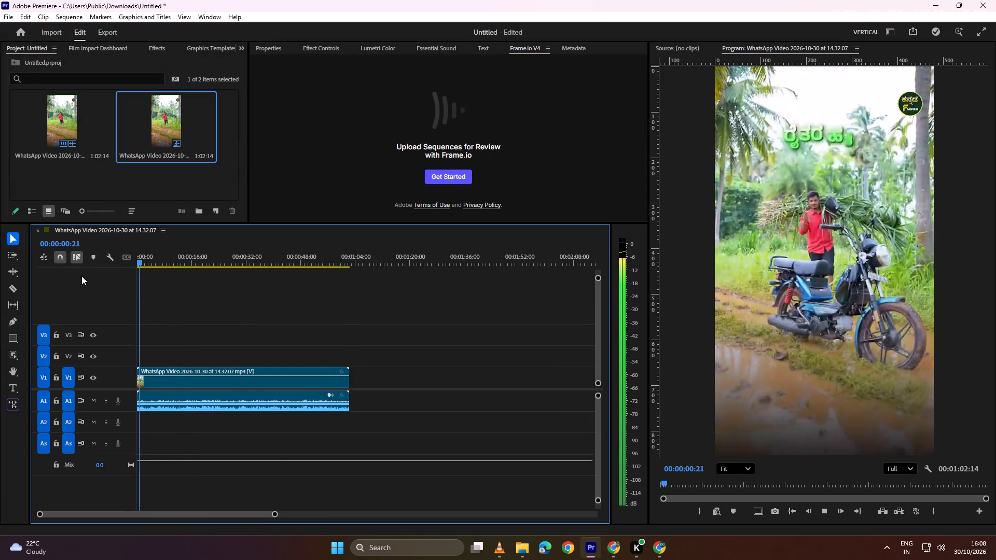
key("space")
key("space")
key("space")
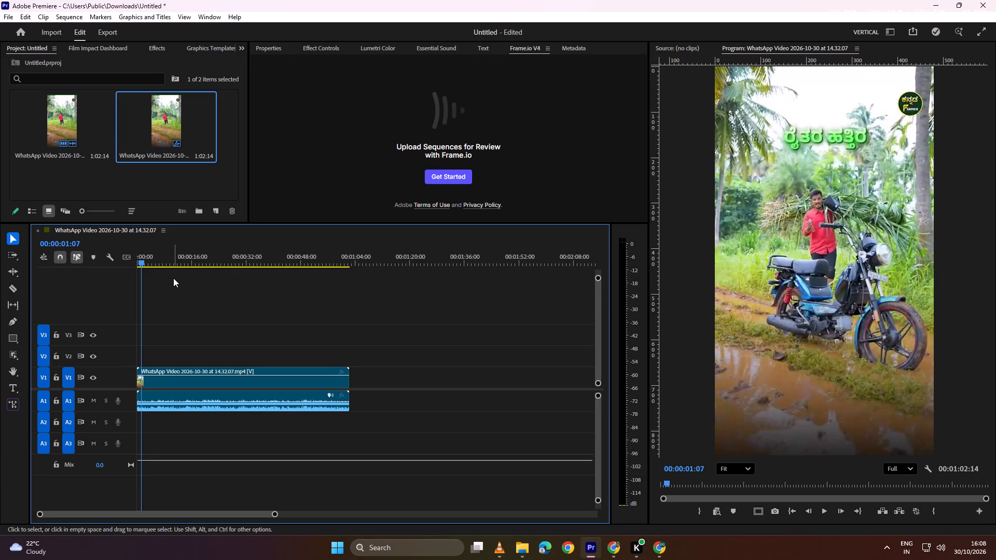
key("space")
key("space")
left_click_drag(183, 251, 65, 276)
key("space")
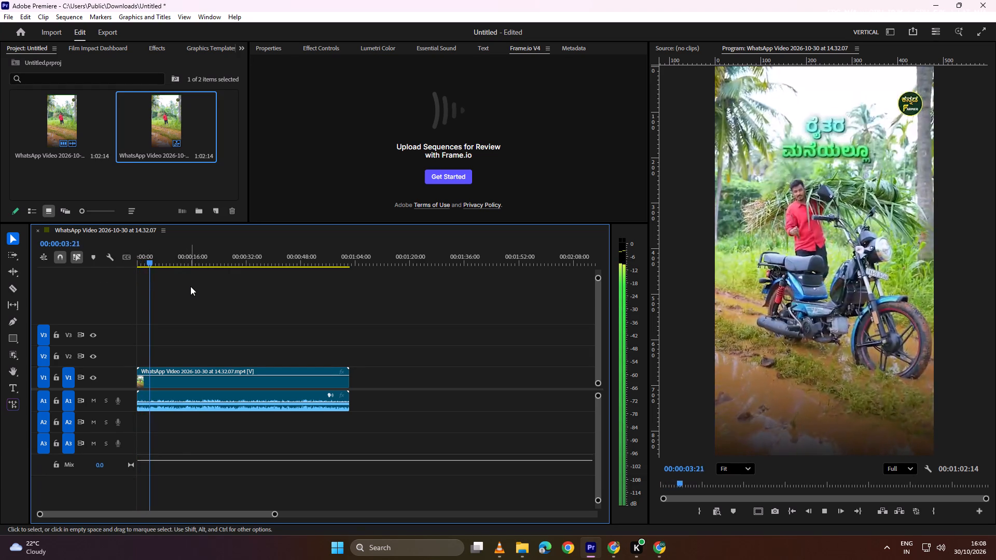
Play the opening of the WhatsApp video sequence through the TVS XL 100 HD Alloy title to the night riding shot.
key("space")
key("space")
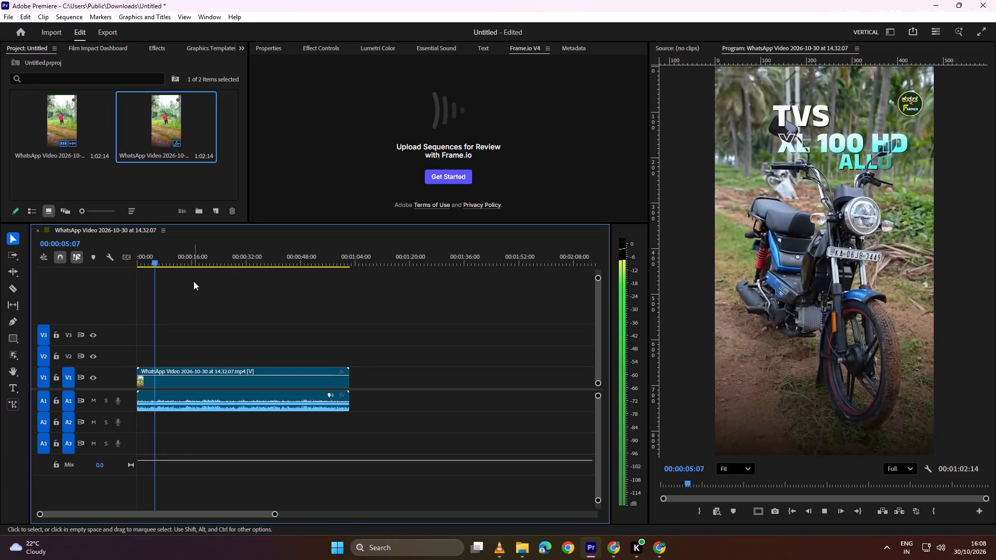
scroll(211, 347, "up", 4, "alt")
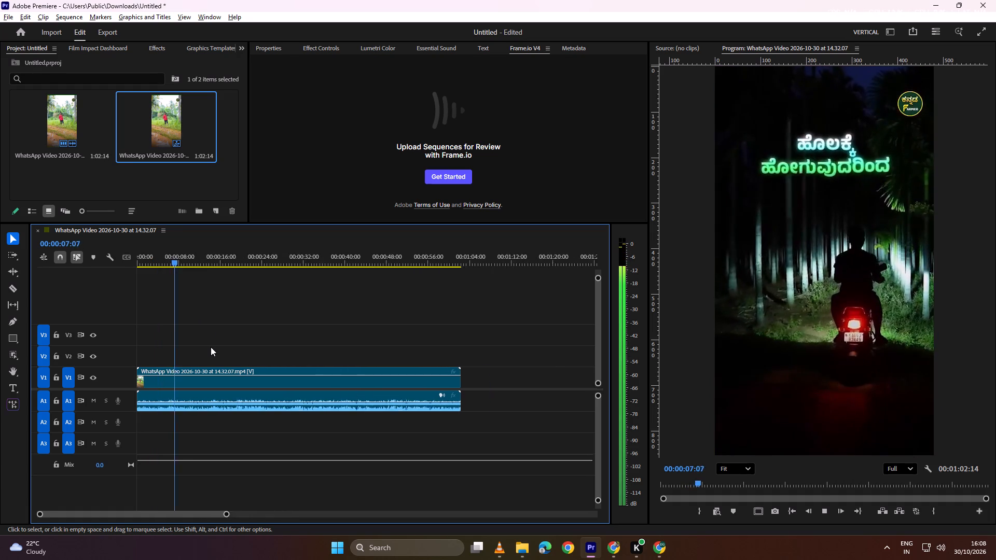
scroll(211, 347, "up", 6, "alt")
key("space")
scroll(210, 345, "up", 10, "alt")
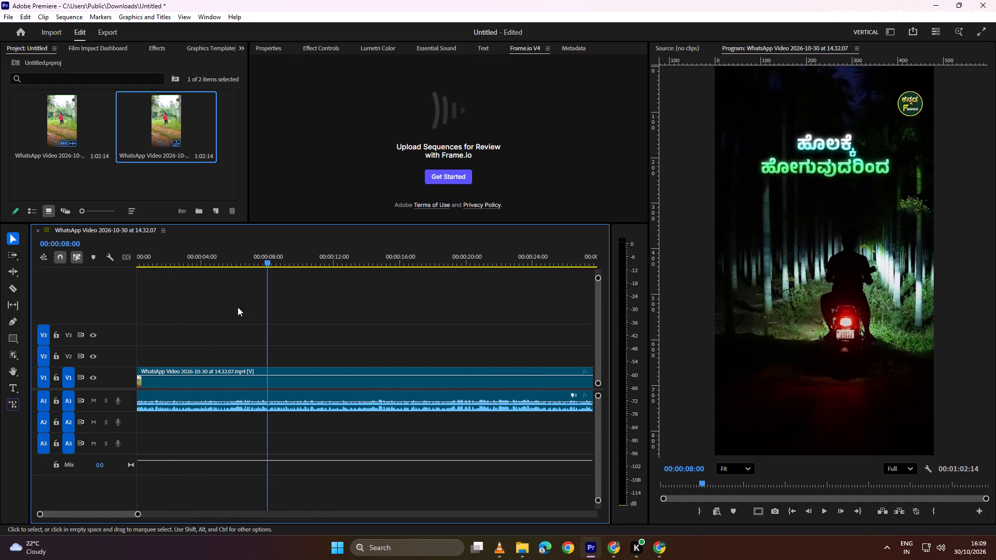
Replay the night riding shot between about 5 and 8 seconds to examine its transitions and text animation.
left_click_drag(280, 265, 266, 269)
key("space")
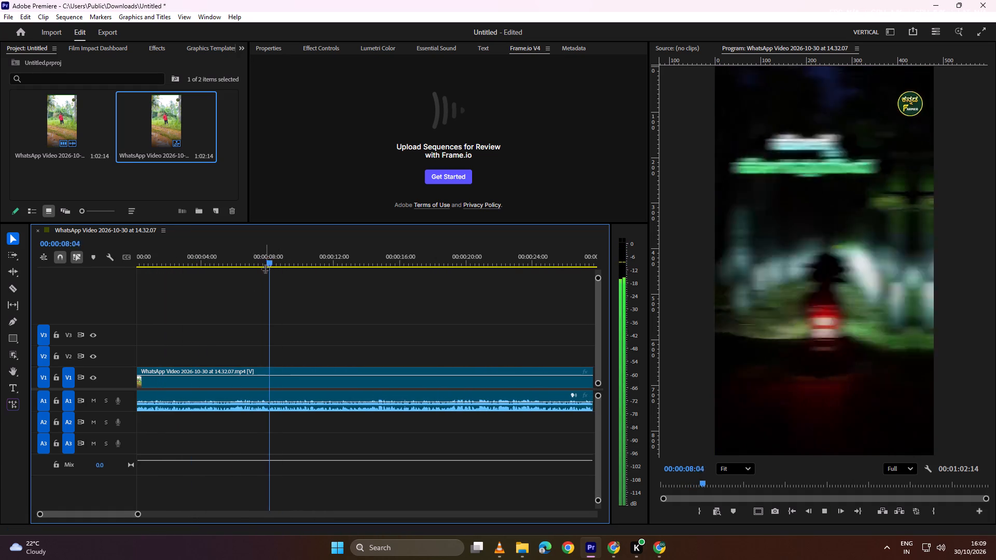
key("space")
left_click_drag(277, 261, 237, 259)
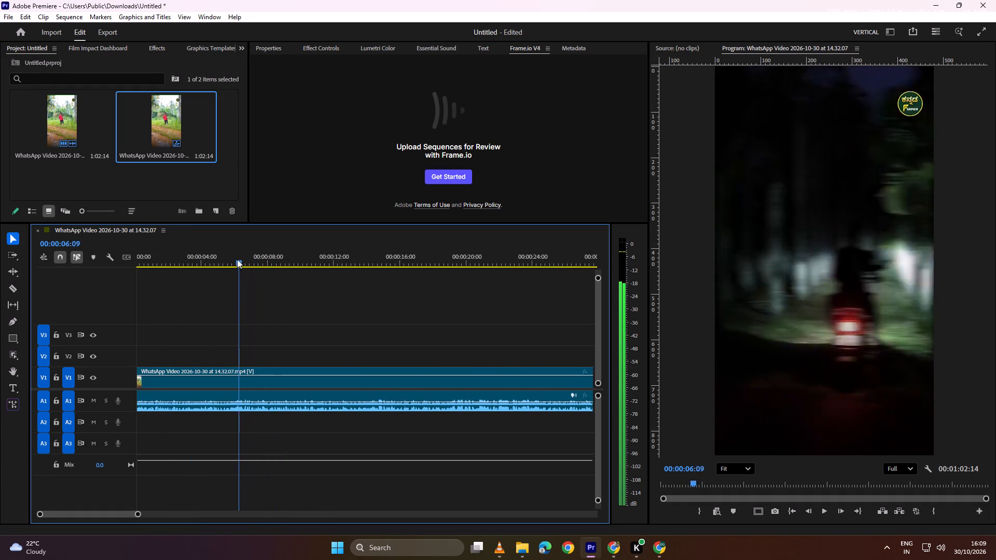
left_click_drag(237, 259, 233, 259)
key("space")
key("space")
left_click_drag(241, 259, 231, 263)
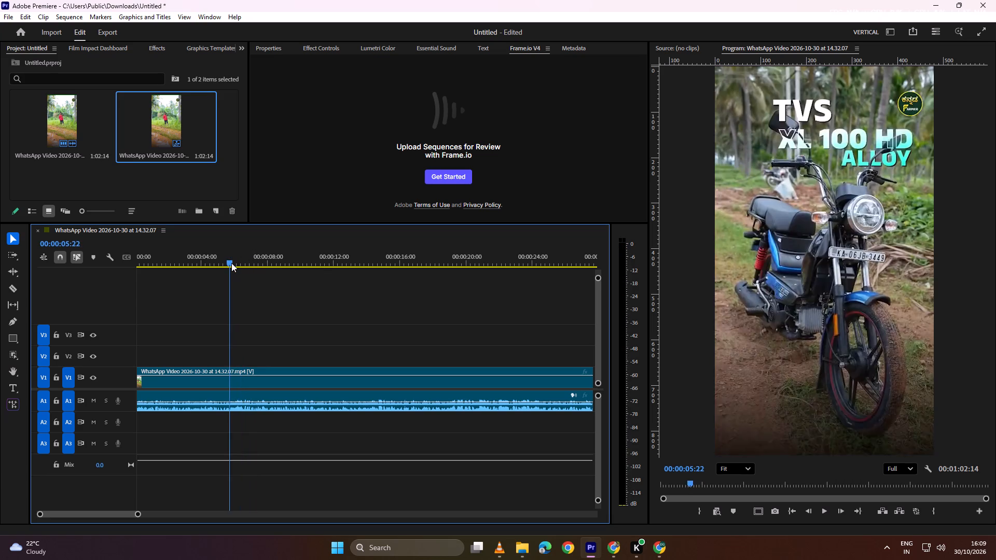
left_click_drag(231, 263, 225, 263)
key("space")
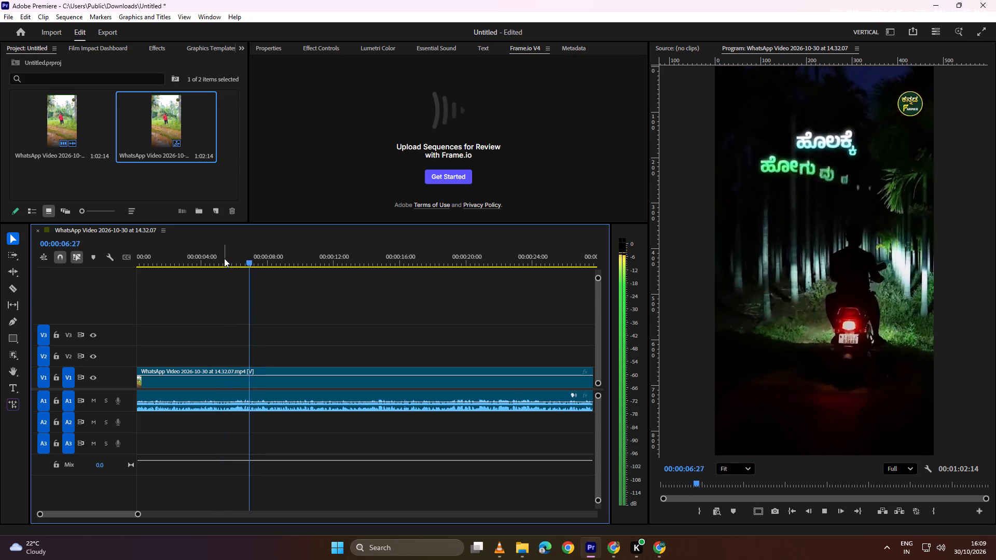
key("space")
Inspect the night riding shot's framing and replay its text animation and the cut to the road shot.
scroll(849, 209, "down", 2)
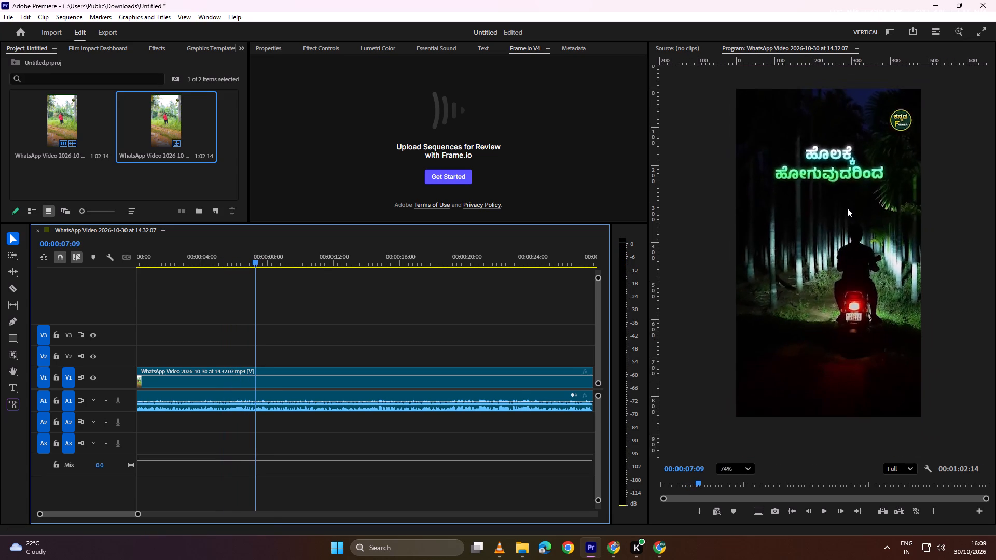
scroll(847, 208, "up", 2)
key("space")
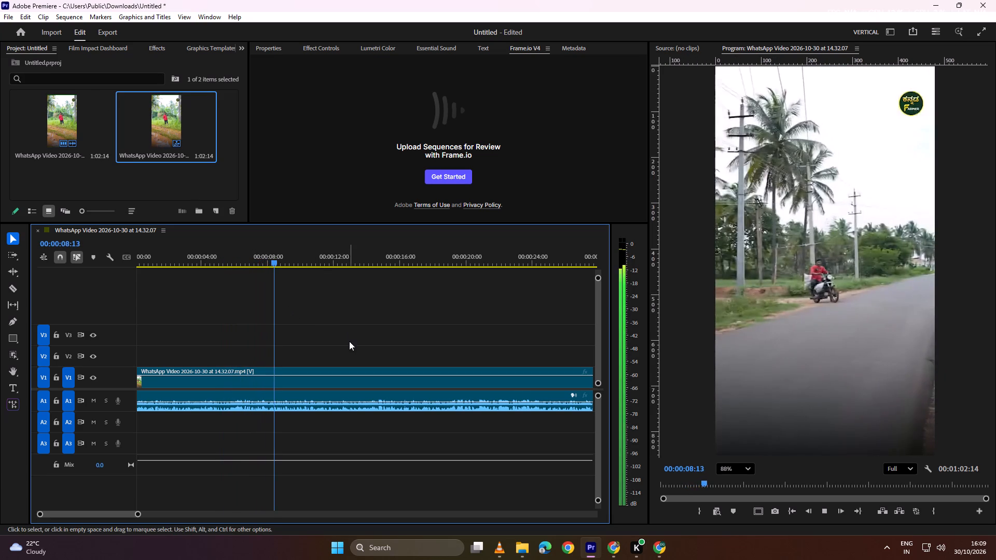
key("space")
left_click_drag(278, 256, 247, 261)
key("space")
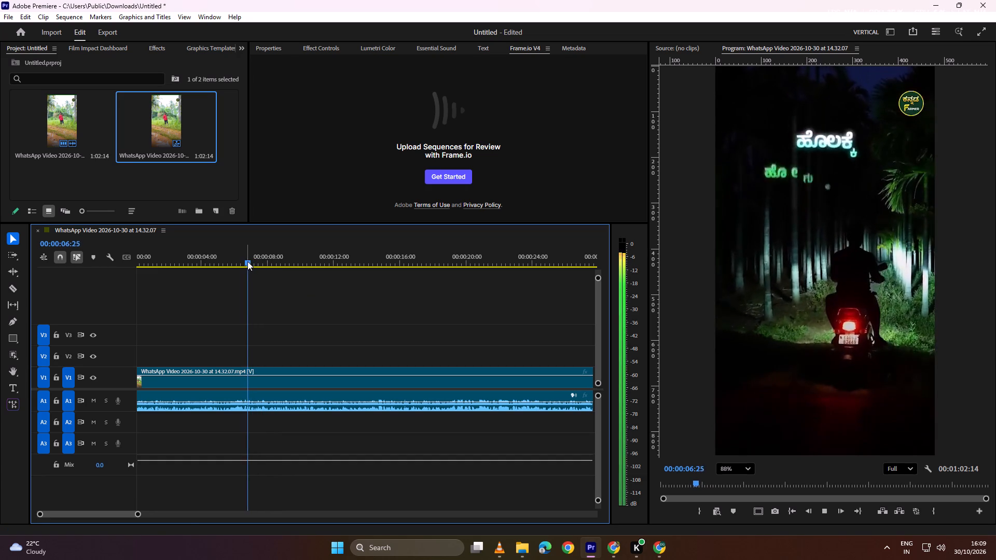
key("space")
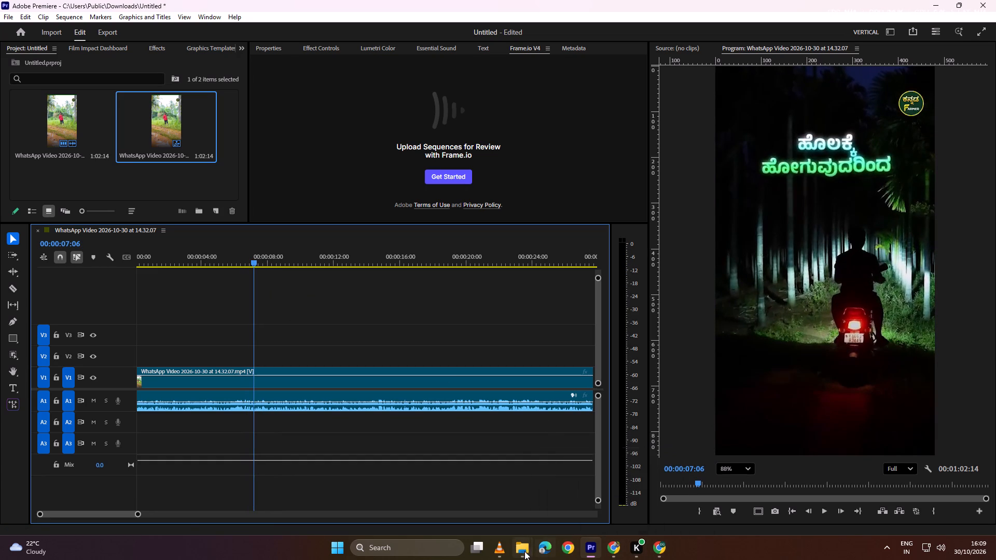
Review the video from the night riding shot through the road shot to the goods-carrying shot at about 11 seconds.
key("space")
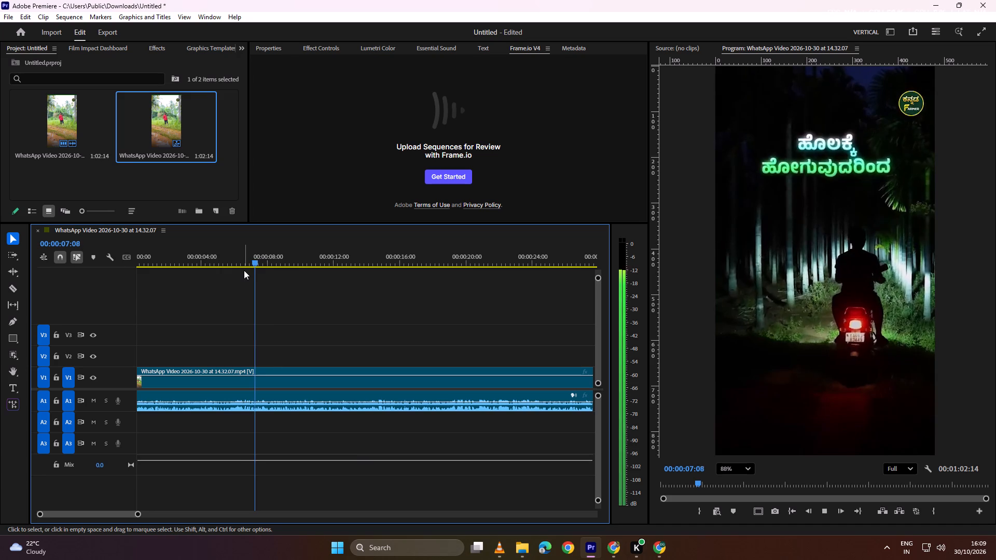
key("space")
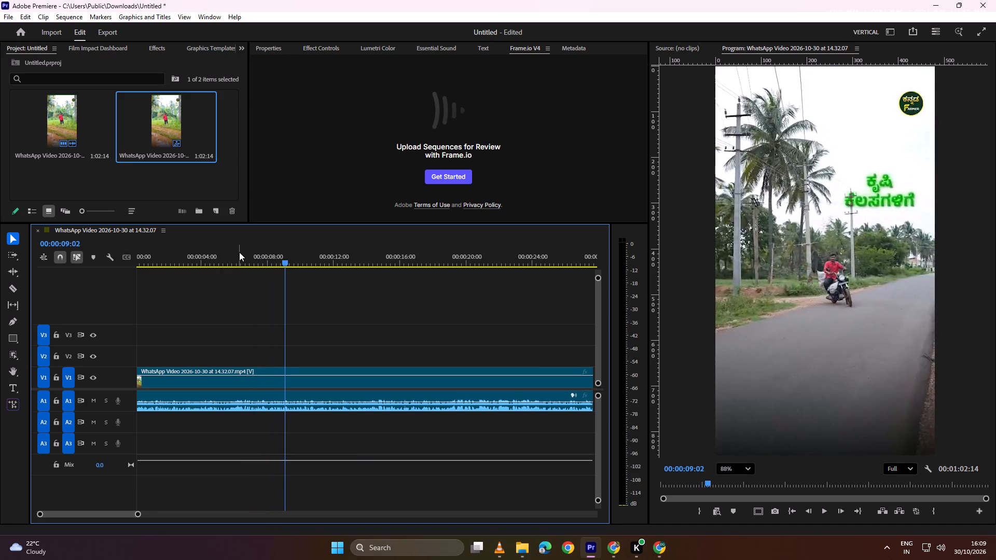
key("space")
key("space")
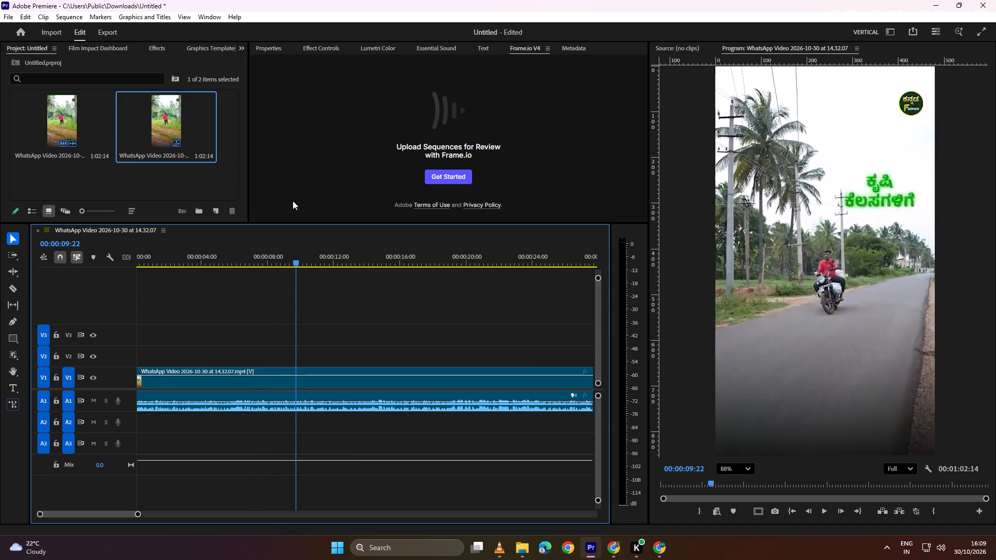
left_click_drag(294, 258, 260, 265)
key("space")
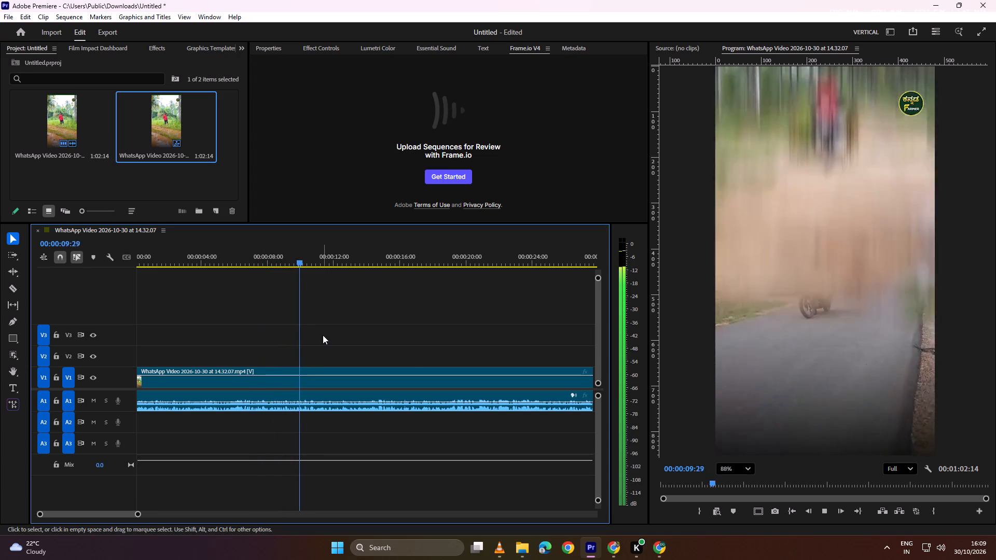
key("space")
key("space")
key("space")
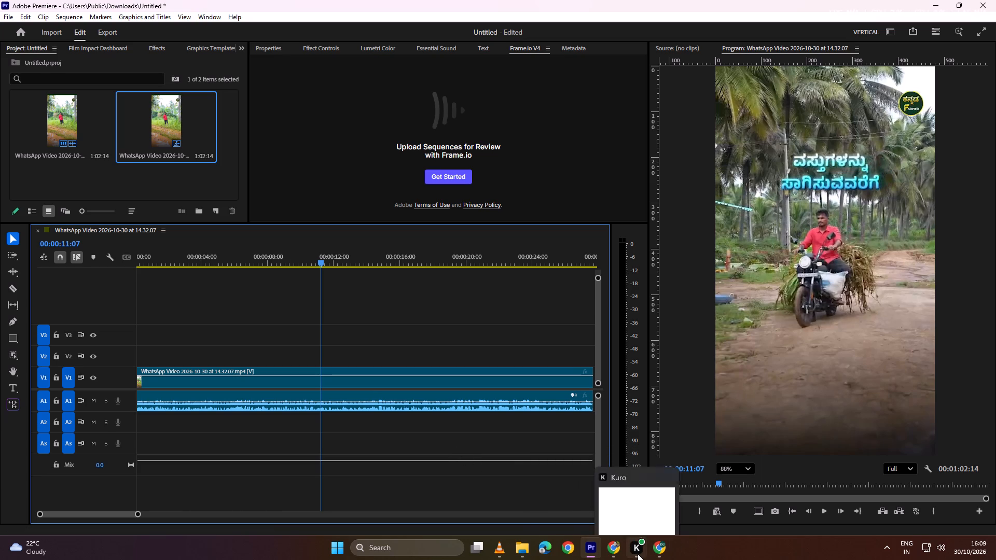
Switch to the shared CLIP folder on Google Drive in Chrome and browse the bike footage back to the first clip, C9999.MP4.
left_click(631, 489)
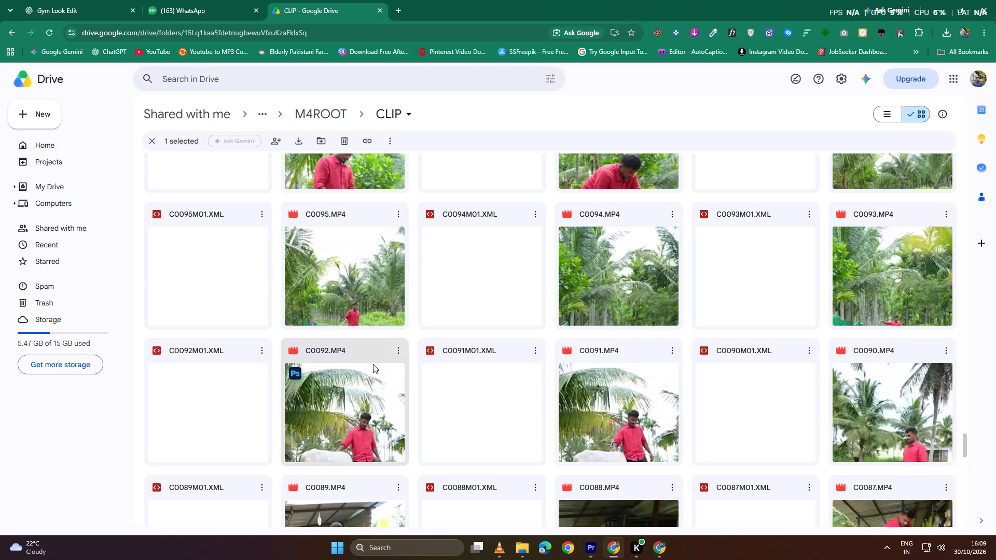
scroll(375, 362, "up", 8)
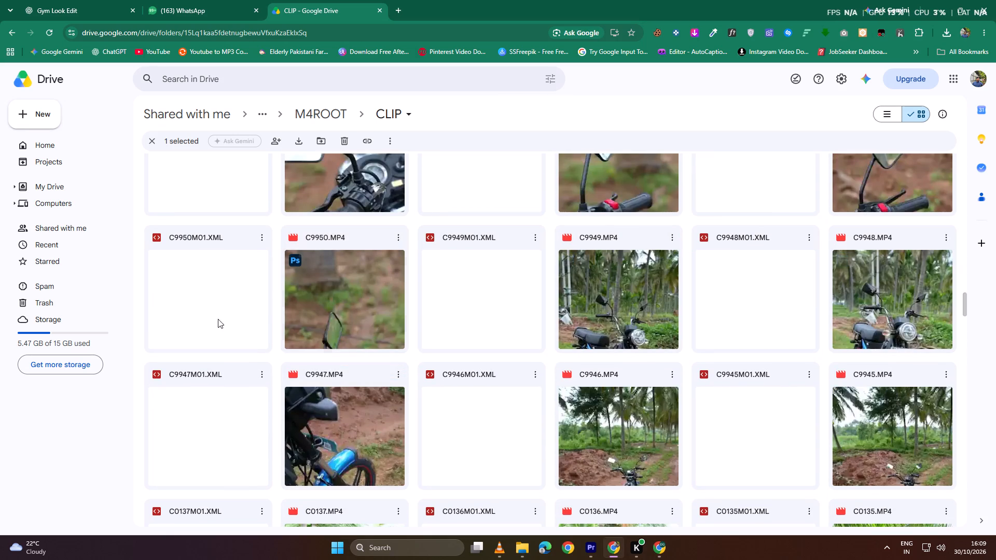
scroll(344, 372, "down", 1)
scroll(411, 353, "up", 4)
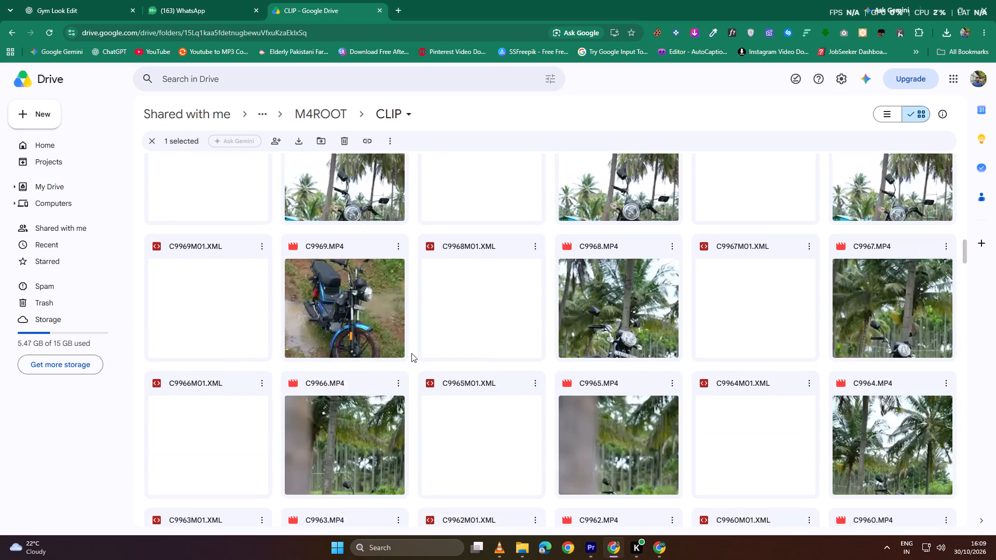
scroll(411, 353, "up", 6)
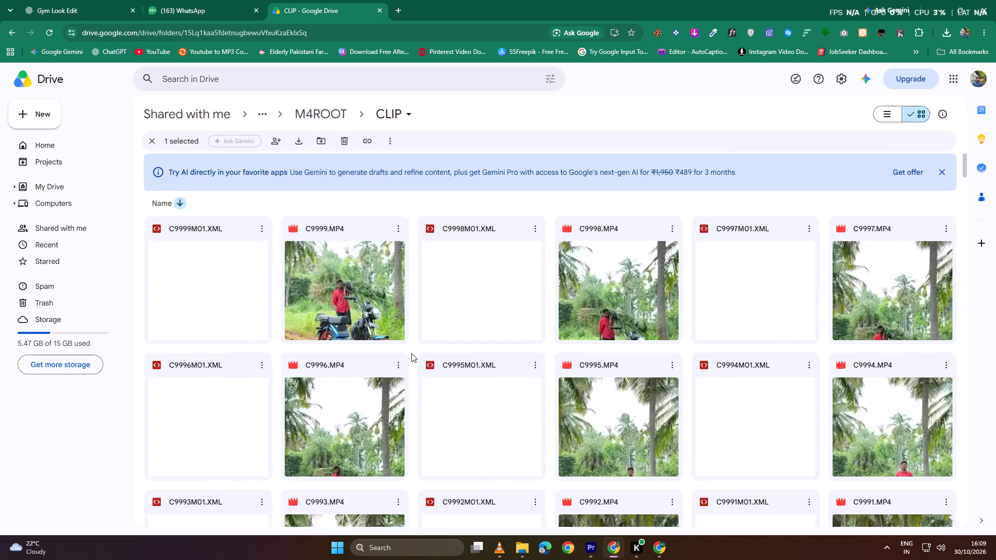
Look through the CLIP folder's video thumbnails from C9999.MP4 down to the clips around C0009.MP4 for matching bike shots.
scroll(395, 353, "down", 12)
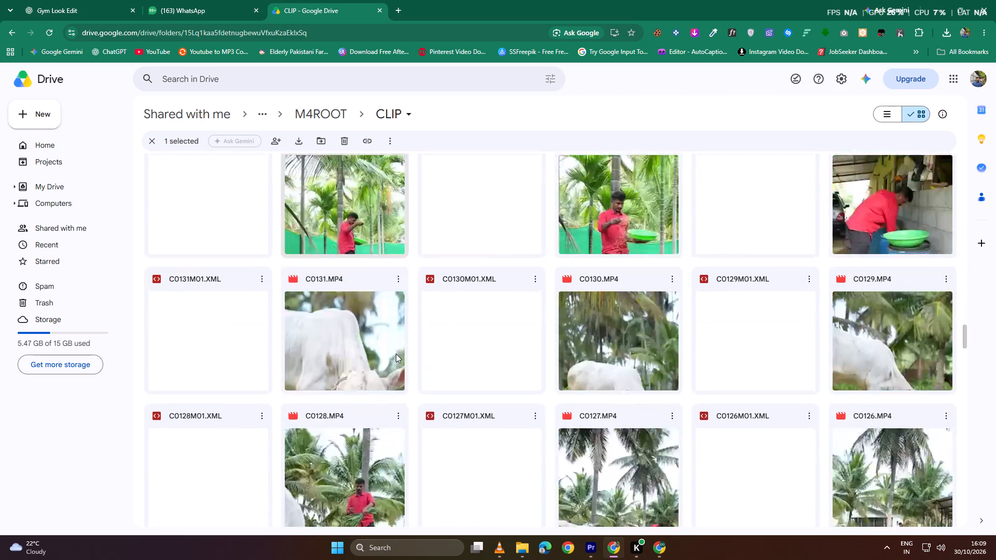
scroll(396, 354, "down", 4)
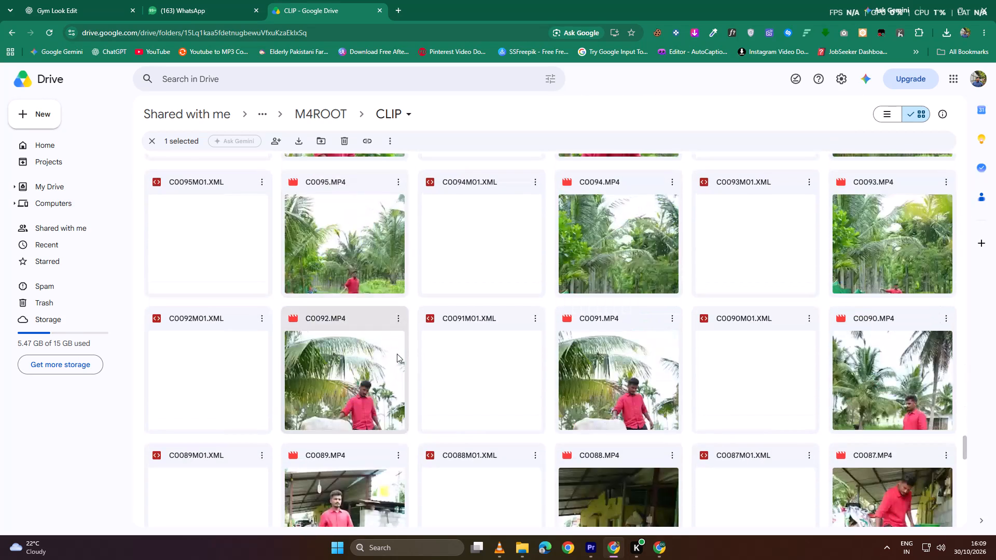
scroll(397, 354, "down", 8)
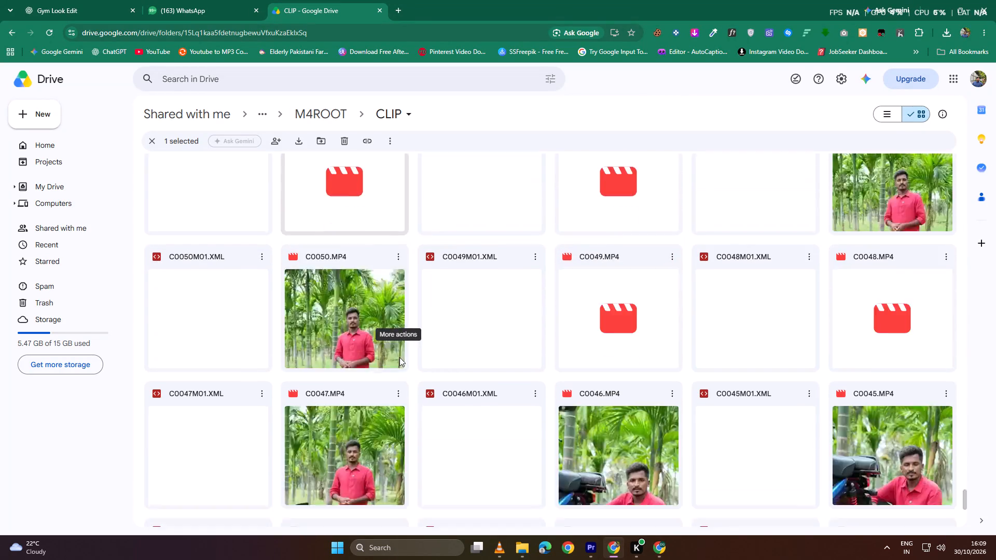
scroll(416, 370, "down", 2)
scroll(416, 370, "up", 2)
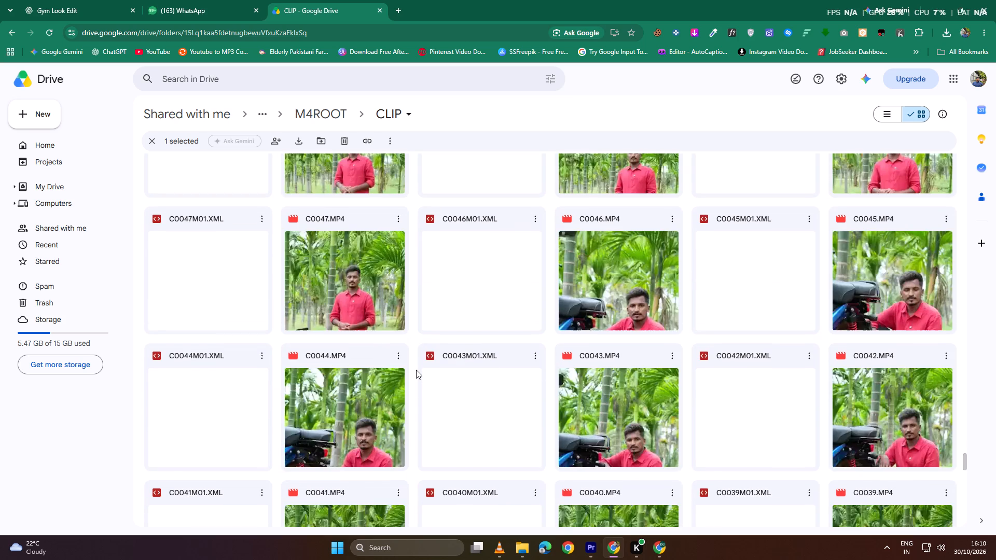
scroll(420, 371, "down", 3)
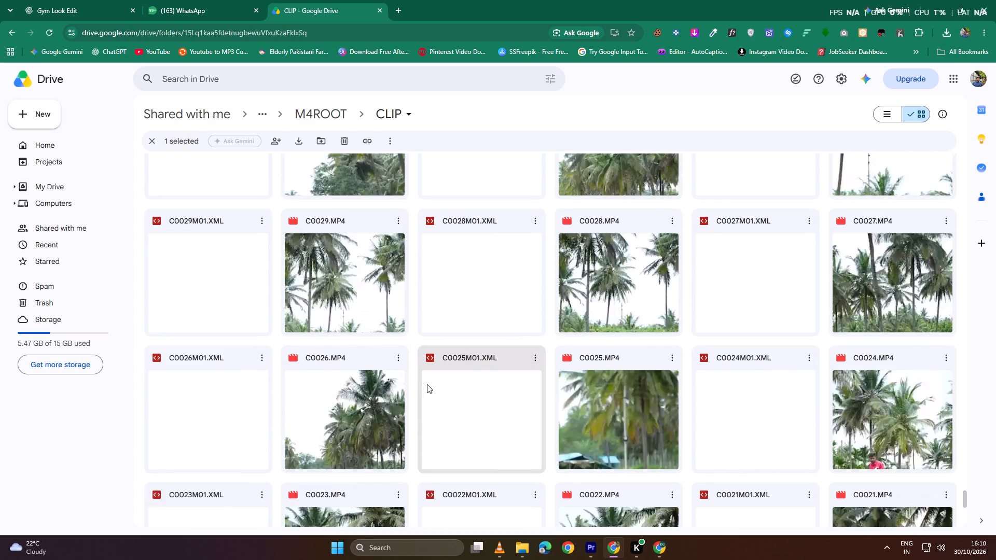
scroll(427, 385, "down", 4)
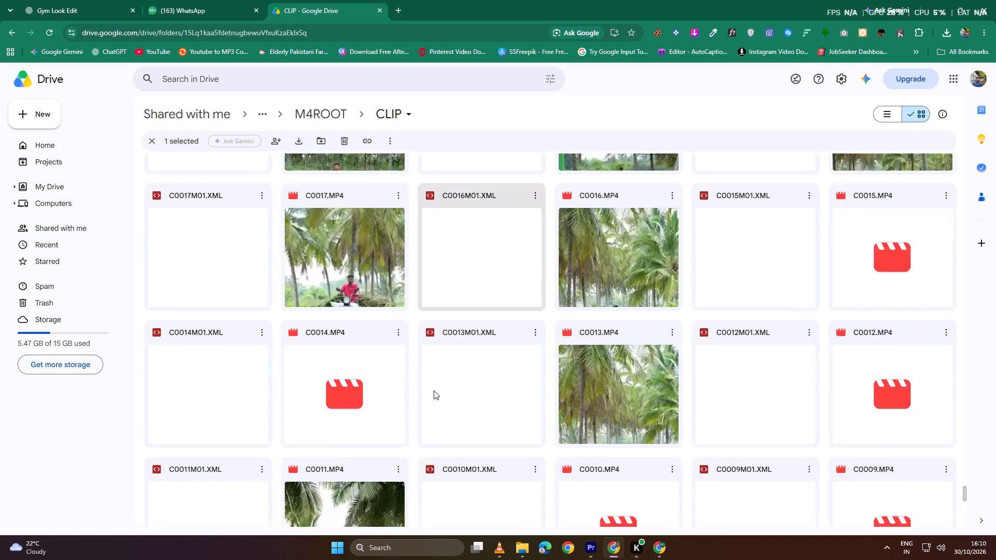
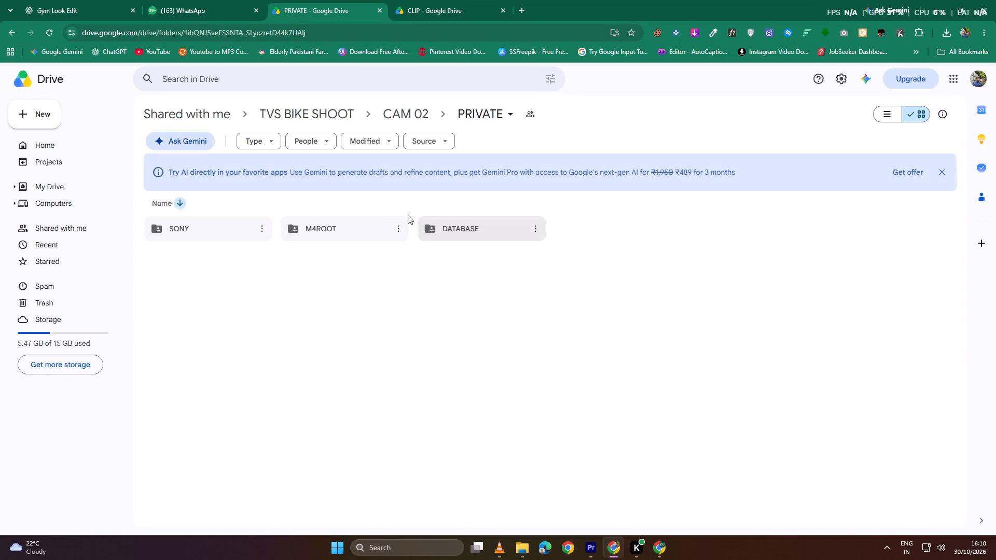
Open the CLIP folder inside CAM 02's M4ROOT folder and look through its night riding and bike close-up clip thumbnails.
double_click(364, 227)
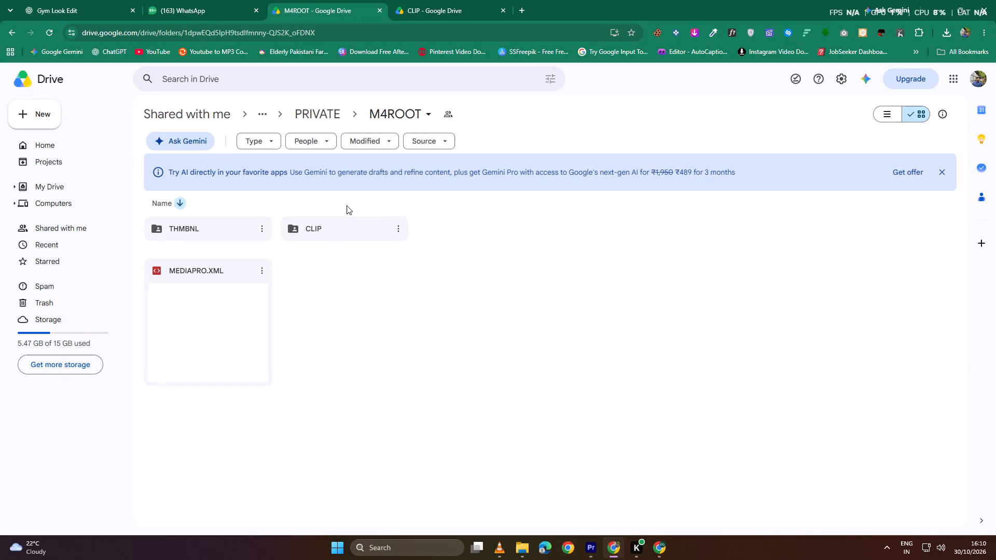
double_click(330, 230)
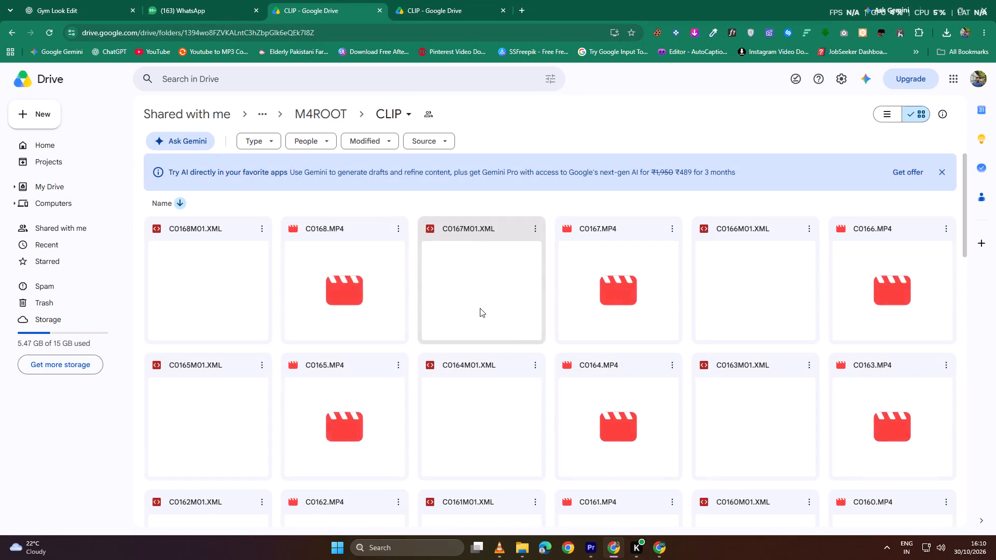
scroll(518, 347, "down", 1)
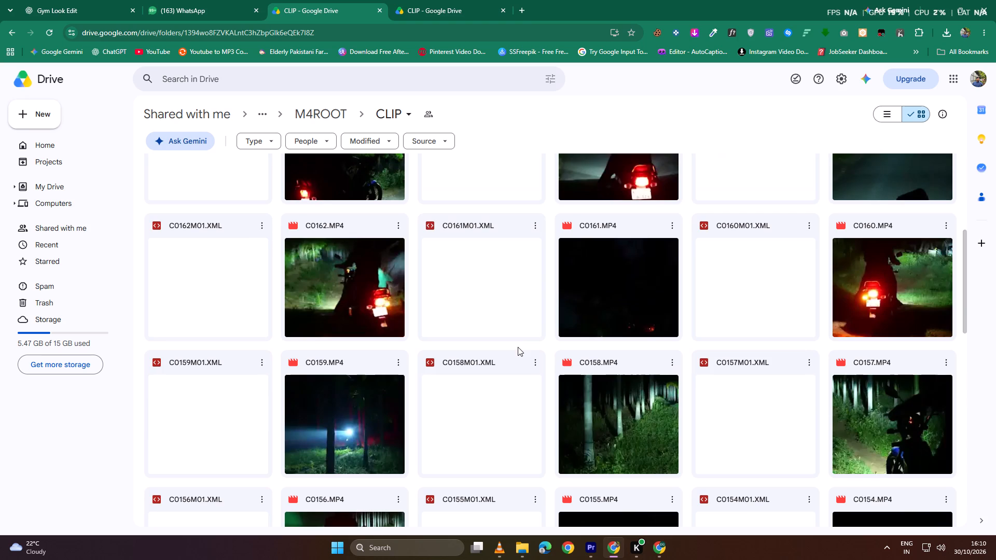
scroll(518, 347, "down", 4)
scroll(520, 347, "up", 1)
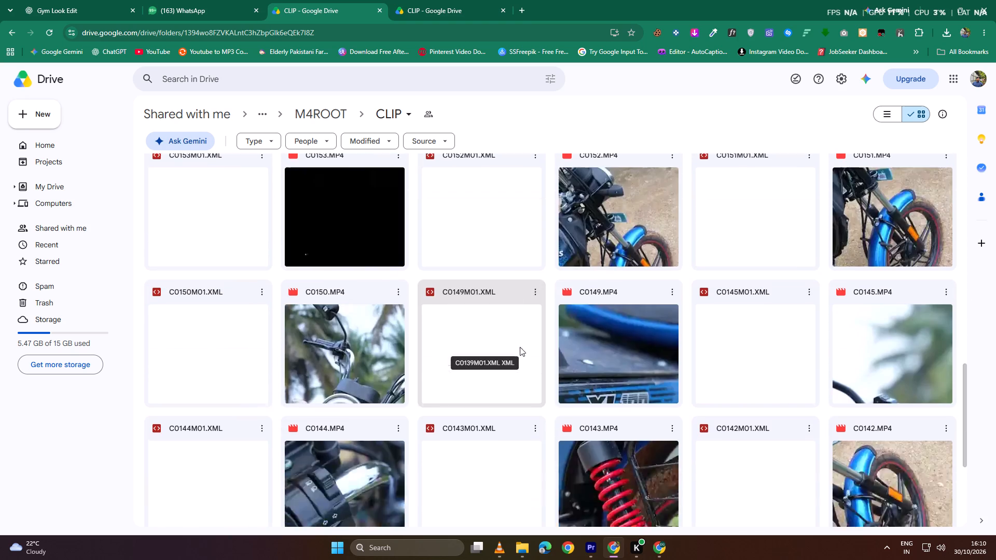
scroll(520, 347, "up", 1)
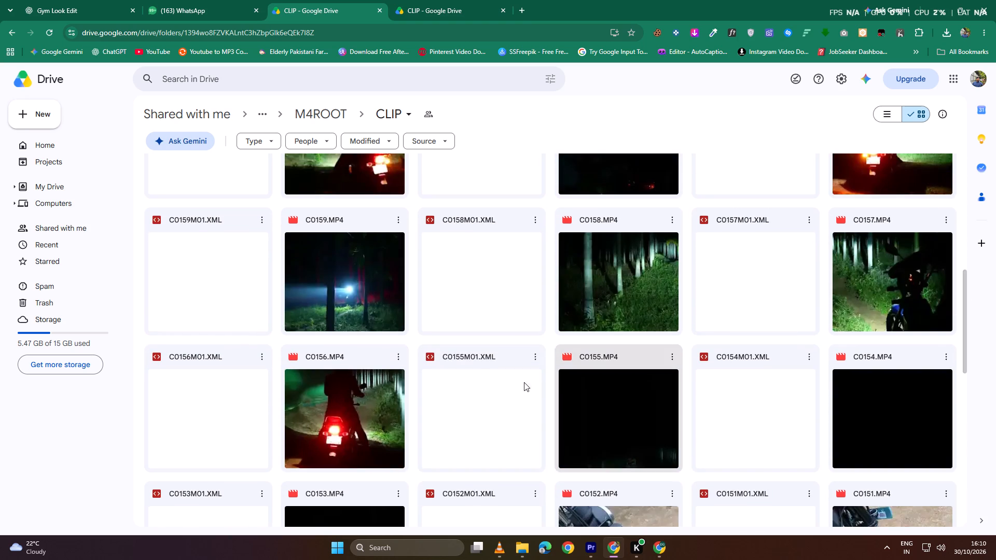
Preview C0155.MP4 in the shared CLIP folder, skimming from the start to near the end of the night riding footage.
double_click(637, 394)
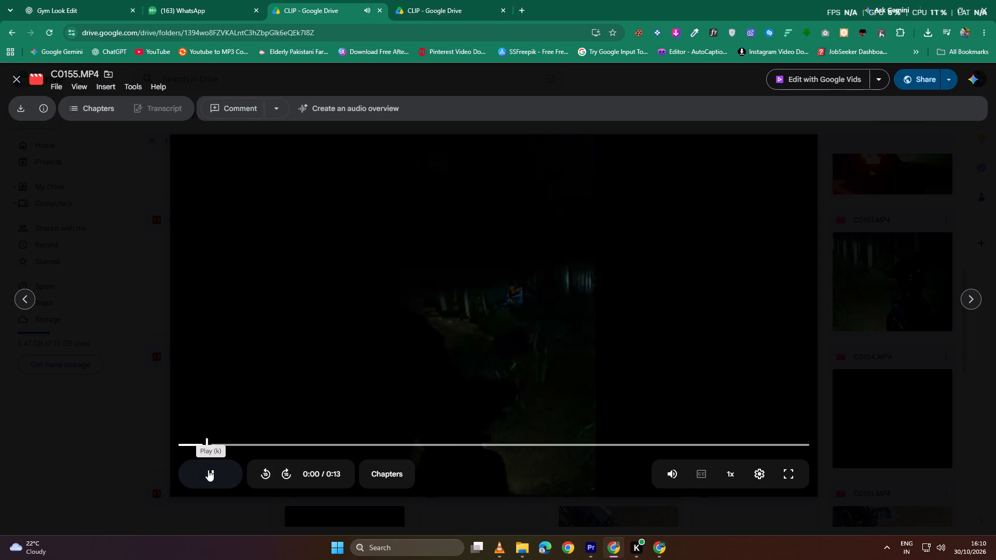
left_click(208, 470)
left_click(221, 474)
left_click_drag(267, 441, 413, 446)
left_click_drag(429, 448, 477, 451)
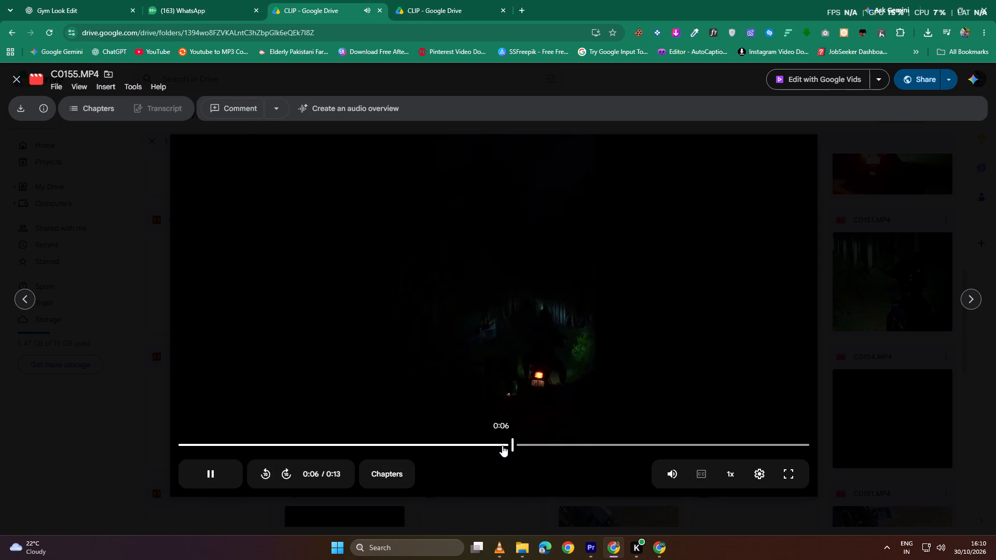
left_click_drag(508, 449, 575, 451)
left_click_drag(617, 447, 668, 445)
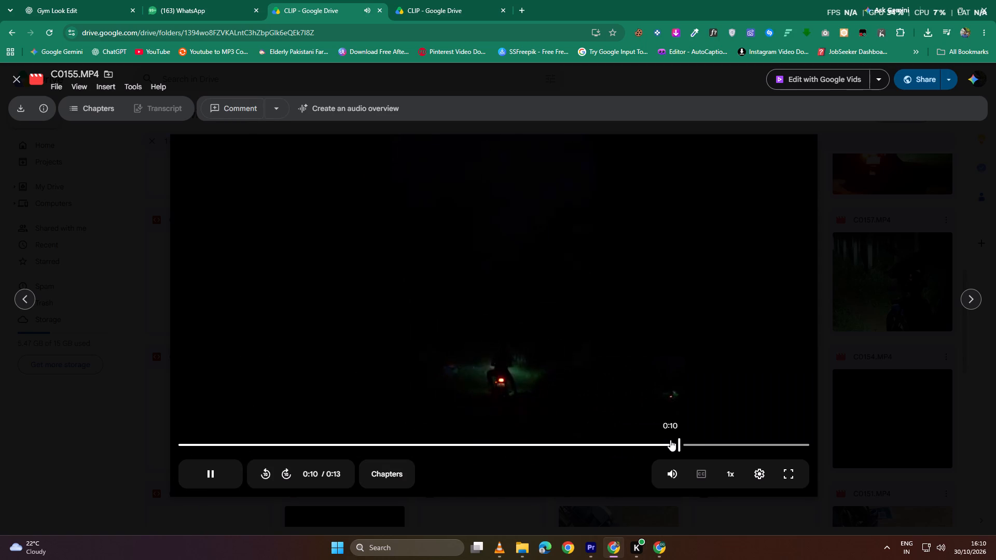
key("space")
key("space")
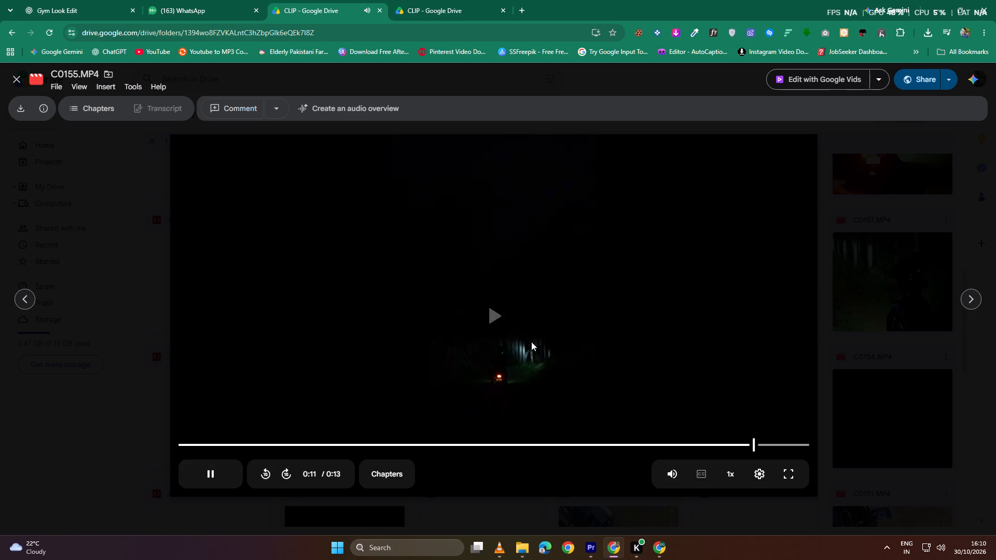
key("space")
Switch to Premiere and play the WhatsApp video sequence into the night riding shot up to about 7 seconds.
left_click(594, 552)
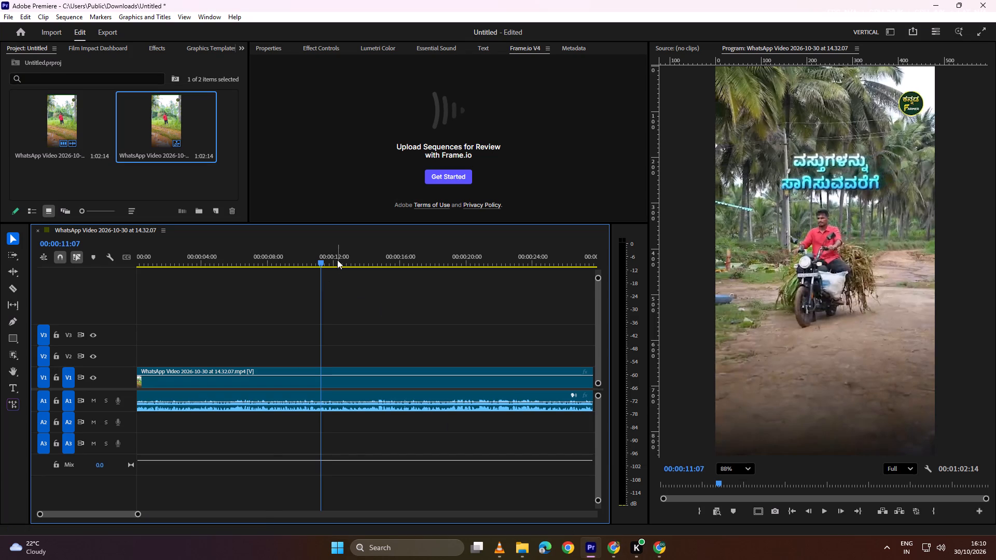
left_click_drag(337, 260, 192, 293)
key("space")
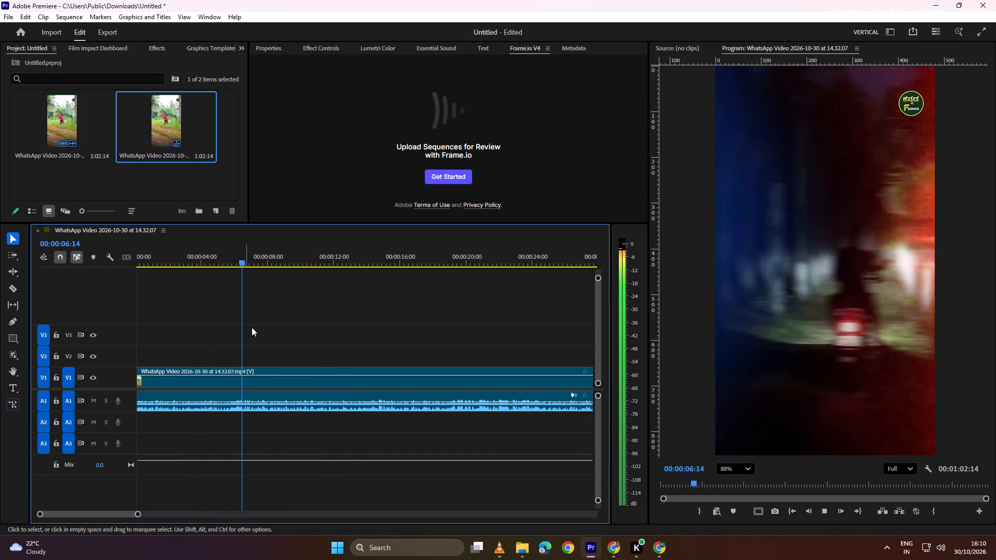
key("space")
scroll(265, 370, "up", 14, "alt")
key("space")
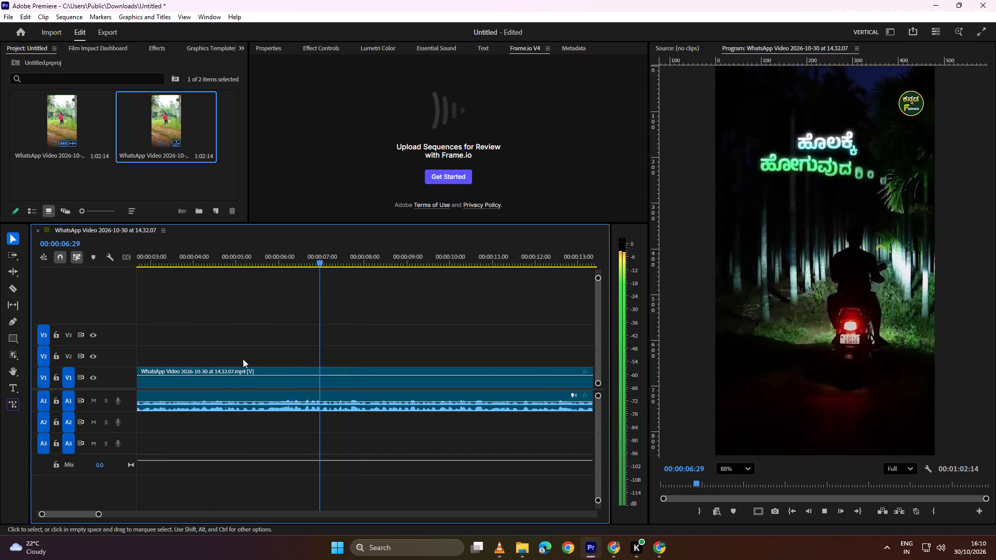
key("space")
Replay the night riding shot between about 6 and 8 seconds to examine its flash opening and text animation.
left_click_drag(316, 256, 289, 267)
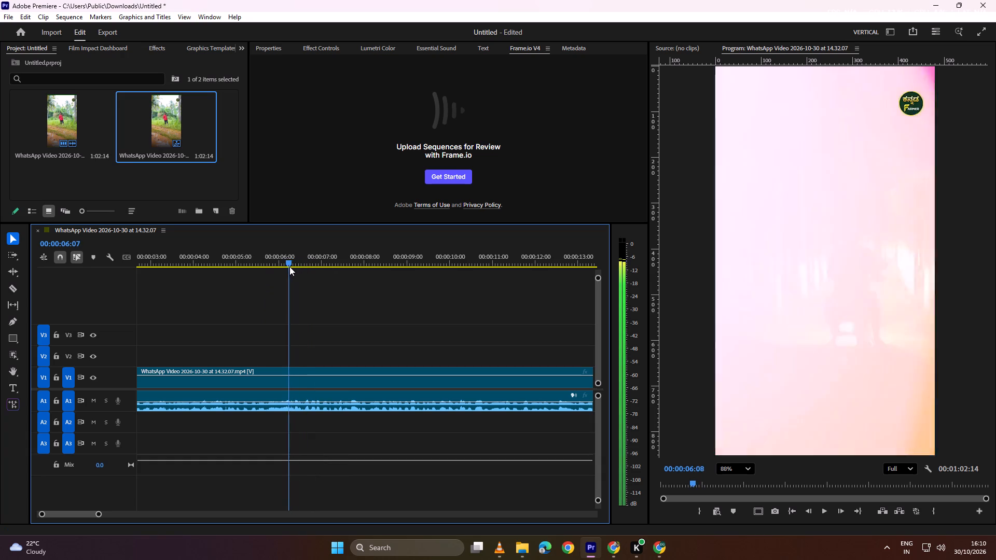
left_click_drag(289, 267, 287, 268)
key("space")
key("space")
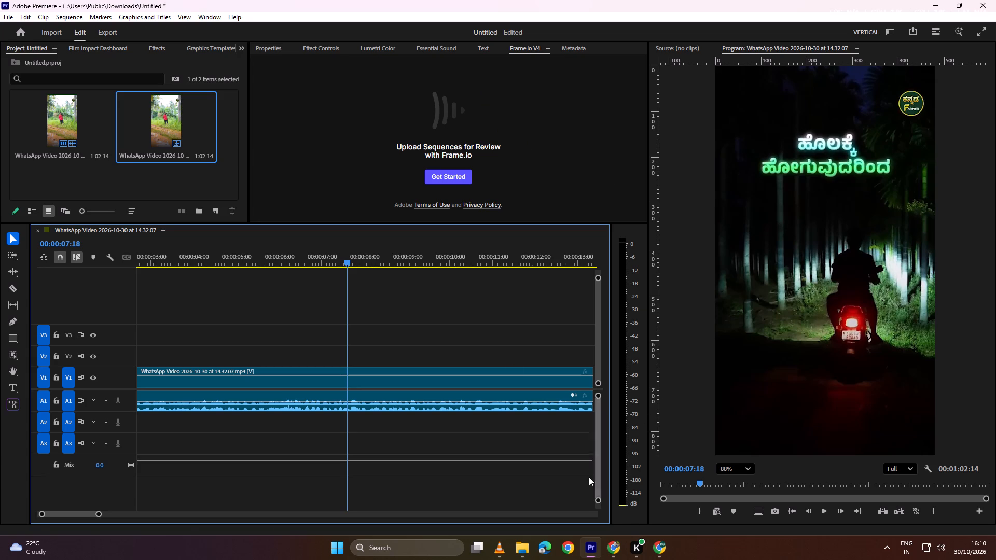
left_click_drag(348, 257, 297, 262)
key("space")
key("space")
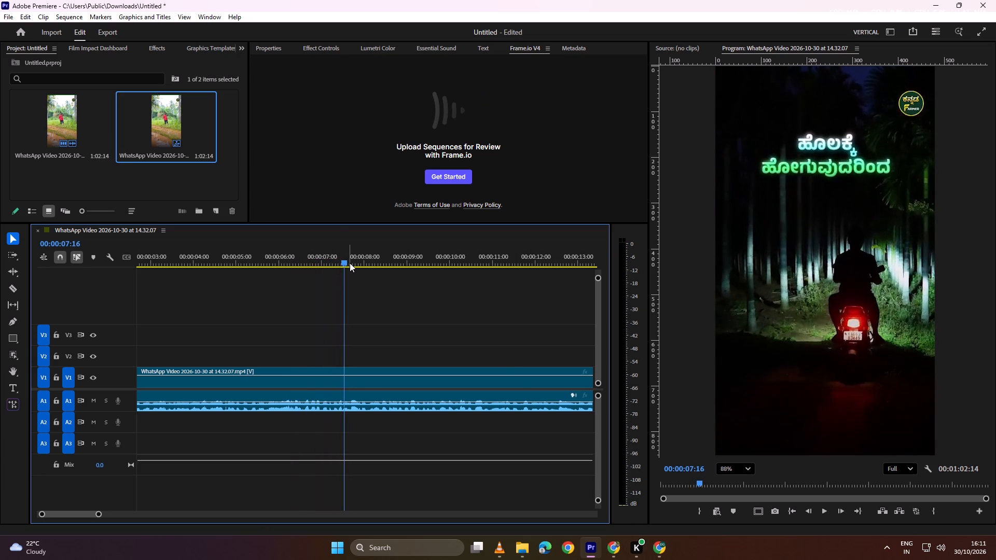
key("space")
key("space")
Examine the flash transition into the night riding shot frame by frame around 6 seconds.
left_click_drag(350, 262, 290, 277)
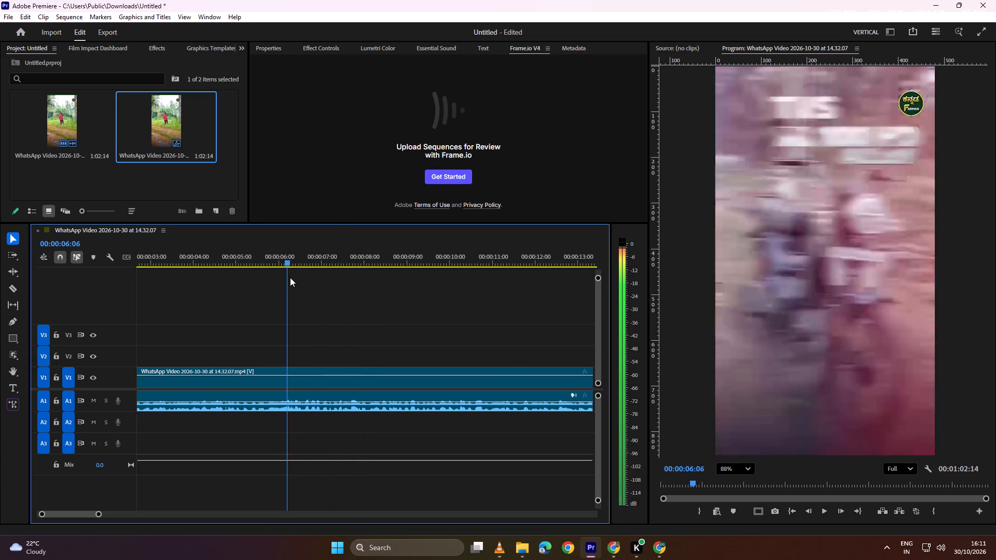
left_click_drag(290, 277, 287, 278)
key("space")
key("space")
left_click_drag(300, 254, 280, 259)
key("space")
key("space")
key("Left")
key("Left")
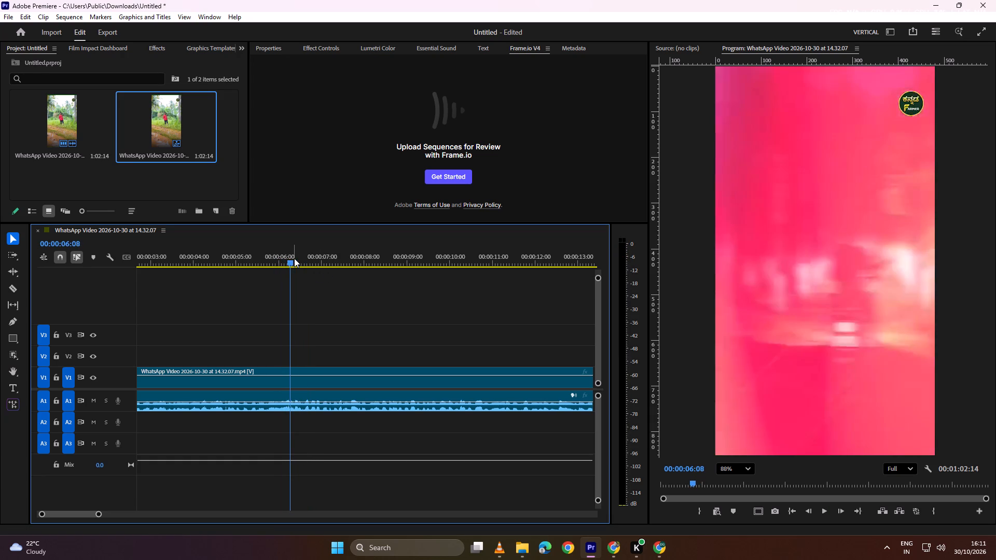
key("Left")
key("Right")
key("Right")
key("Right")
key("Right")
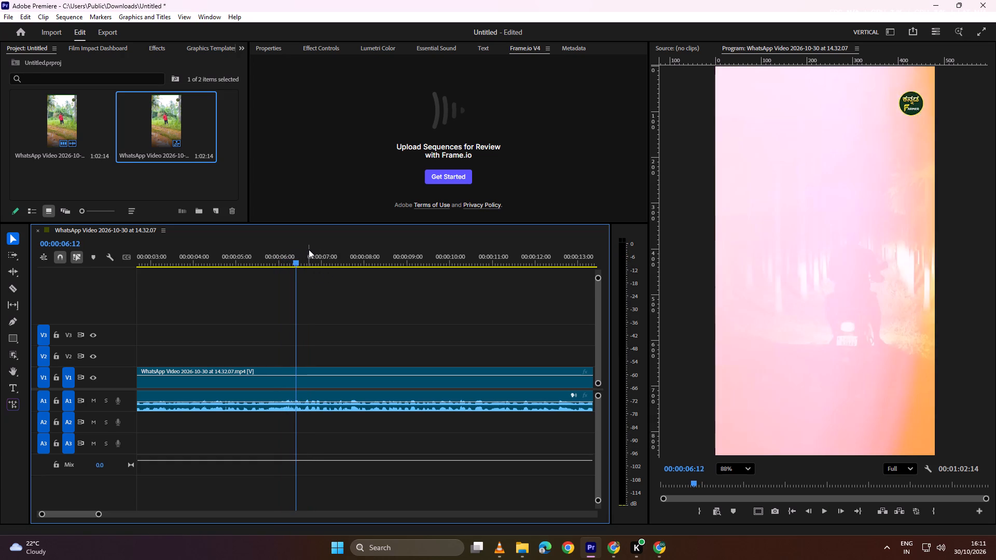
Play the WhatsApp video sequence in short bursts from about 6 to 11 seconds, examining the shots, transitions and text animations.
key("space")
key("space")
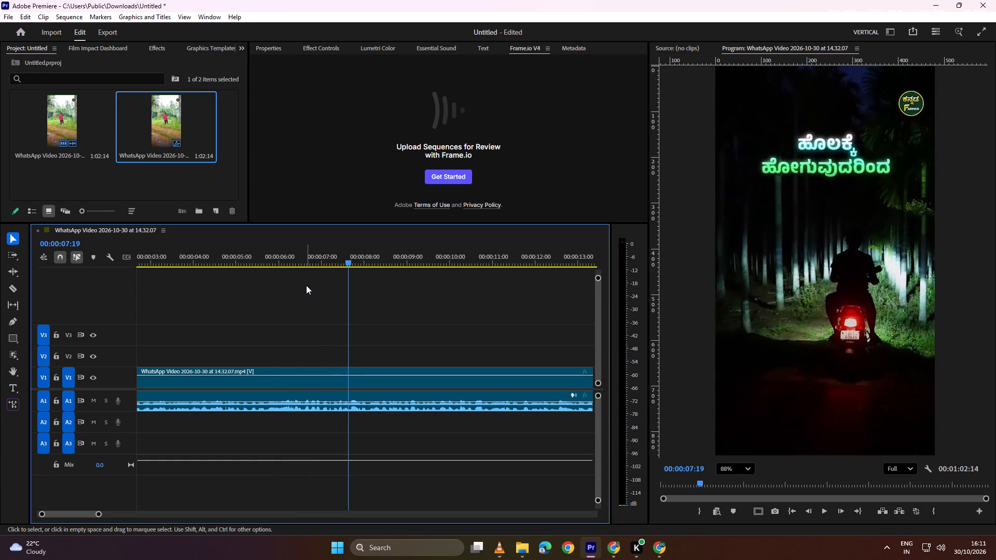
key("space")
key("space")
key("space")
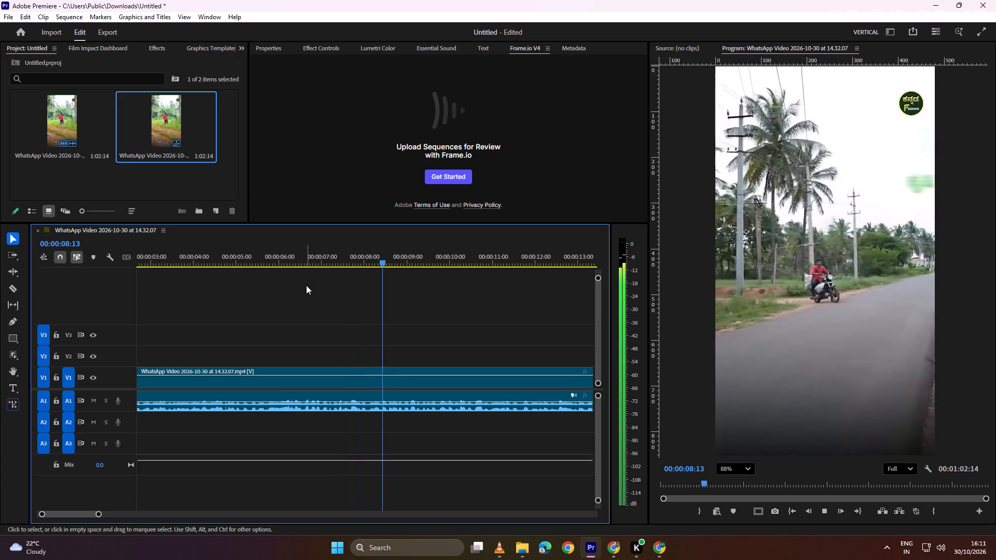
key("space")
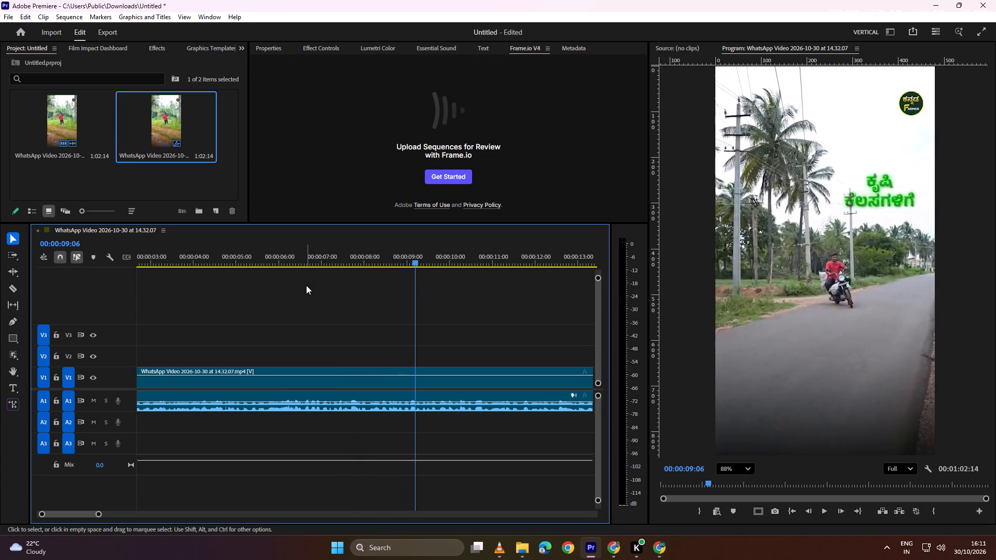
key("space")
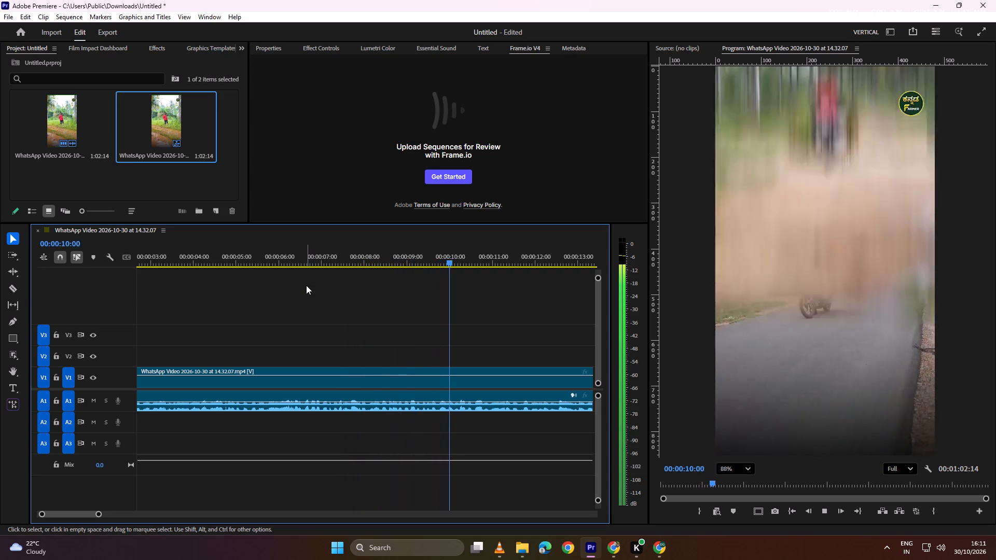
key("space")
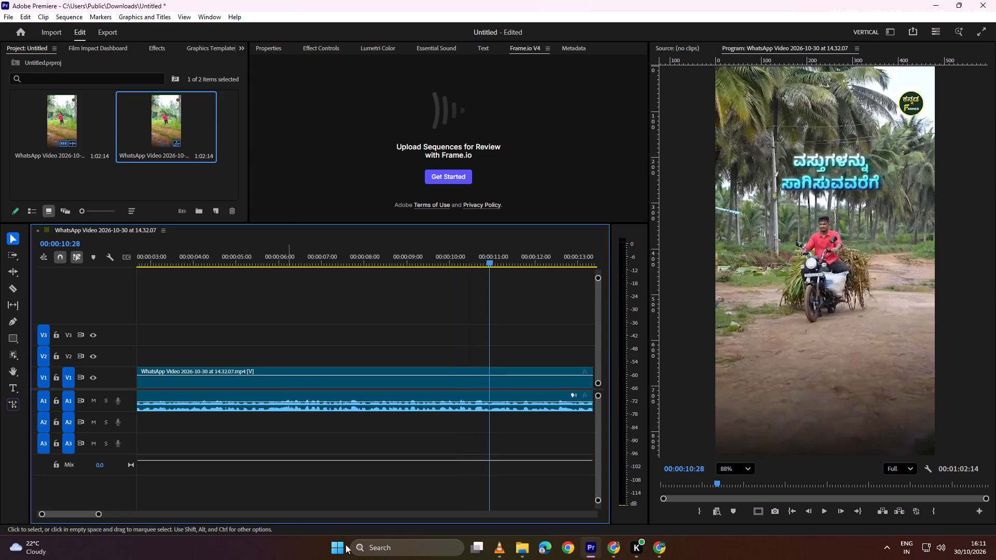
Switch to Chrome, close the C0155.MP4 preview, and skim C0156.MP4 in the CLIP folder from the start to about 0:11.
left_click(619, 551)
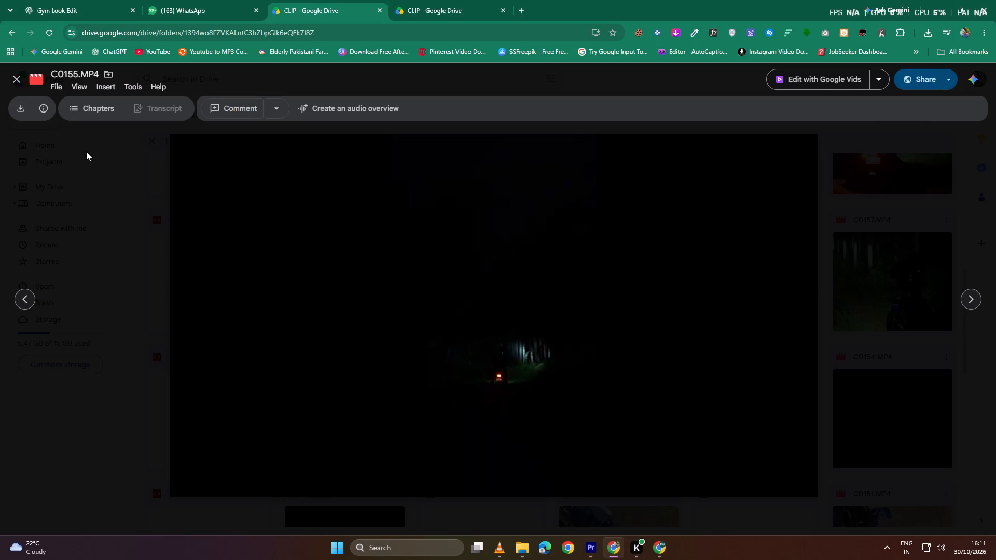
left_click(86, 151)
scroll(390, 385, "down", 1)
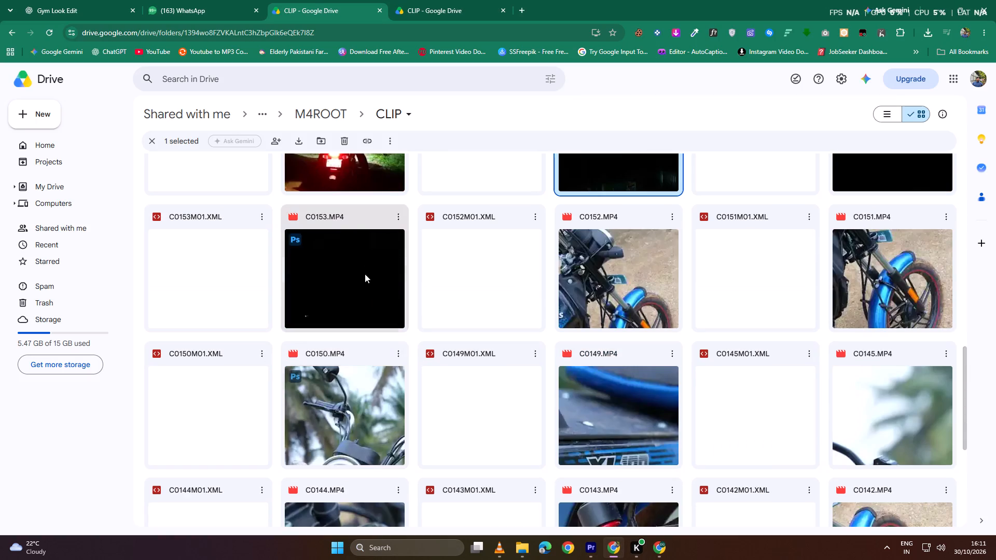
double_click(370, 155)
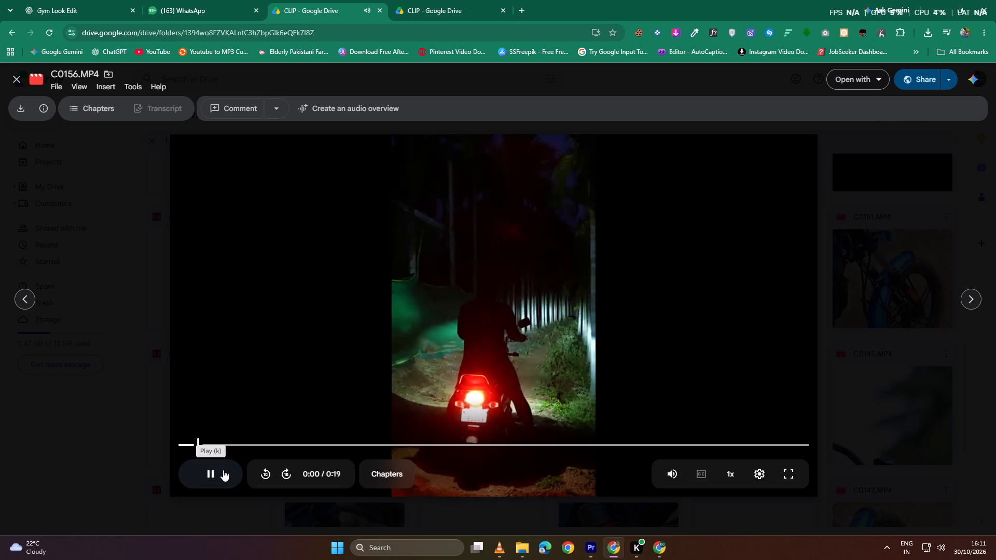
left_click_drag(253, 445, 365, 444)
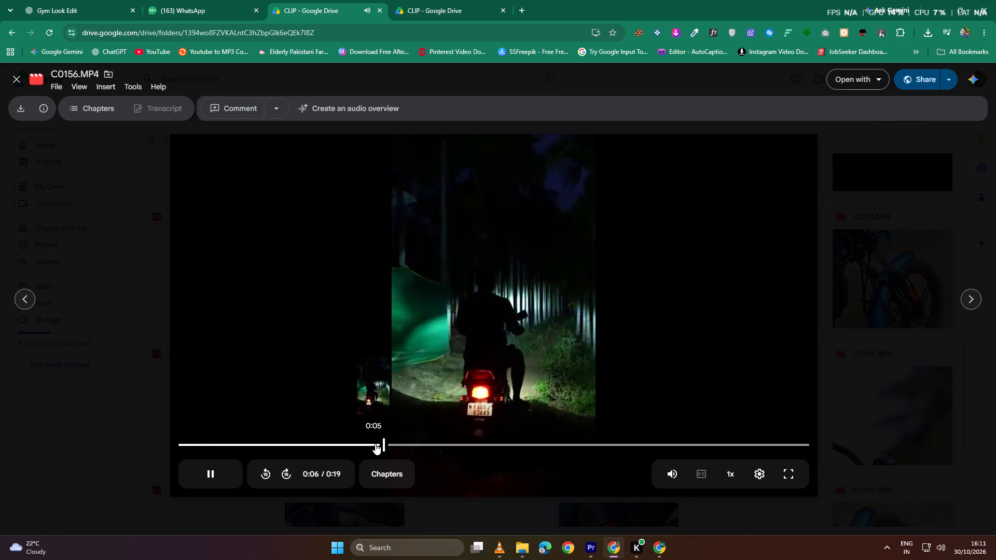
left_click_drag(396, 446, 523, 447)
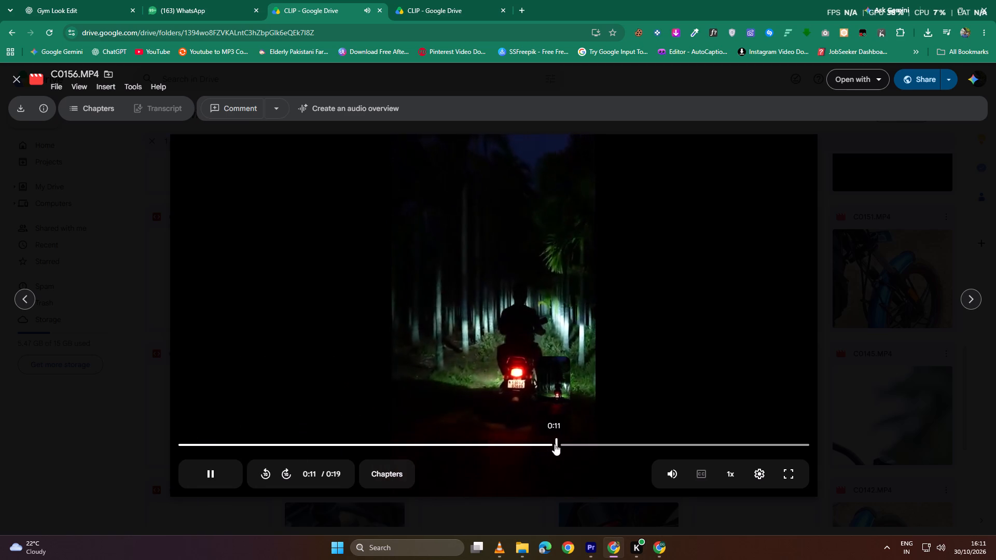
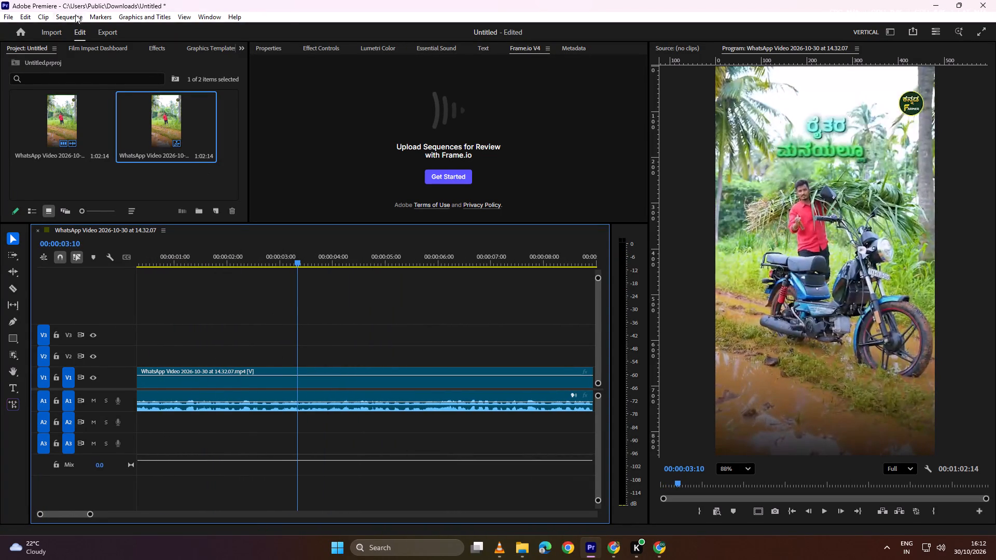
Change the WhatsApp video sequence's frame size to 1080 horizontal by 1920 vertical in the sequence settings.
left_click(75, 15)
left_click(94, 25)
left_click(72, 20)
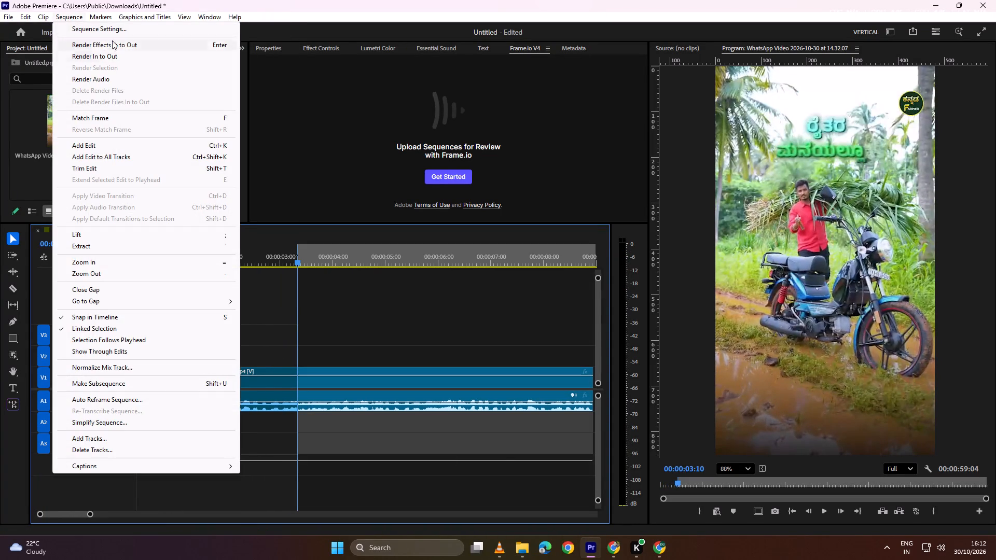
left_click(114, 34)
double_click(423, 163)
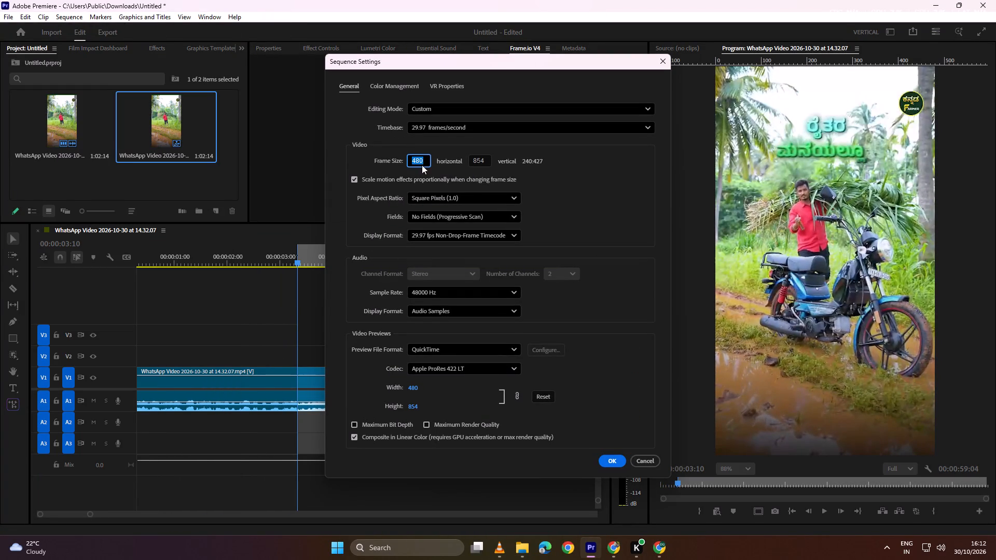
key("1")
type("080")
double_click(482, 159)
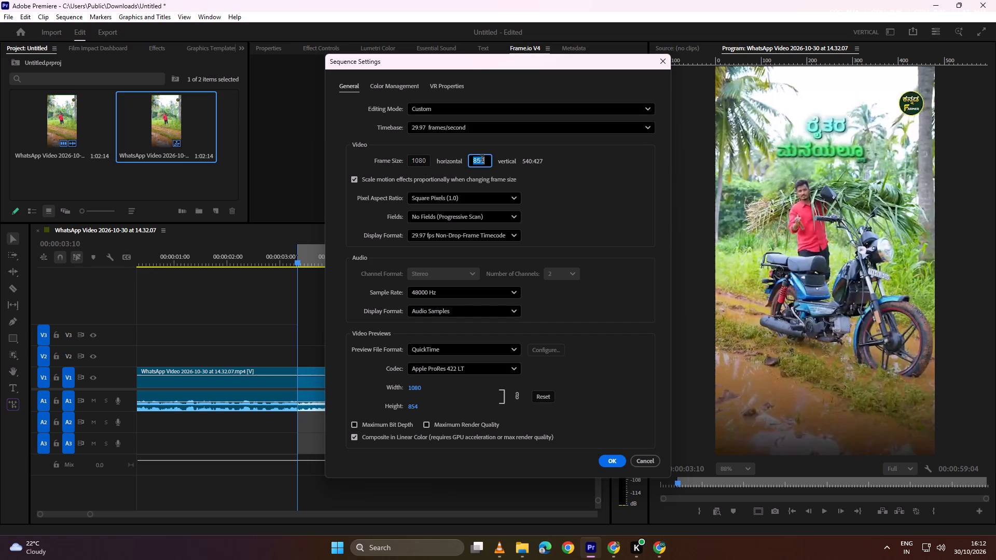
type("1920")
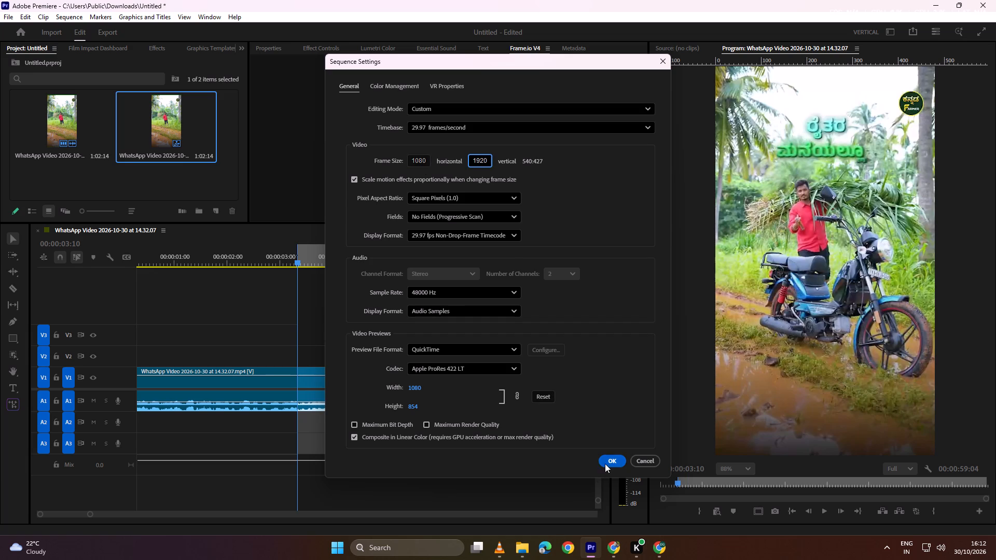
left_click(605, 464)
left_click(560, 320)
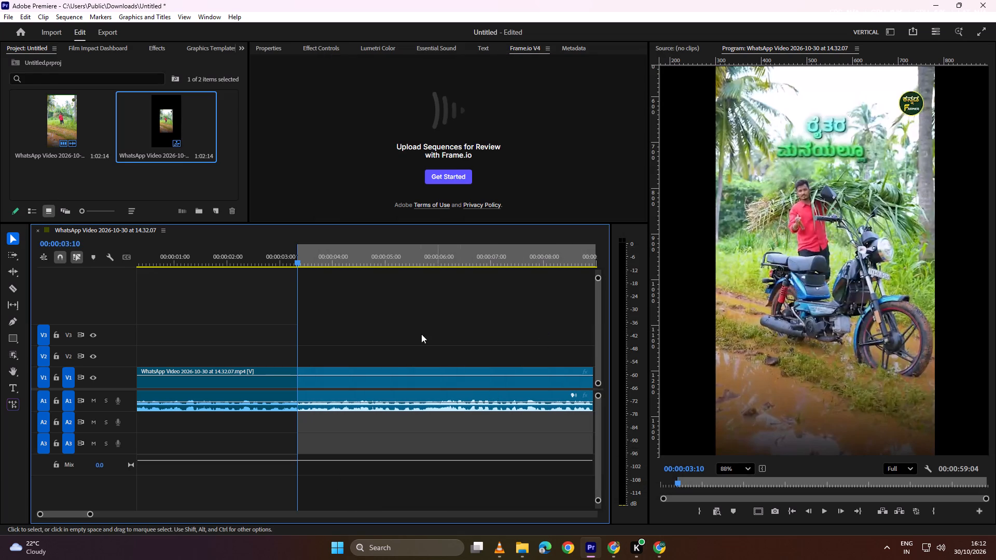
Play the sequence from the start to the night riding shot at about 6 seconds, pausing at each shot change.
left_click_drag(297, 255, 0, 288)
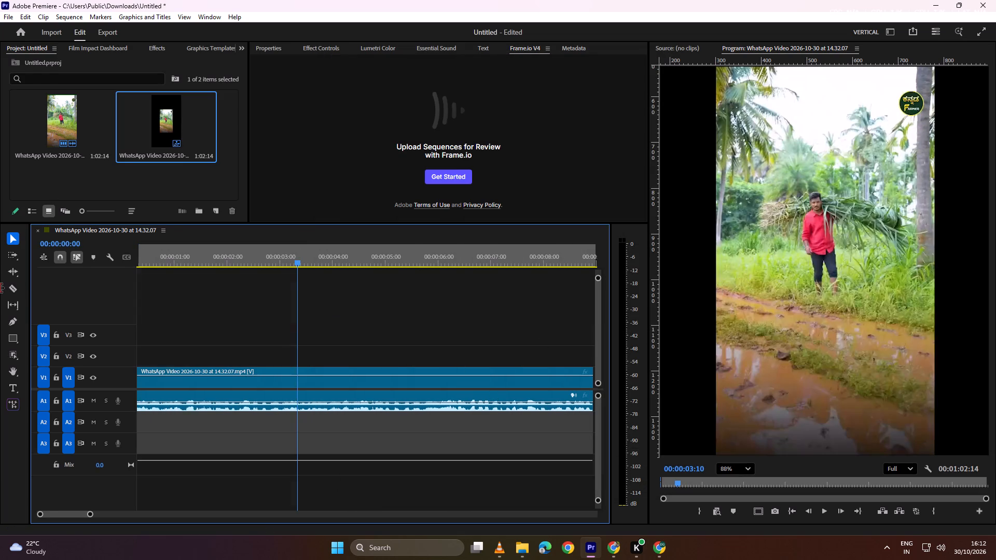
left_click_drag(0, 288, 1, 288)
left_click_drag(236, 261, 19, 280)
key("space")
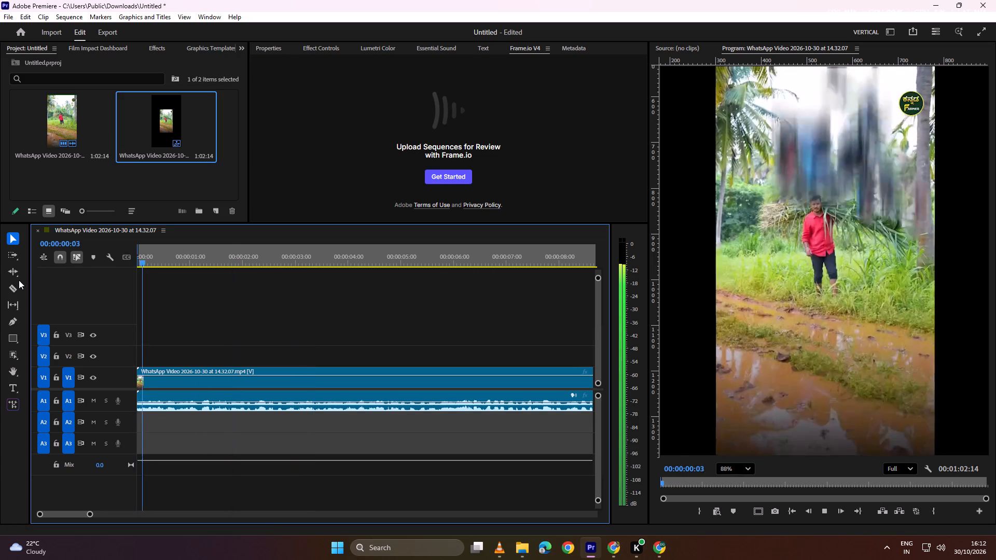
key("space")
key("space")
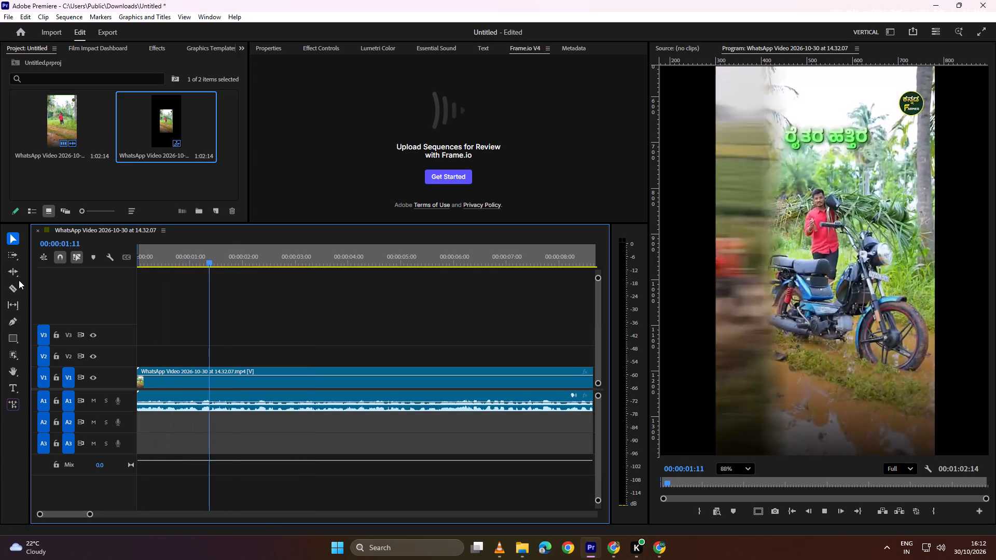
key("space")
key("space")
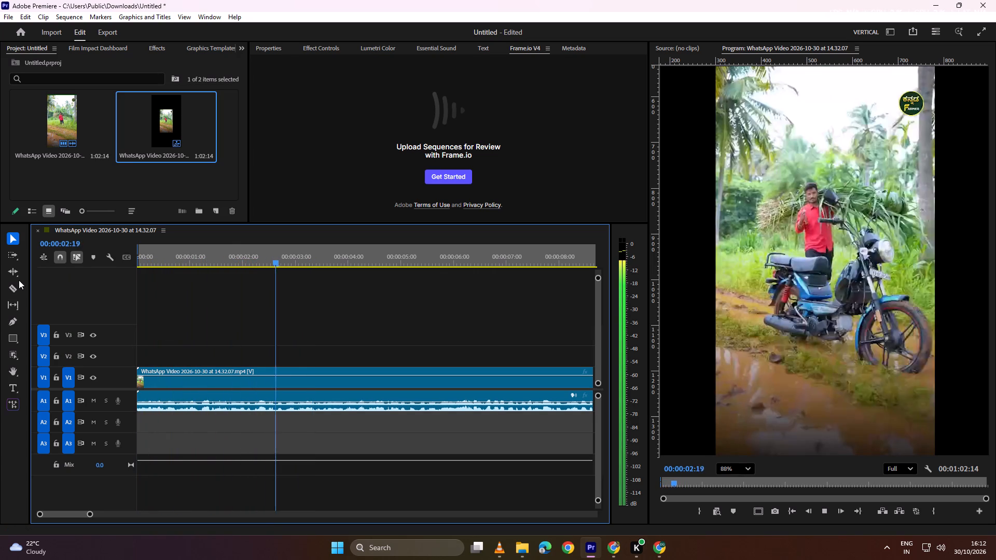
key("space")
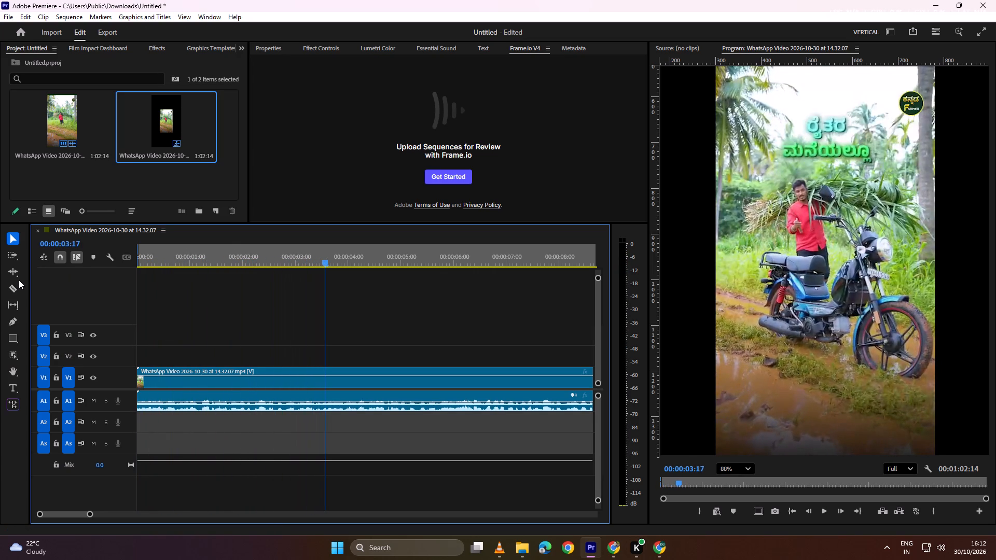
key("space")
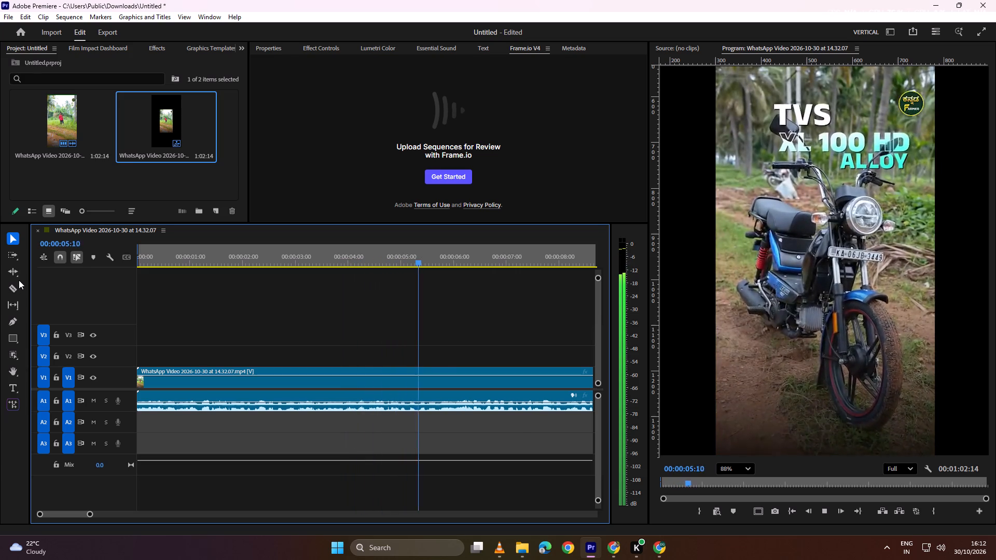
key("space")
key("space")
key("space")
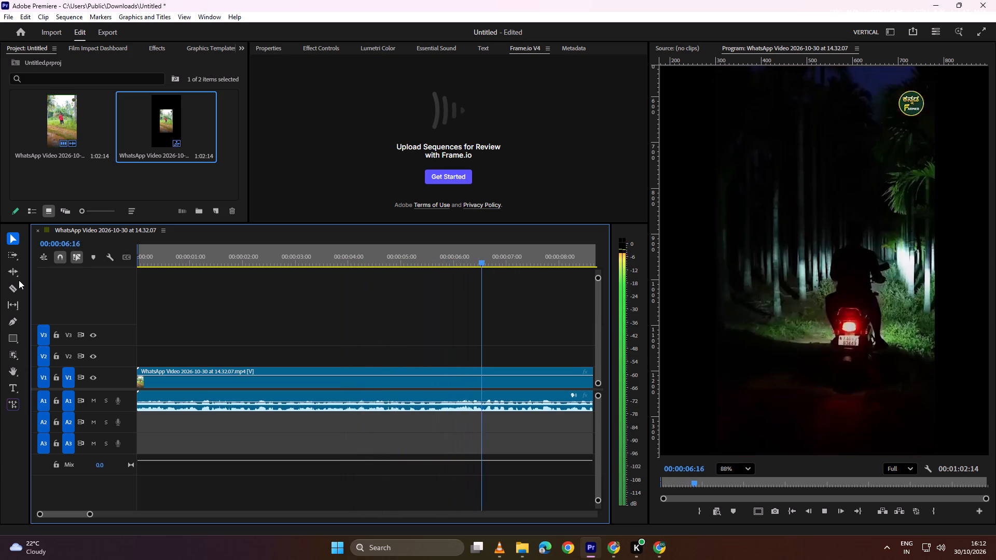
key("space")
key("space")
Replay the opening of the sequence repeatedly from the start to about 2 seconds, studying the bike's appearance and first text animation.
left_click_drag(180, 260, 0, 310)
key("space")
key("space")
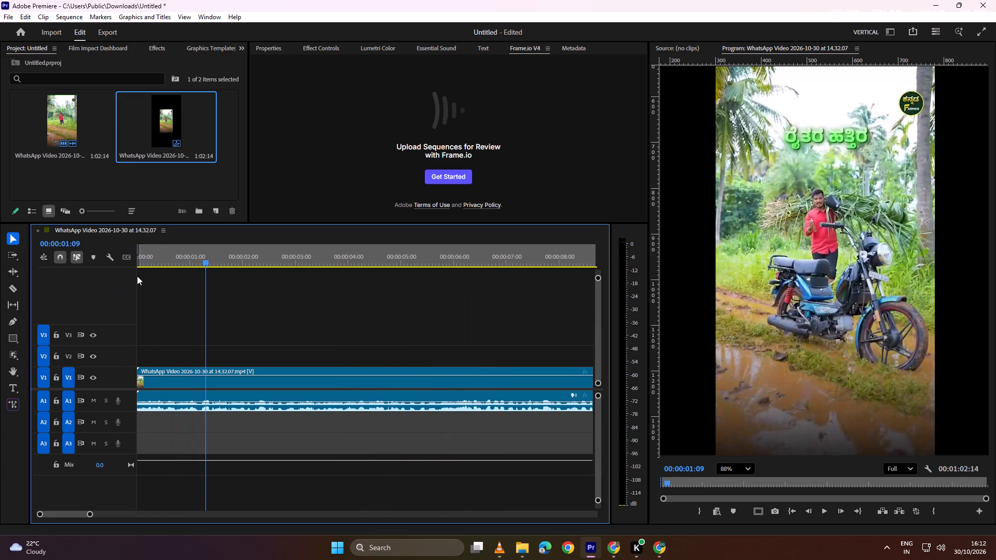
left_click_drag(182, 260, 130, 245)
key("space")
key("space")
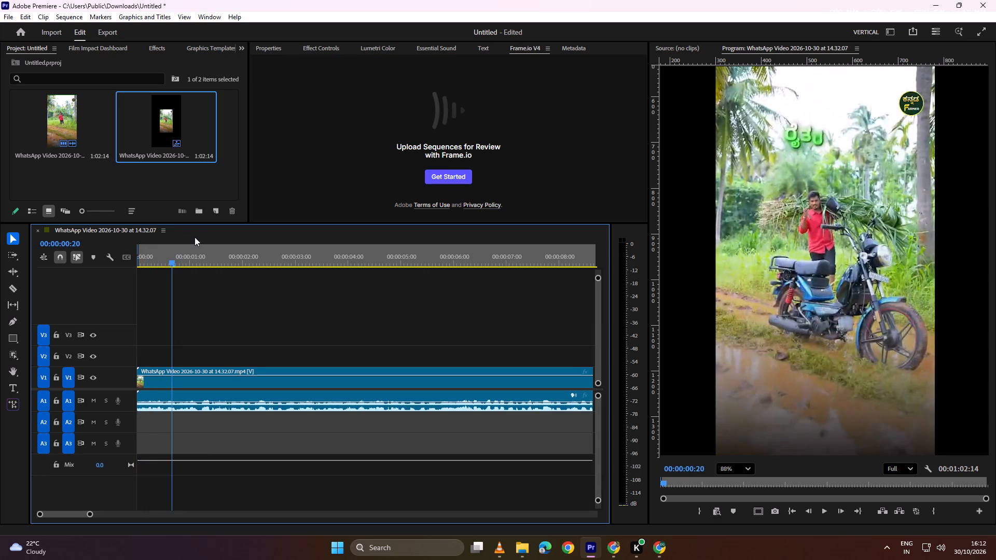
left_click_drag(188, 254, 66, 276)
key("space")
key("space")
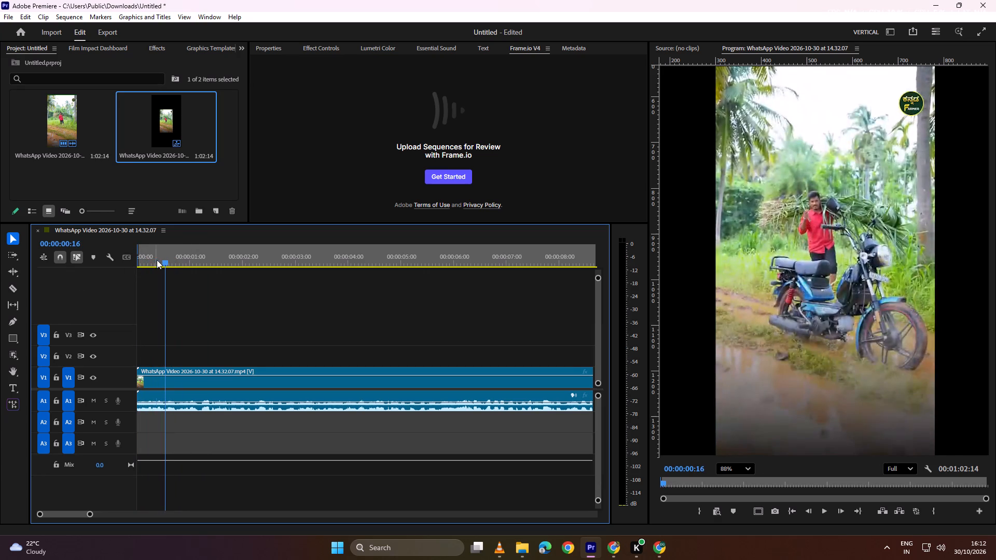
left_click_drag(157, 260, 61, 273)
key("space")
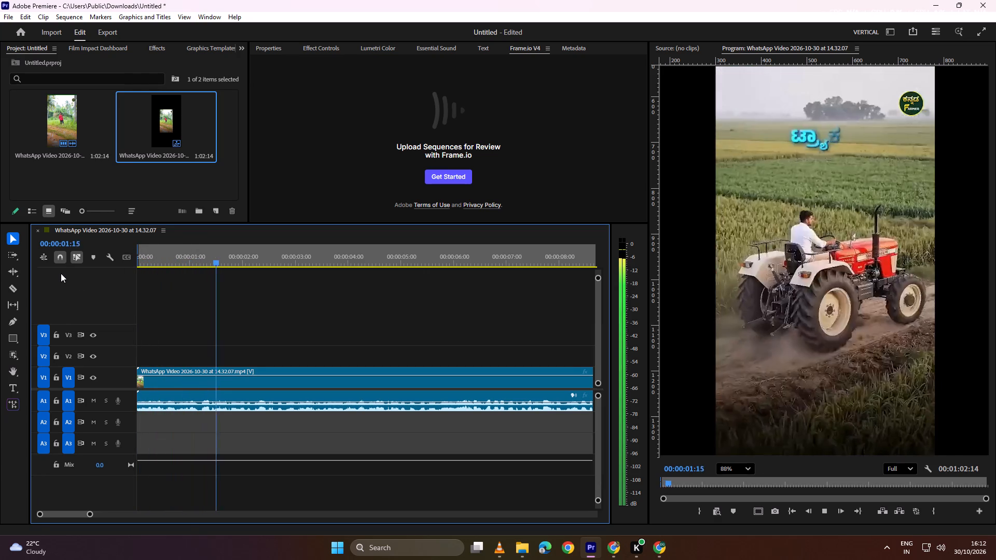
key("space")
left_click_drag(168, 263, 117, 262)
key("space")
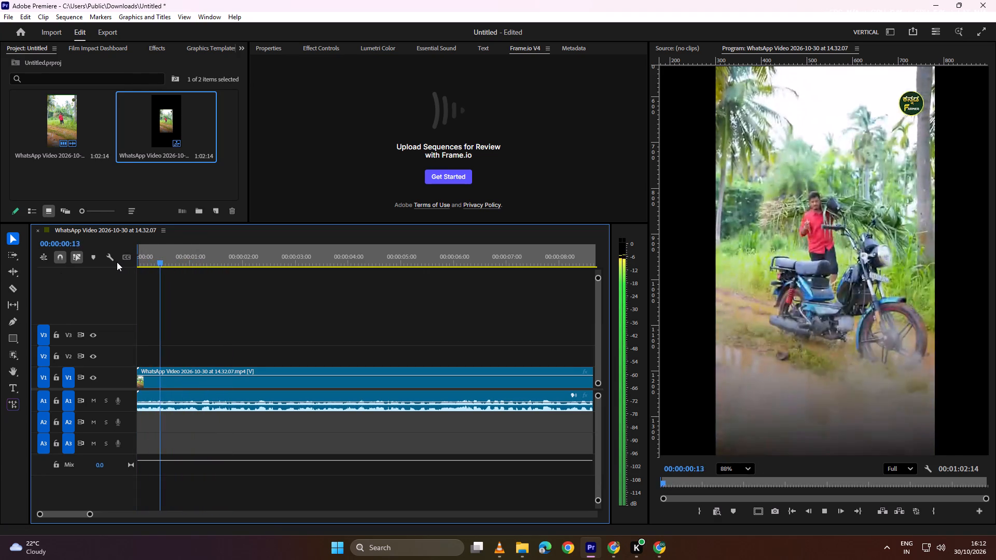
key("space")
left_click_drag(189, 257, 0, 281)
key("space")
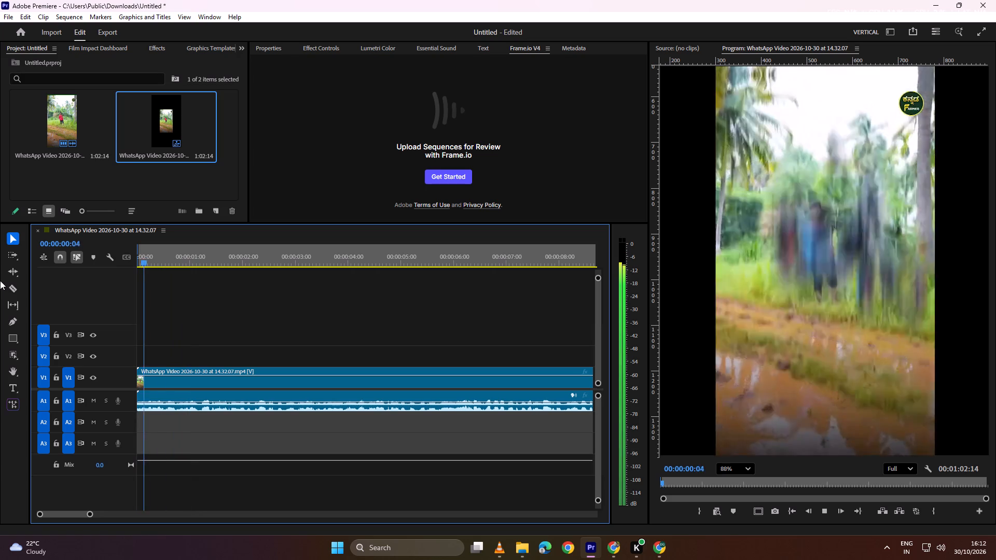
key("space")
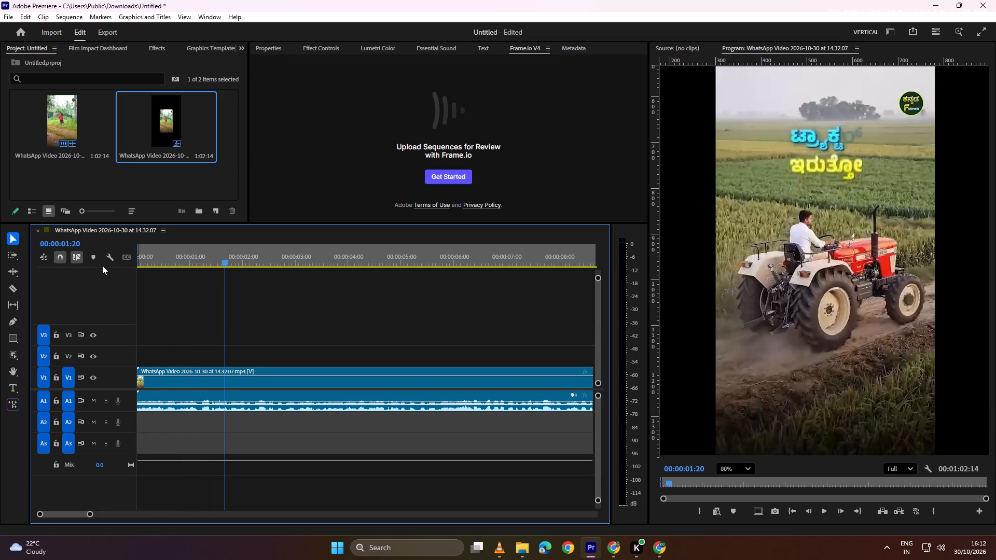
Scrub the first few frames of the opening bike effect and replay it up to the tractor transition.
left_click_drag(158, 259, 143, 260)
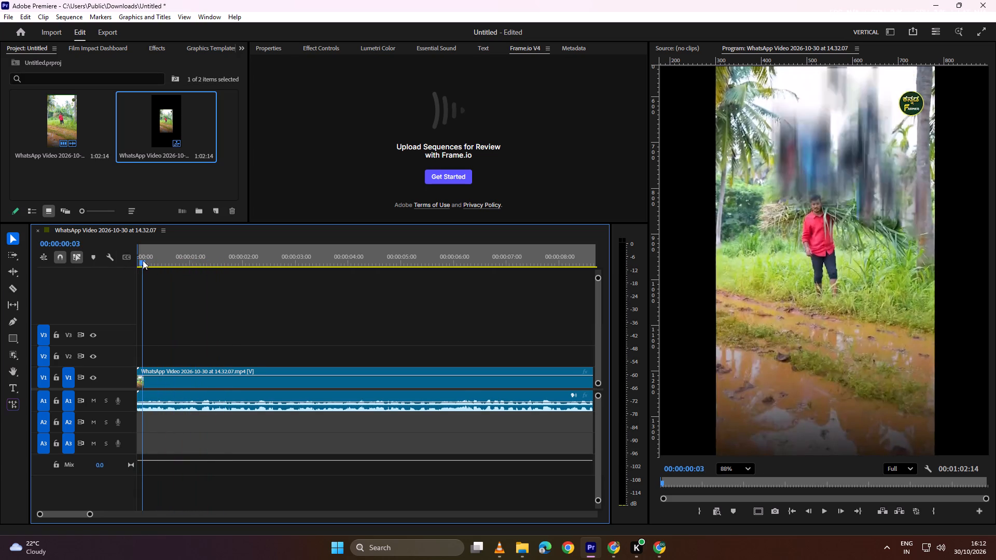
left_click_drag(143, 260, 141, 262)
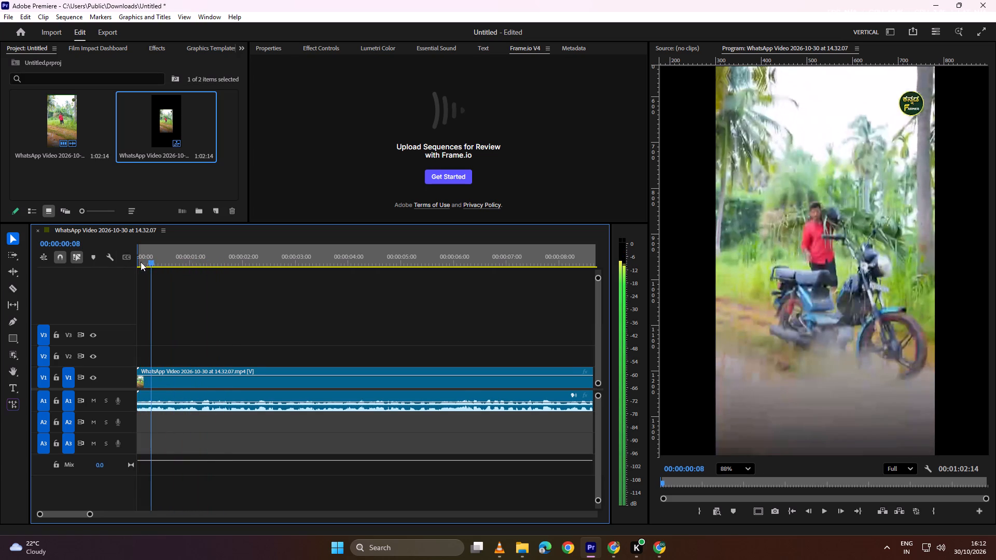
left_click_drag(141, 262, 132, 262)
key("space")
key("space")
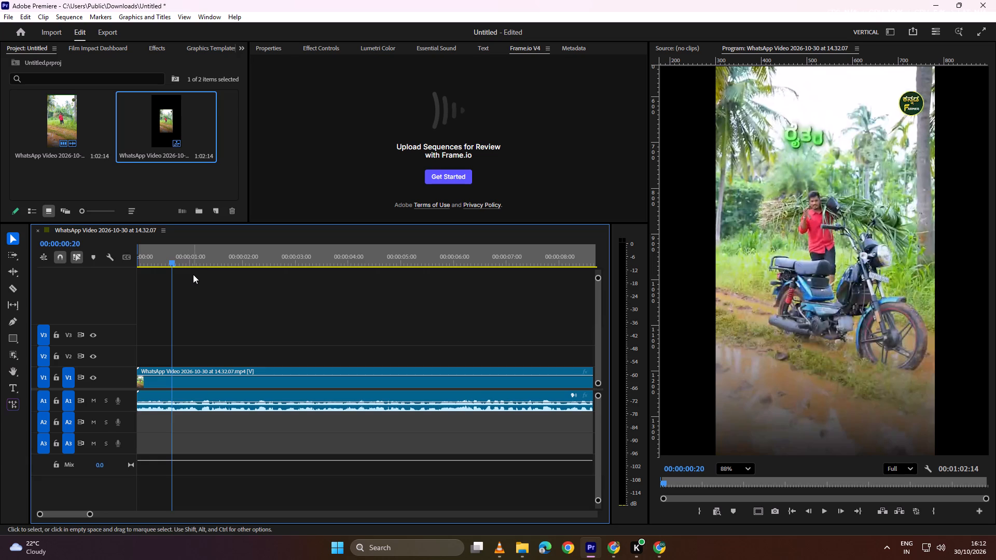
left_click_drag(192, 260, 82, 271)
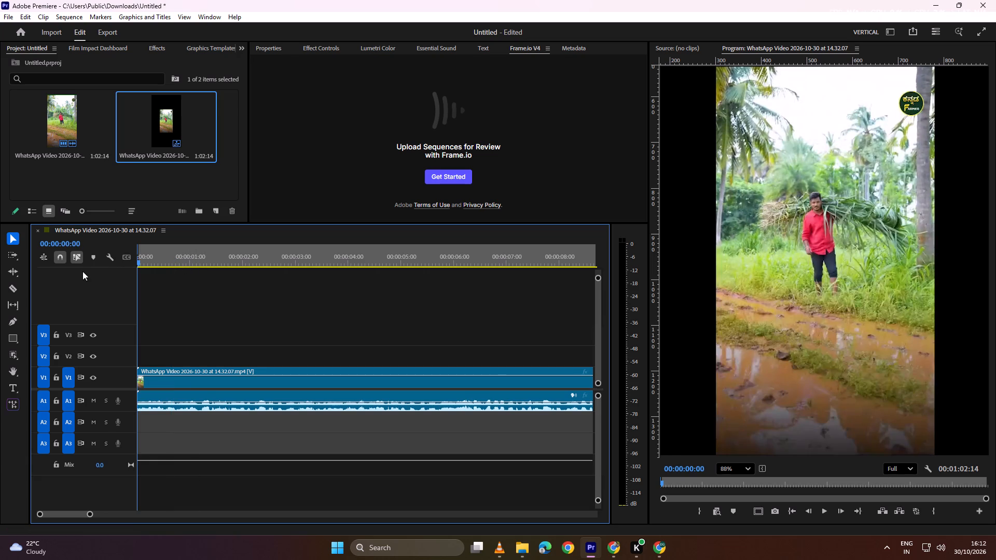
key("space")
key("space")
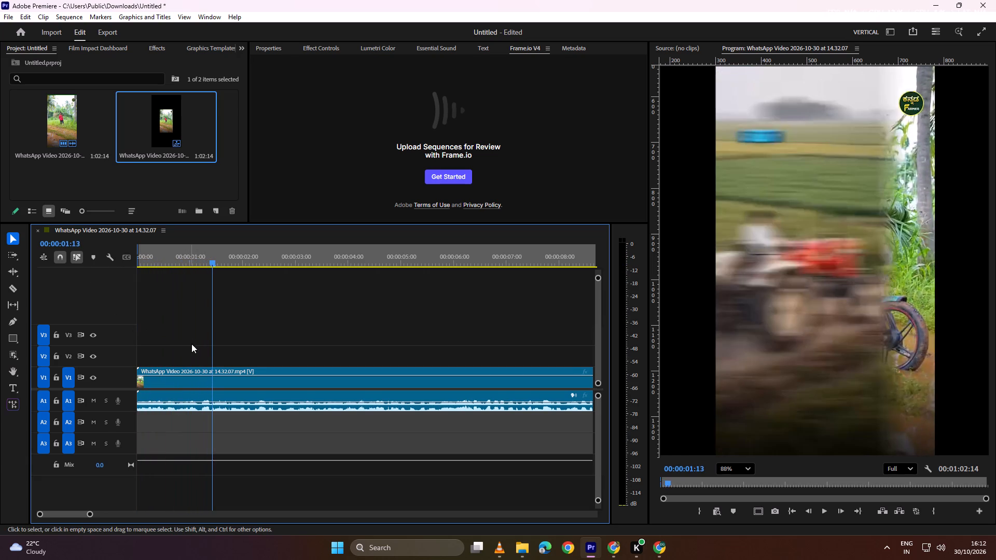
Continue playback from the tractor transition past the front view of the bike at about 4 seconds, pausing at the transitions.
key("space")
key("space")
key("space")
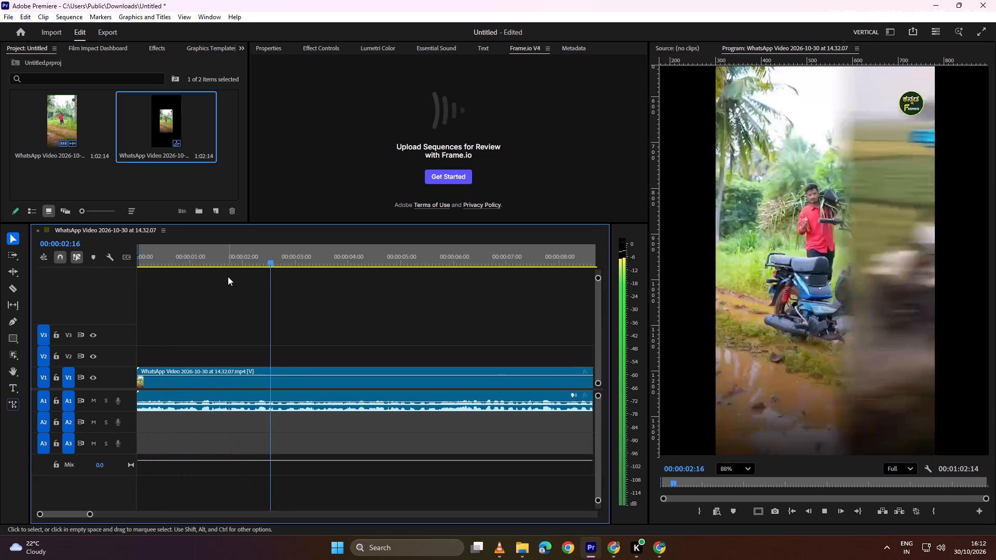
key("space")
key("space")
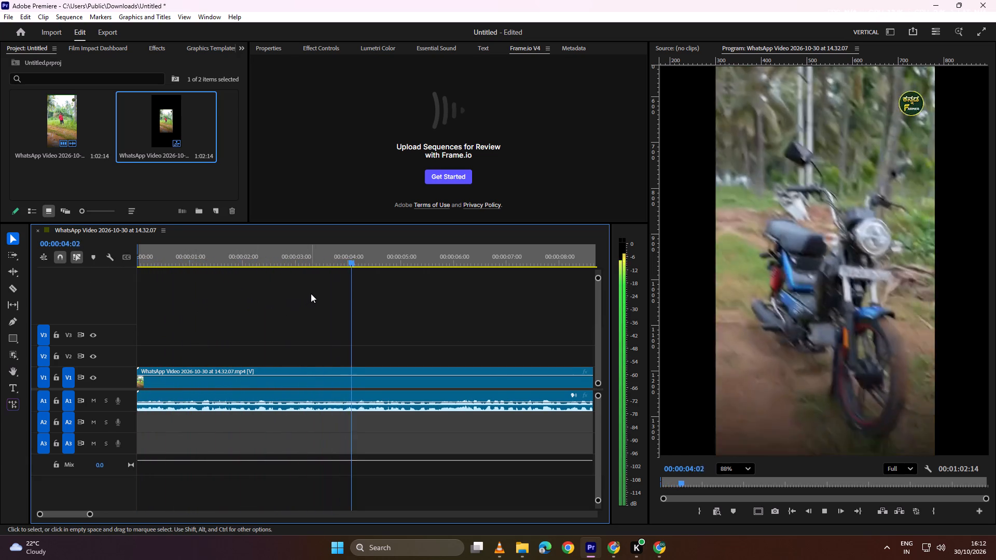
scroll(302, 296, "down", 7, "alt")
Scrub and replay the night riding shot up to about 8 seconds, examining its text animation and the cut that follows.
left_click_drag(397, 259, 397, 258)
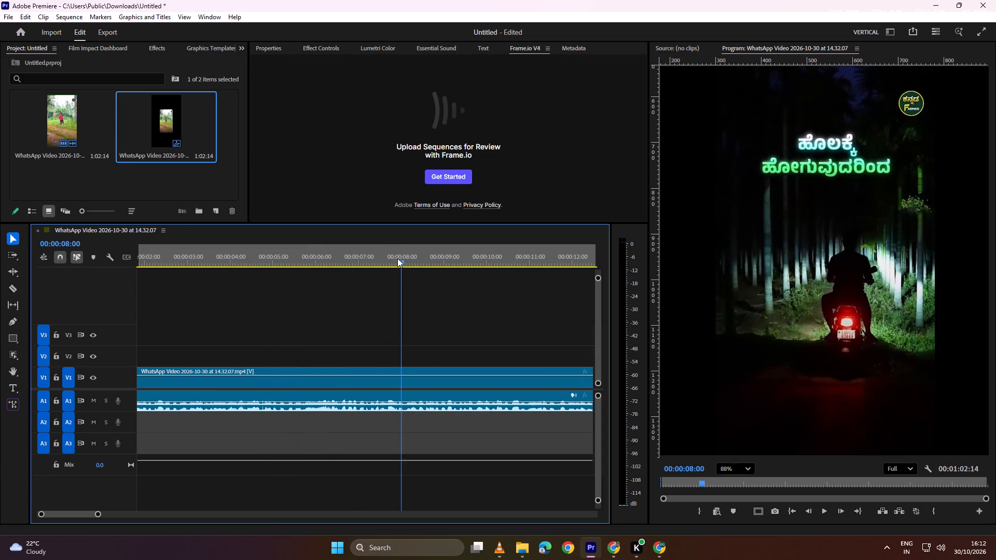
left_click_drag(397, 258, 357, 258)
key("space")
key("space")
left_click_drag(374, 260, 358, 265)
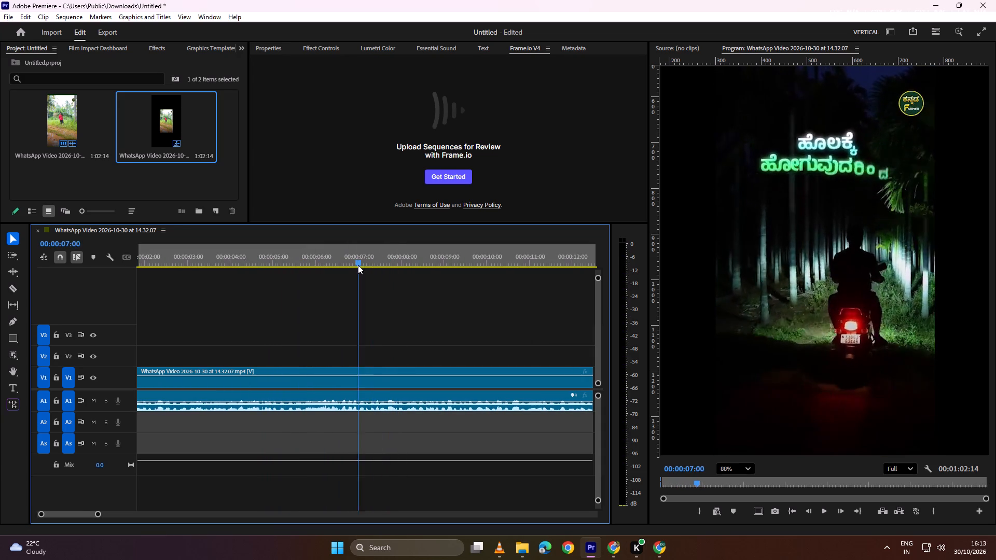
left_click_drag(358, 265, 284, 271)
key("space")
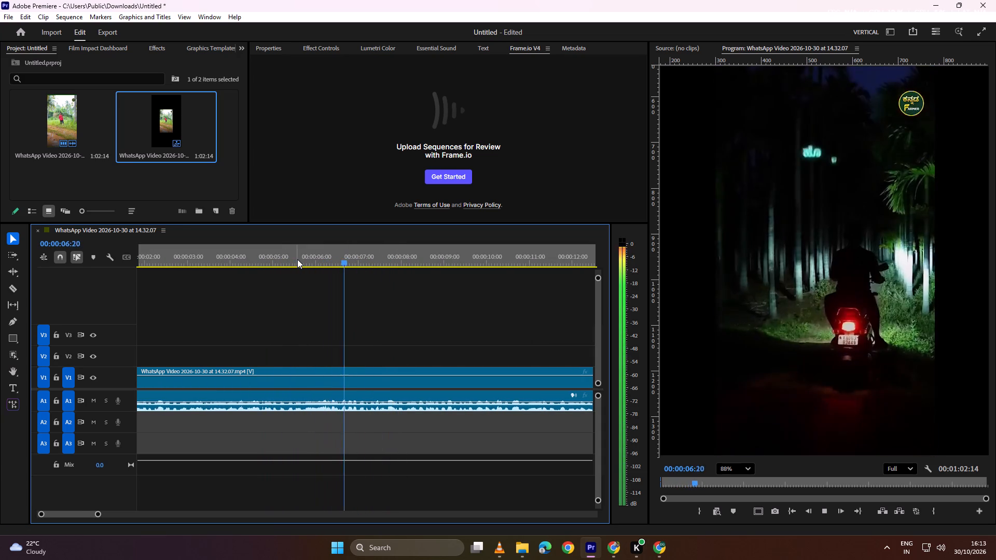
key("space")
key("space")
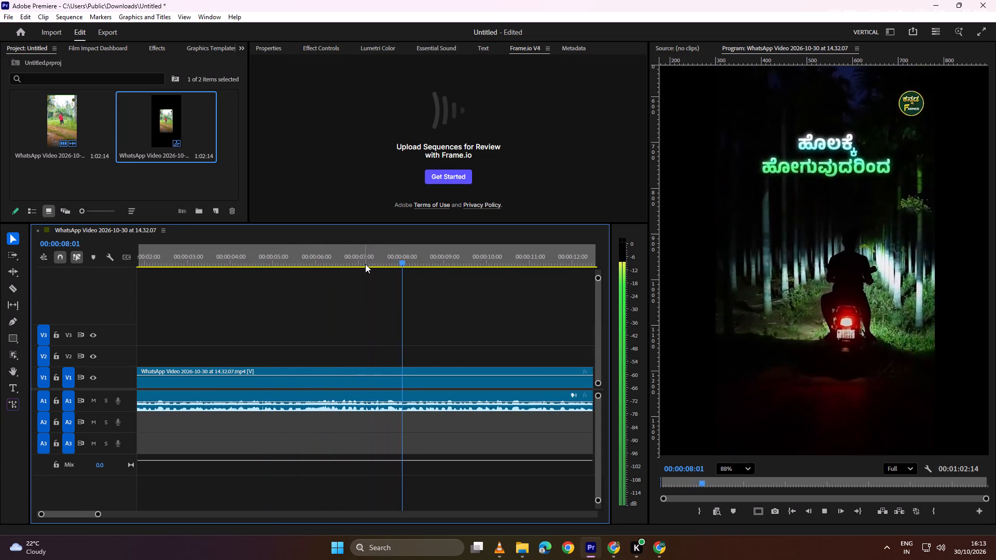
key("space")
left_click_drag(450, 260, 406, 262)
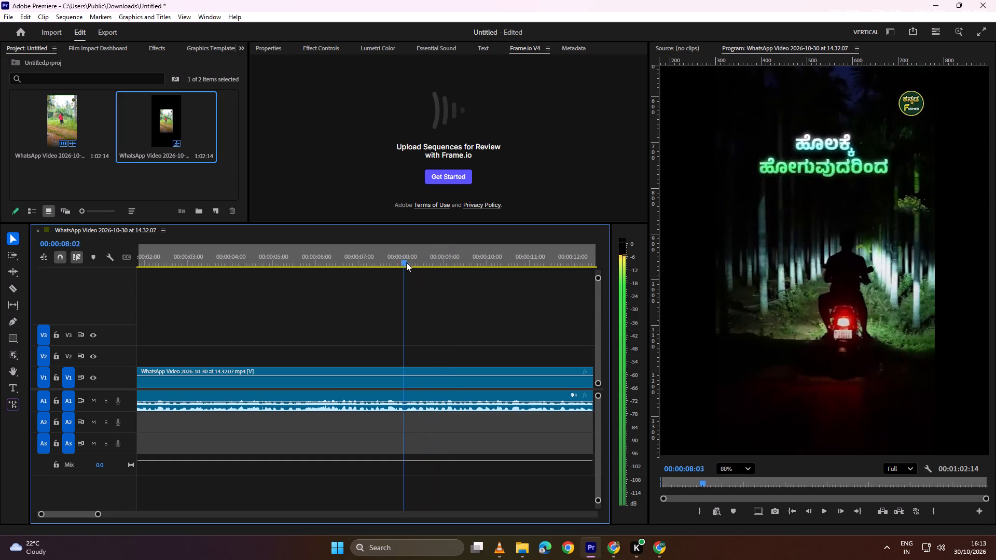
left_click_drag(406, 262, 421, 261)
Play the daytime riding shots from about 8 to 12 seconds, up to the tinted shot of the parked bike.
key("space")
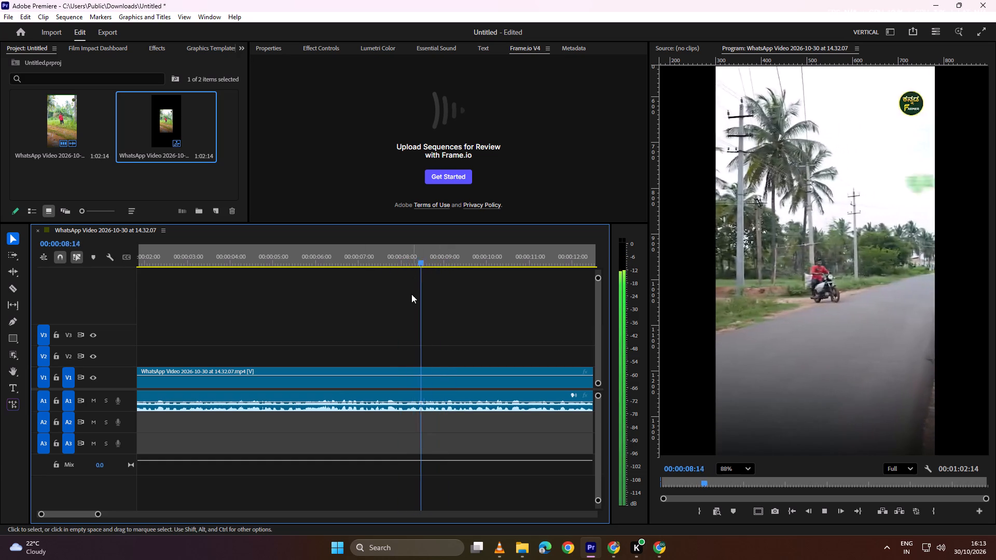
scroll(390, 298, "down", 14, "alt")
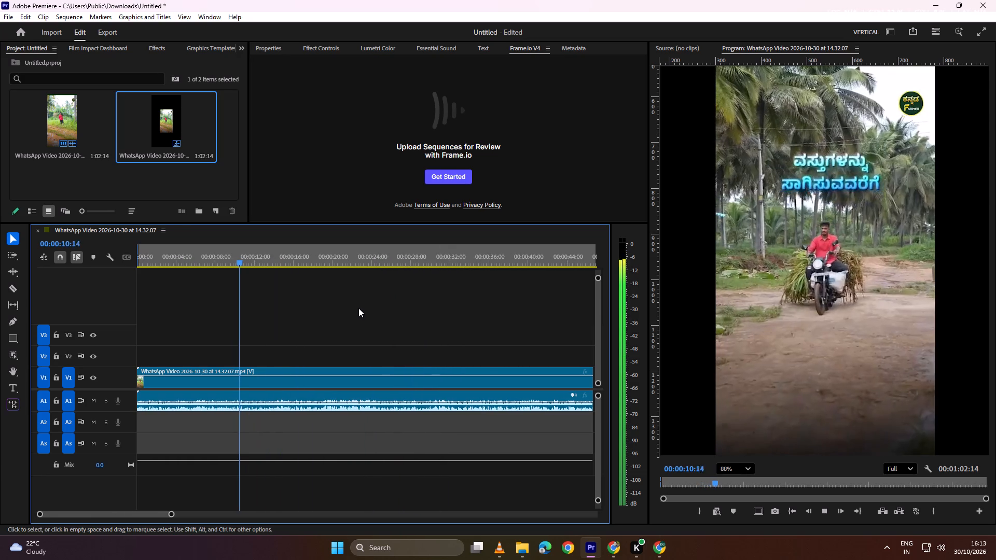
key("space")
scroll(359, 311, "up", 4)
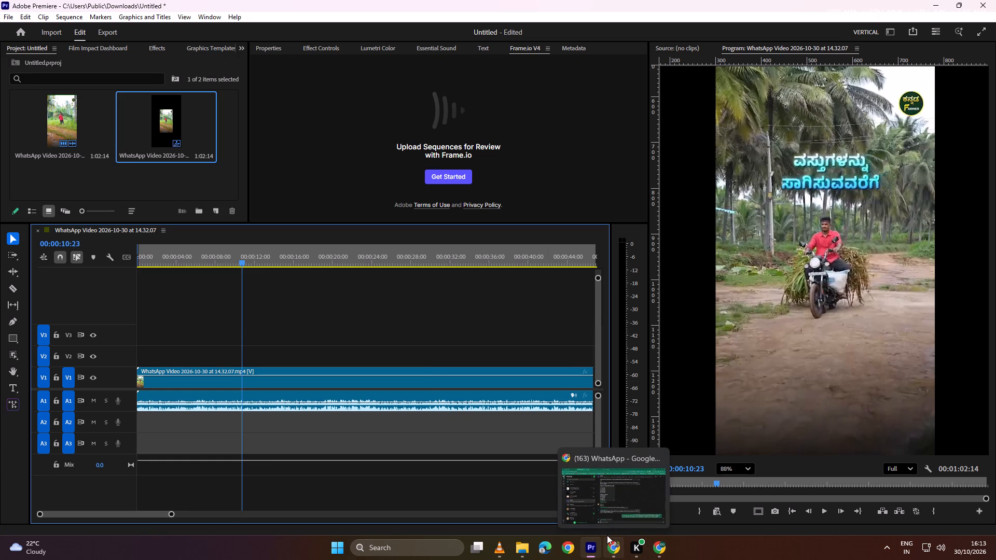
key("space")
scroll(308, 319, "down", 3, "alt")
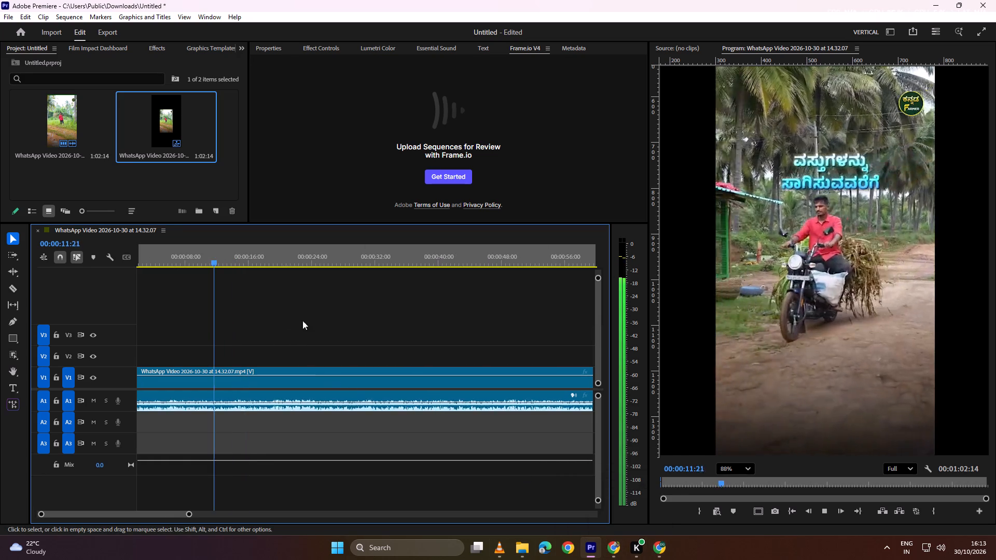
scroll(289, 324, "up", 5)
key("space")
scroll(221, 320, "up", 19, "alt")
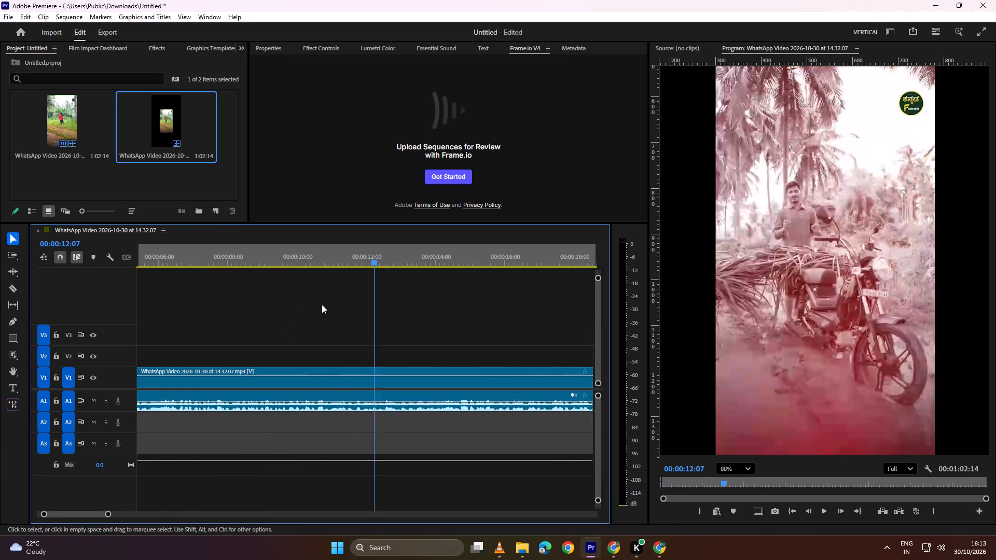
Scrub and replay the coloured flash transition into the parked bike shot at about 12 seconds.
scroll(322, 304, "up", 1, "alt")
left_click_drag(392, 262, 384, 272)
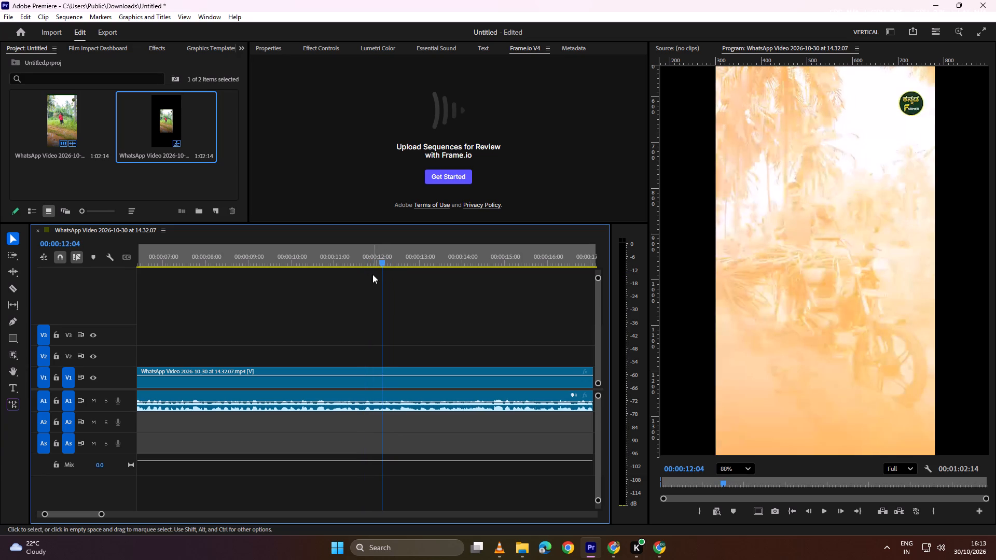
left_click_drag(381, 261, 355, 261)
key("space")
key("space")
scroll(344, 310, "down", 5, "alt")
scroll(322, 305, "up", 6)
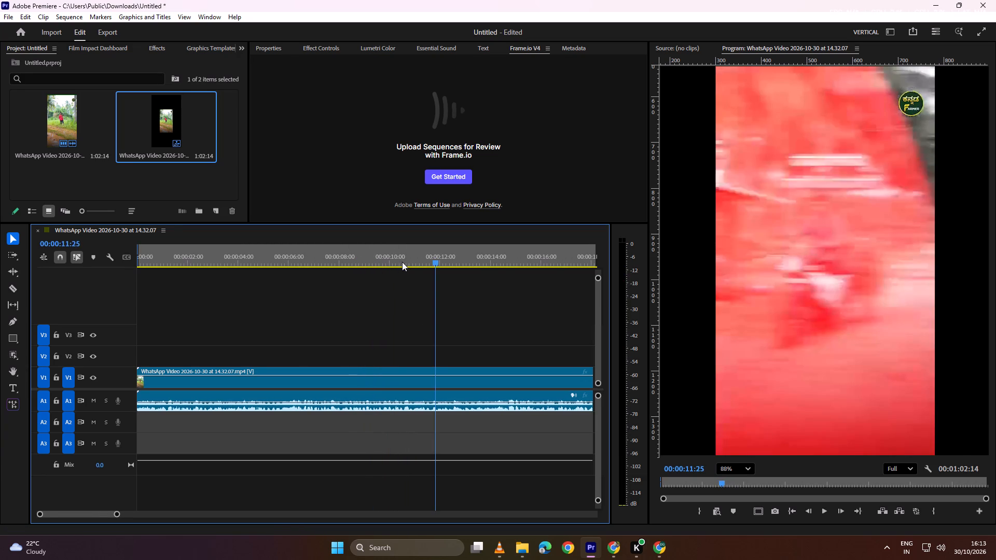
Return to about 6 seconds and replay the sequence from the night riding shot.
left_click_drag(408, 260, 295, 261)
key("space")
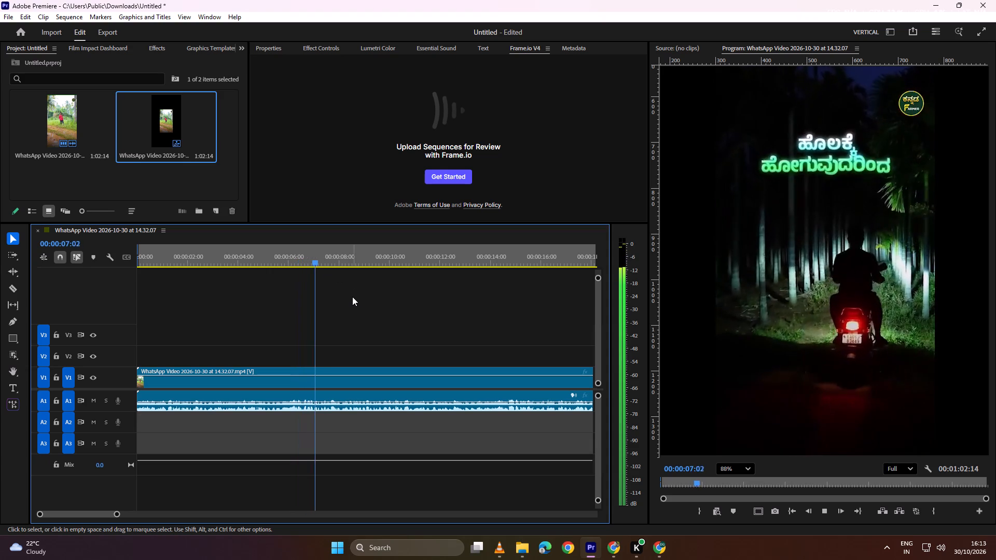
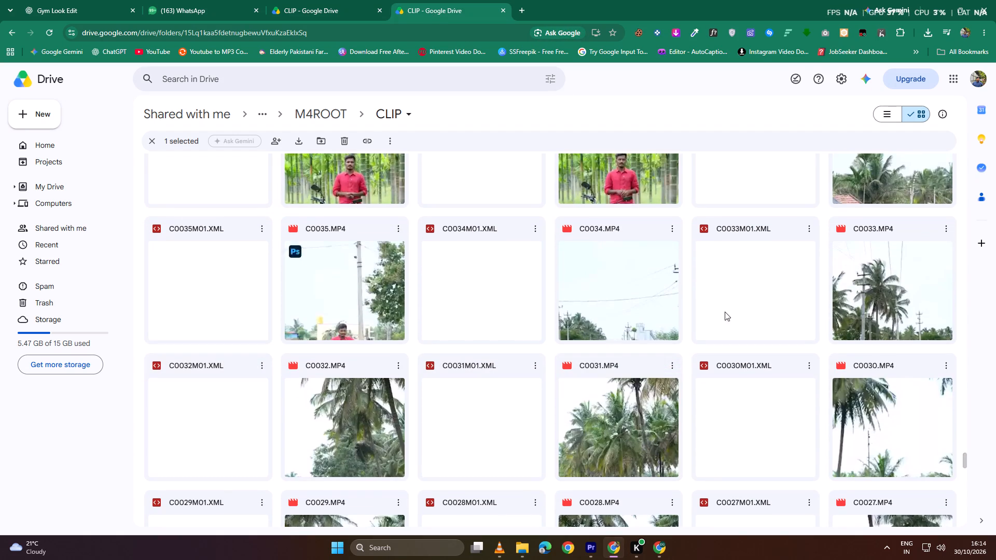
Preview C0033.MP4 in the CLIP folder, scrubbing through the rider's approach to about 5 seconds, and close the preview.
double_click(897, 306)
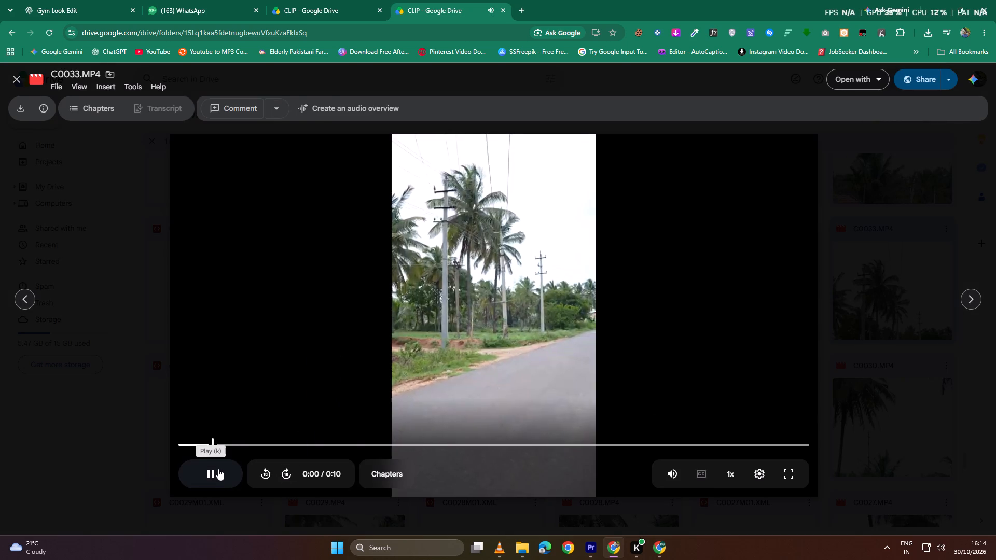
left_click_drag(328, 438, 442, 447)
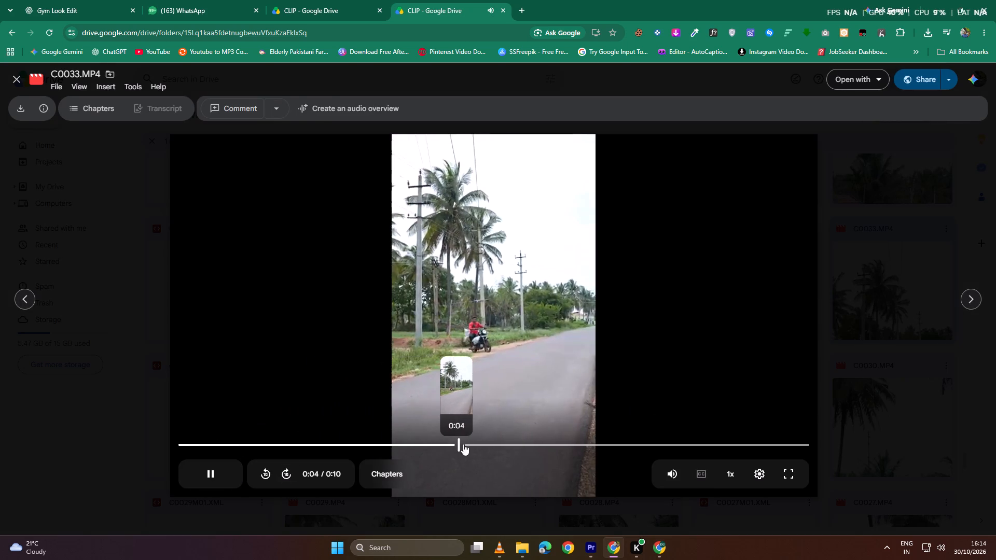
left_click_drag(463, 444, 500, 441)
key("space")
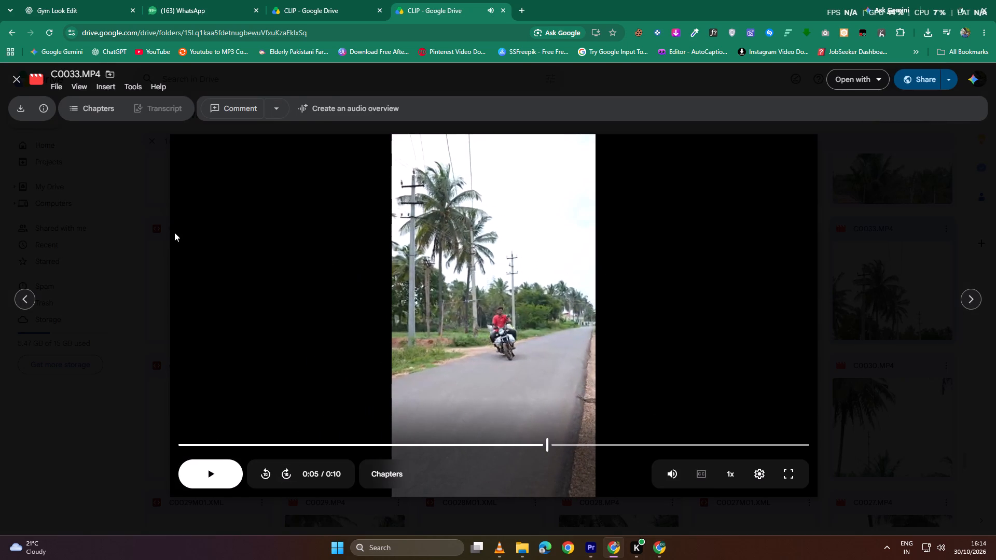
left_click(168, 225)
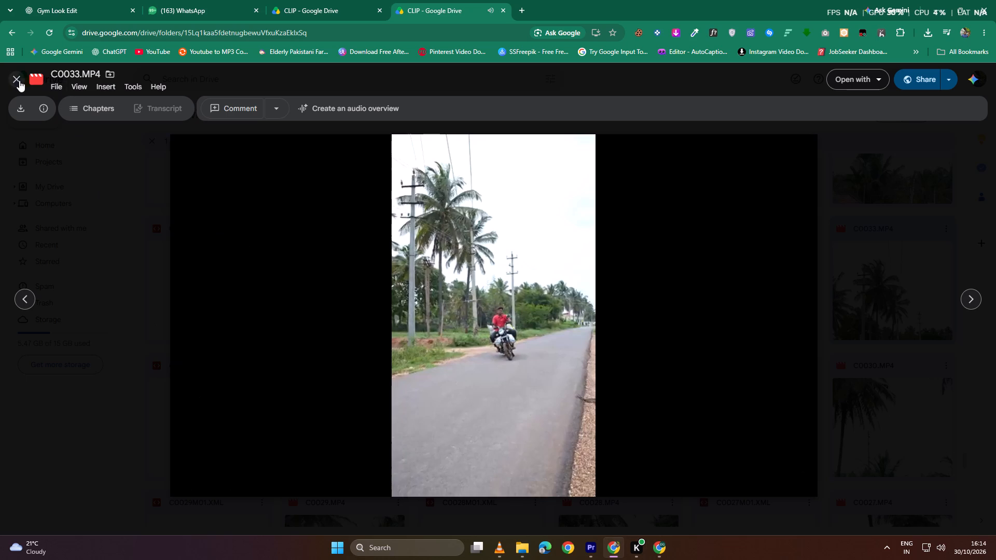
left_click(19, 76)
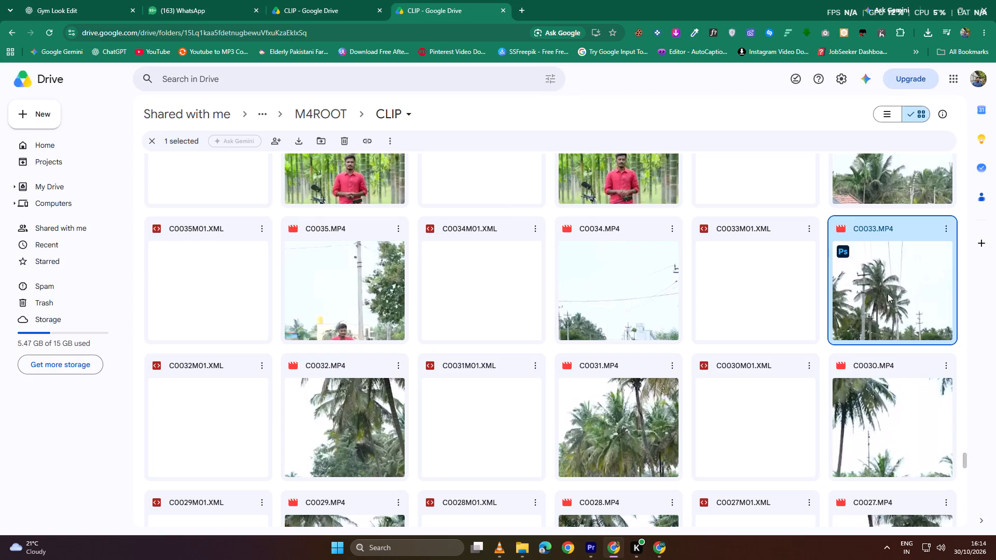
Download C0033.MP4 from the shared CLIP folder without a virus scan.
left_click(945, 231)
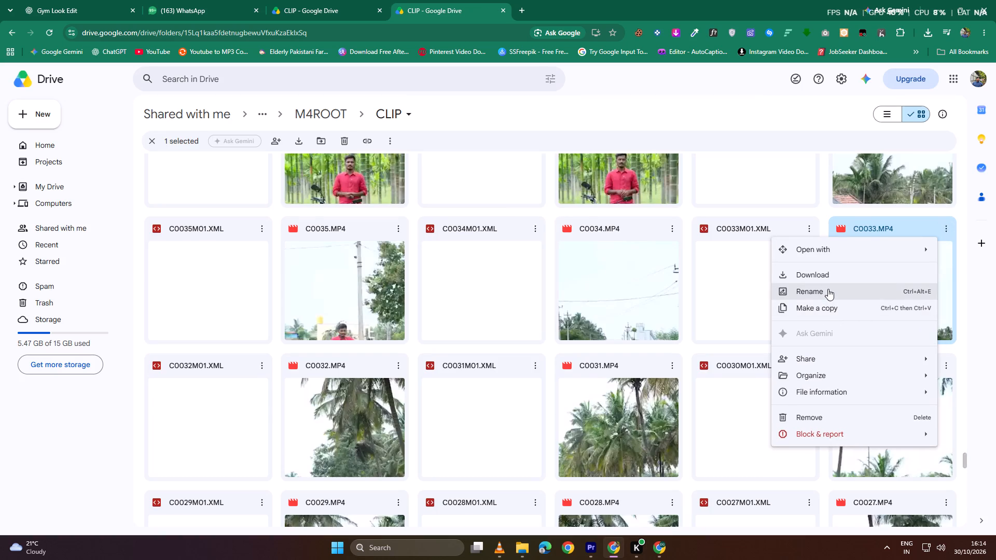
left_click(829, 275)
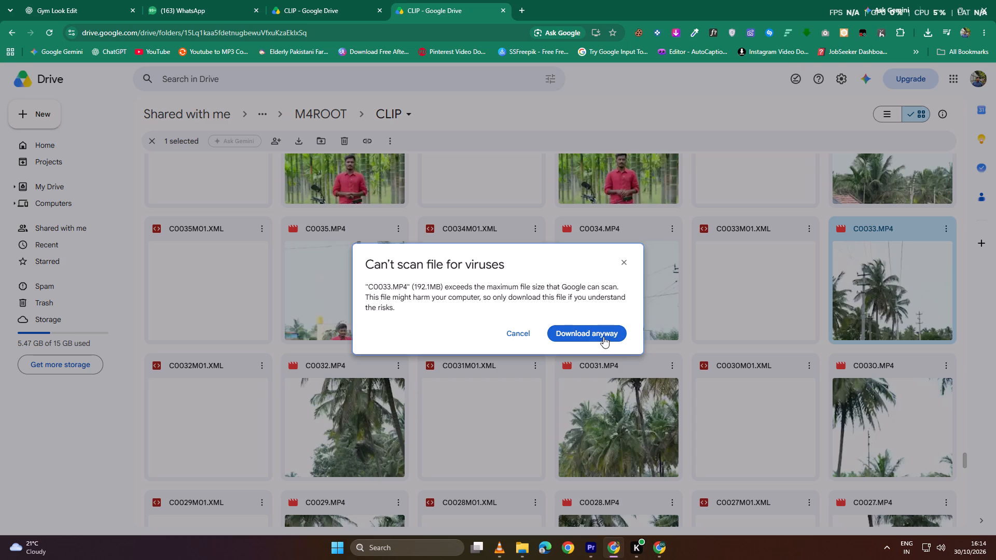
left_click(603, 333)
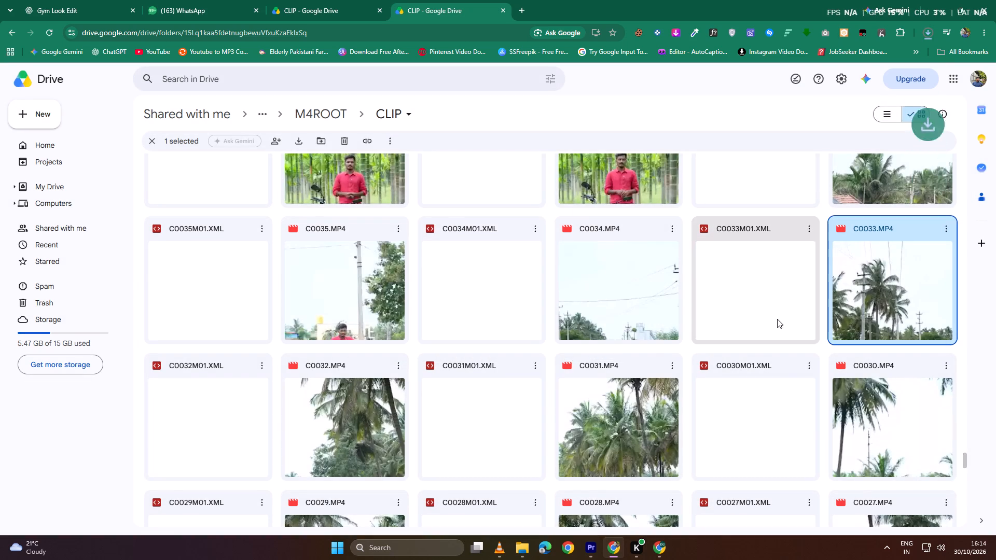
Reopen C0033.MP4 and capture a screenshot of the full vertical video frame at about 6 seconds, showing the rider on the road.
left_click(903, 296)
double_click(885, 296)
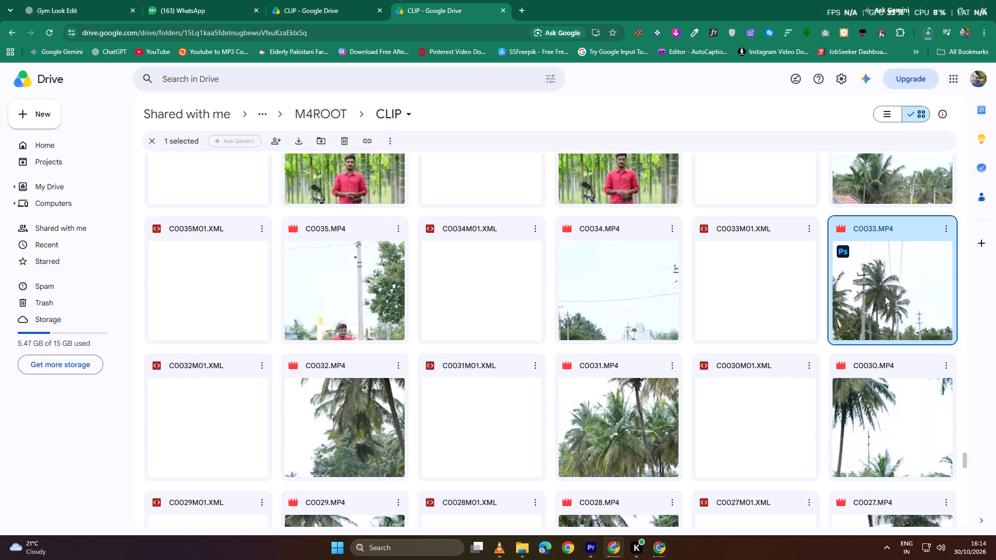
left_click_drag(245, 441, 381, 437)
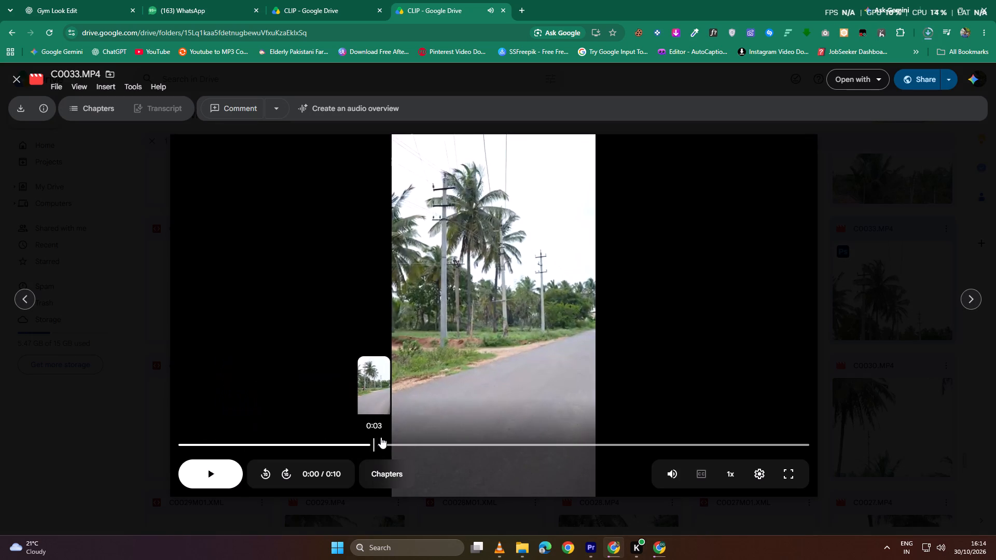
left_click_drag(381, 437, 410, 439)
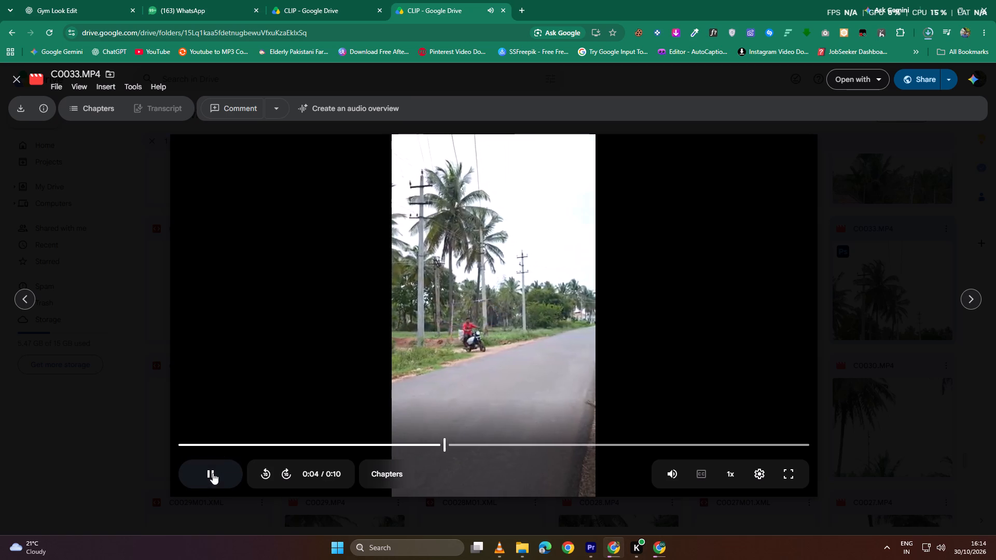
left_click_drag(494, 441, 570, 434)
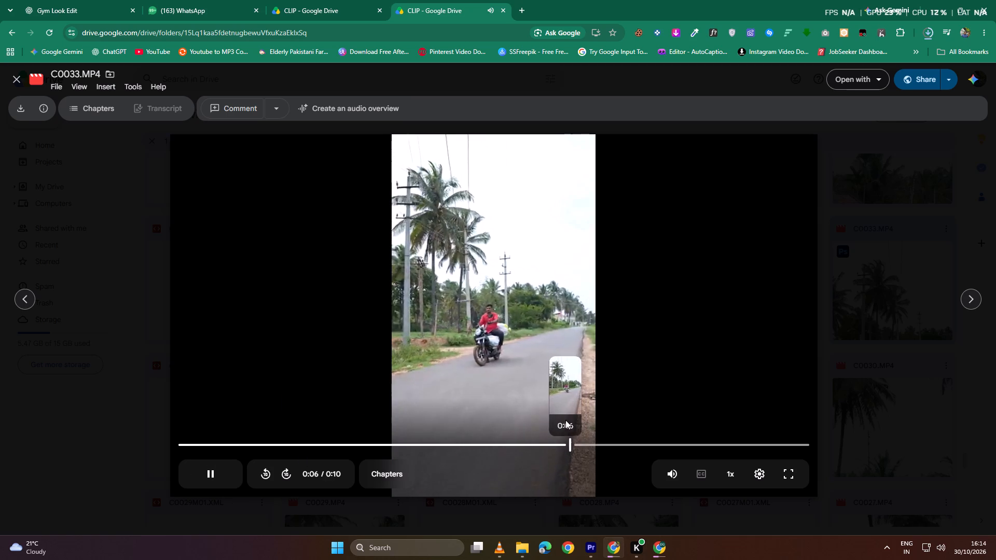
key("space")
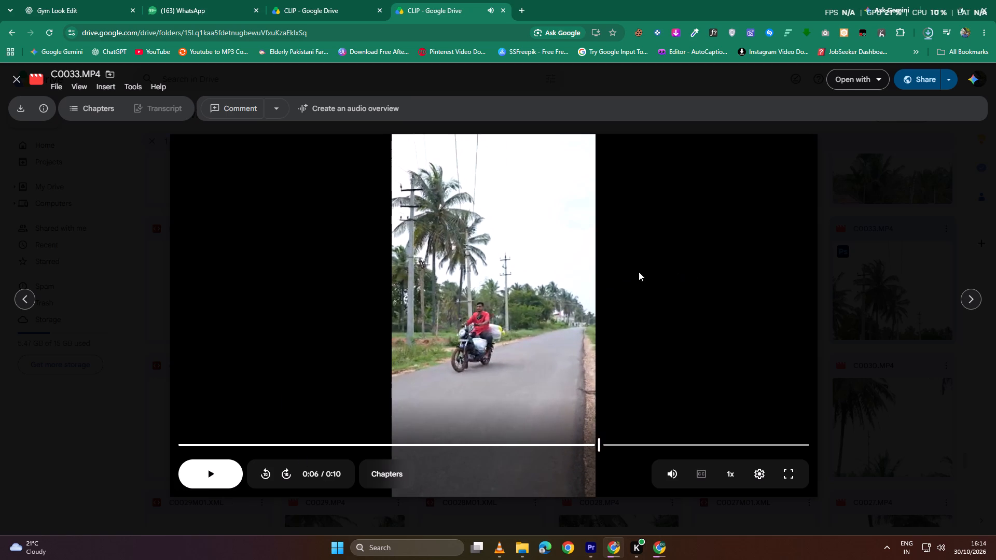
key("shift+super+s")
left_click_drag(392, 135, 546, 464)
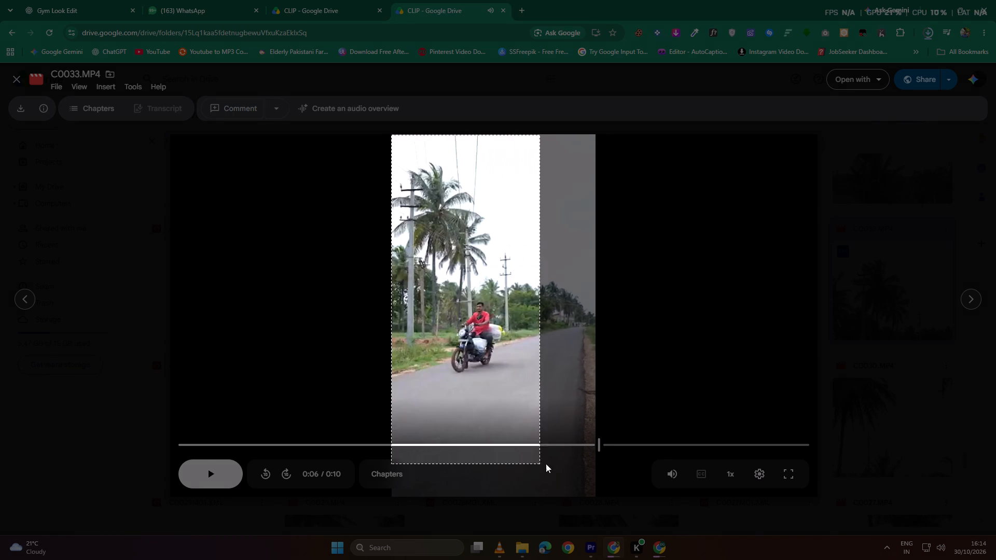
left_click_drag(546, 464, 598, 500)
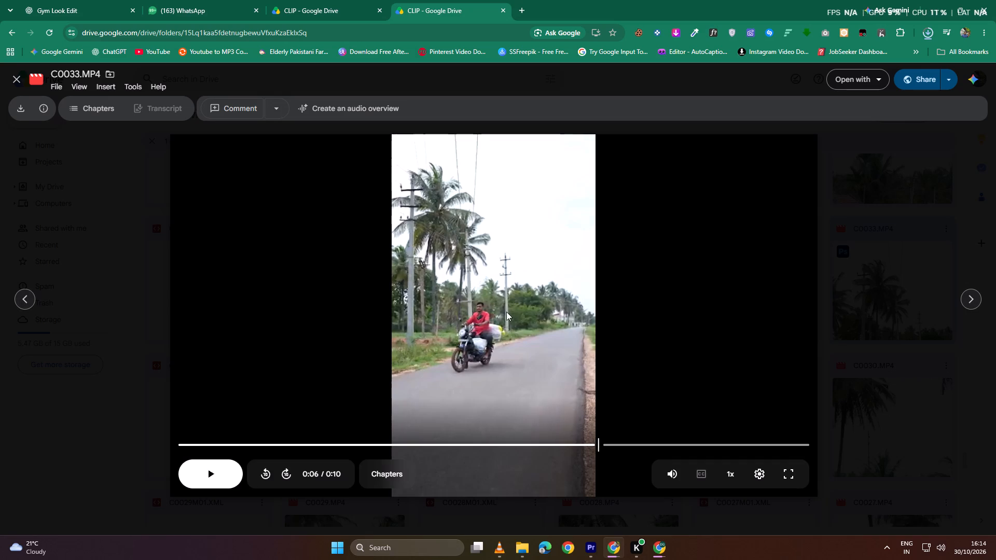
left_click(512, 375)
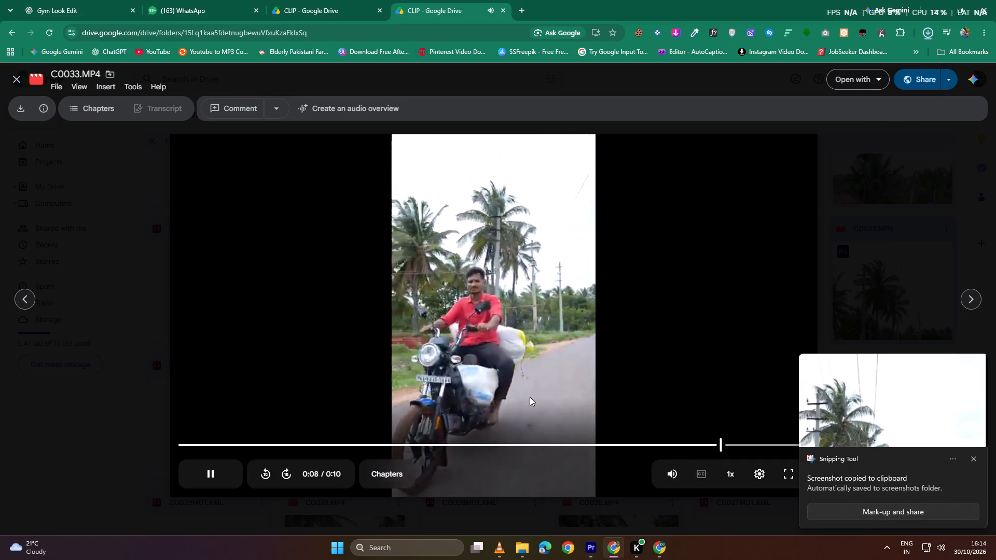
left_click(530, 397)
left_click(521, 395)
left_click(500, 388)
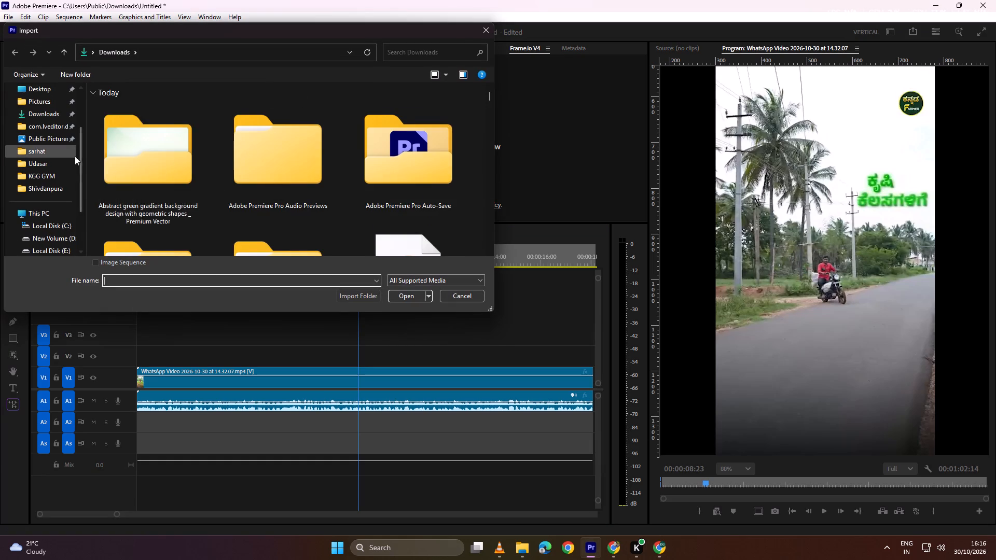
left_click(157, 156)
left_click(410, 299)
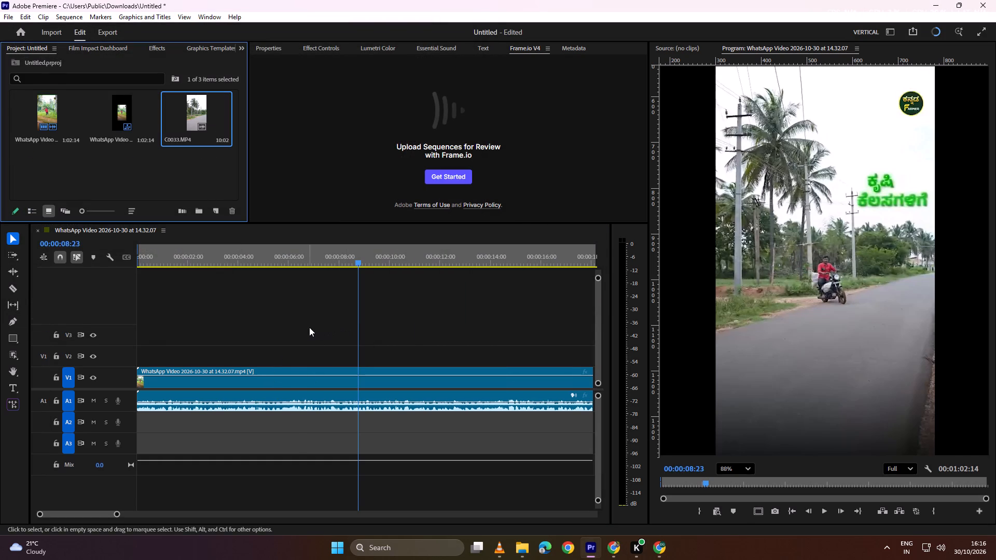
Scrub the reference sequence around the riding shots and create a new sequence from the C0033.MP4 clip.
scroll(309, 327, "down", 3, "alt")
left_click_drag(309, 261, 309, 268)
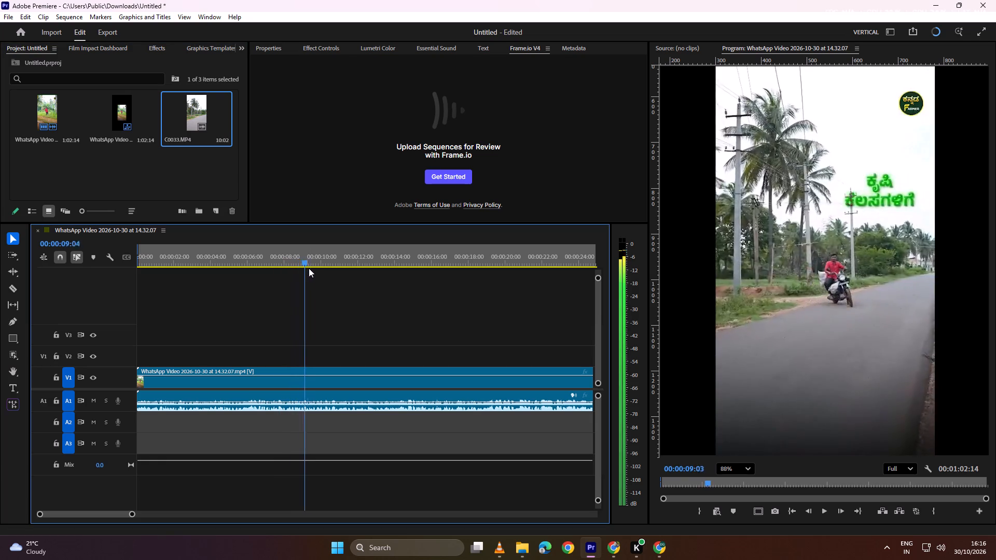
left_click_drag(309, 268, 330, 273)
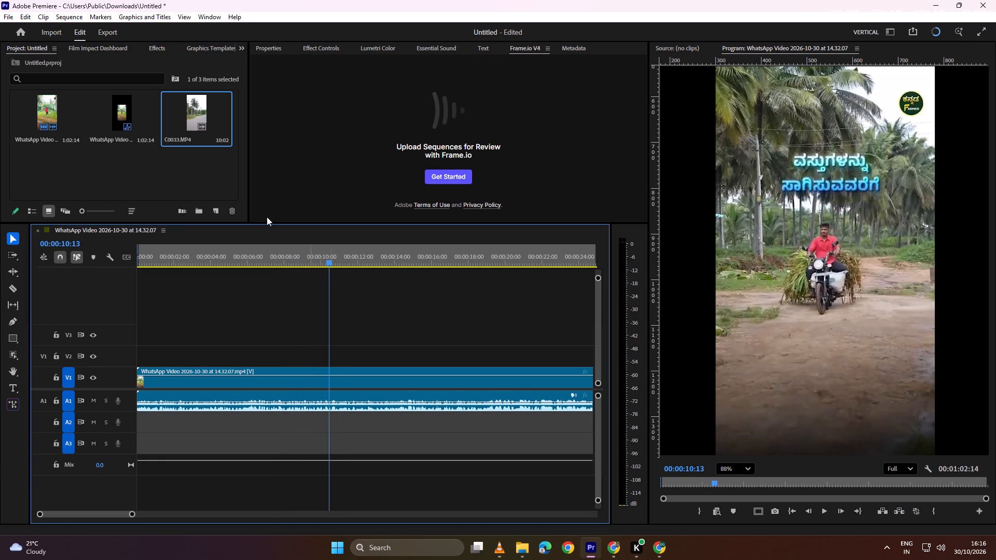
double_click(201, 120)
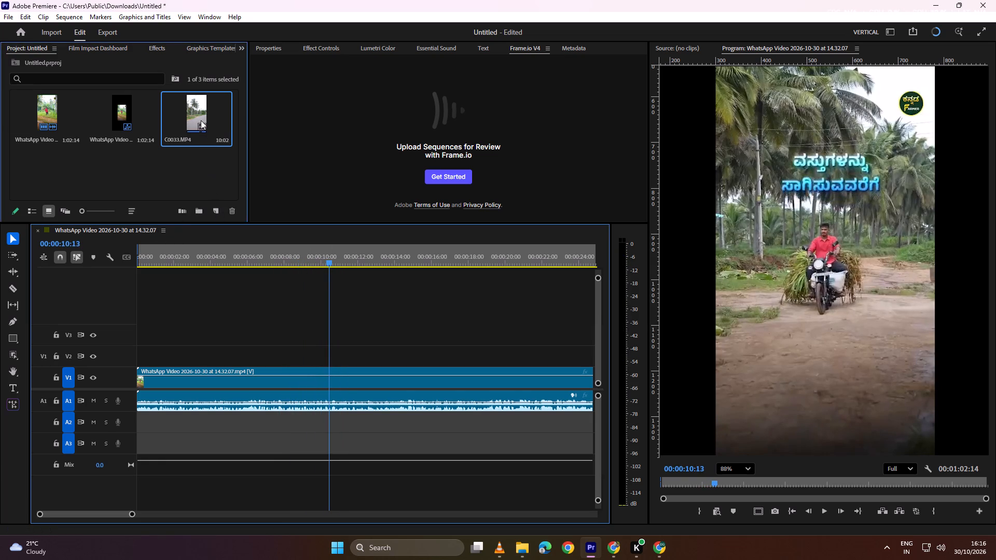
right_click(192, 123)
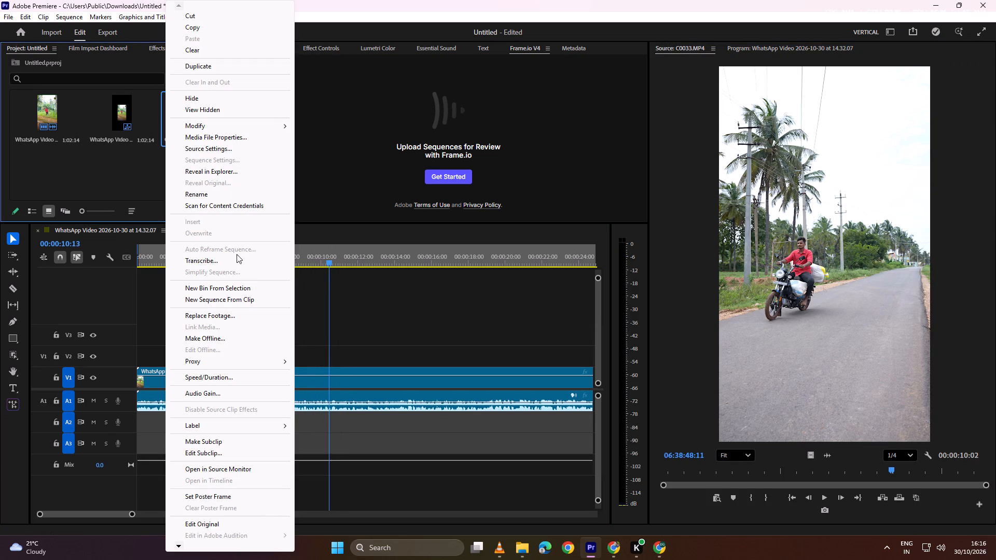
left_click(244, 297)
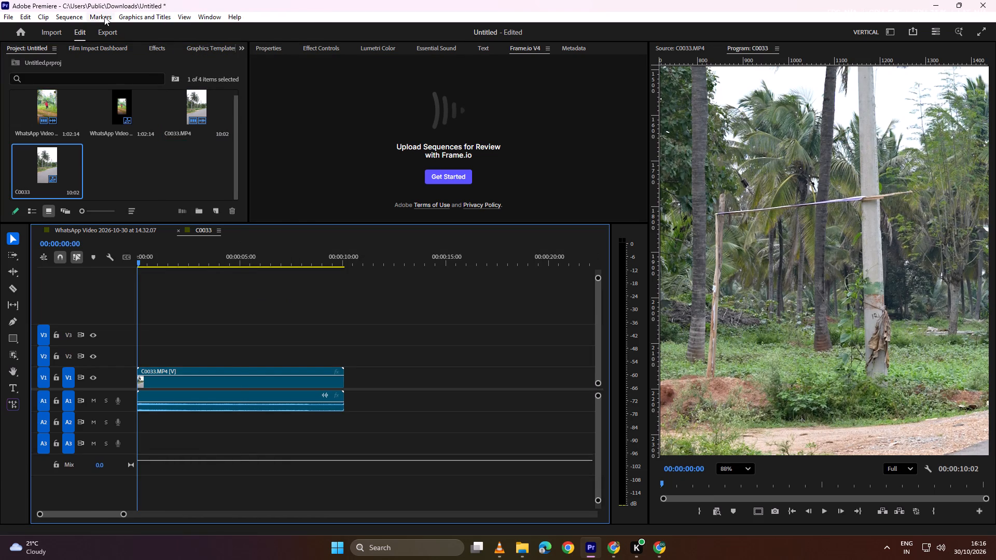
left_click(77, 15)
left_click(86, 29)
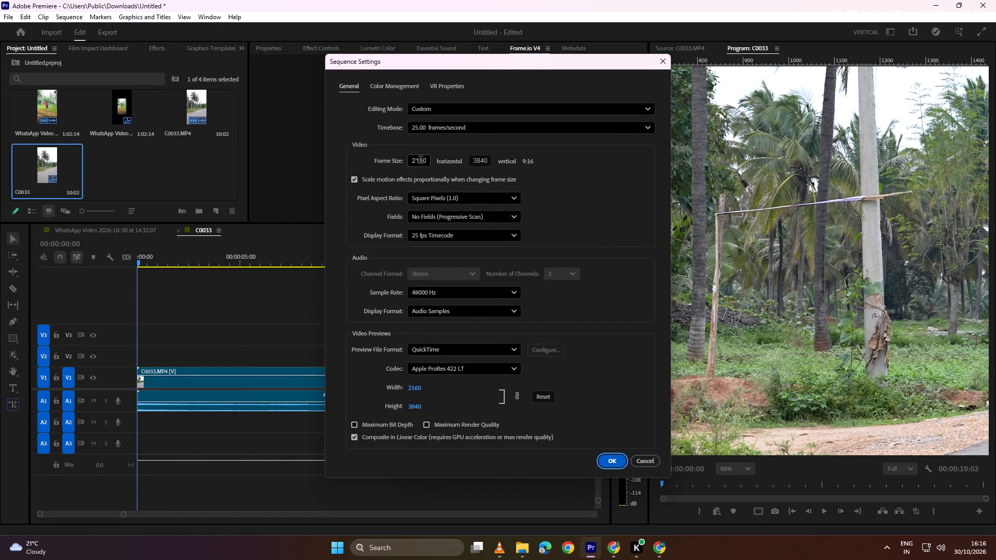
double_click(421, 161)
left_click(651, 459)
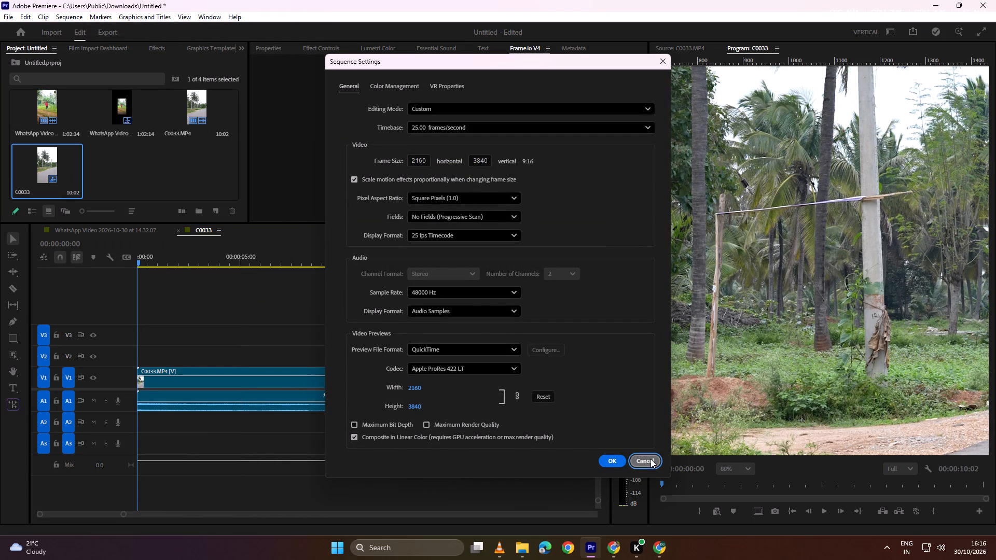
Cut the C0033 clip at 00:00:05:20, delete the part before the cut and close the gap.
left_click(265, 329)
left_click_drag(264, 256, 0, 298)
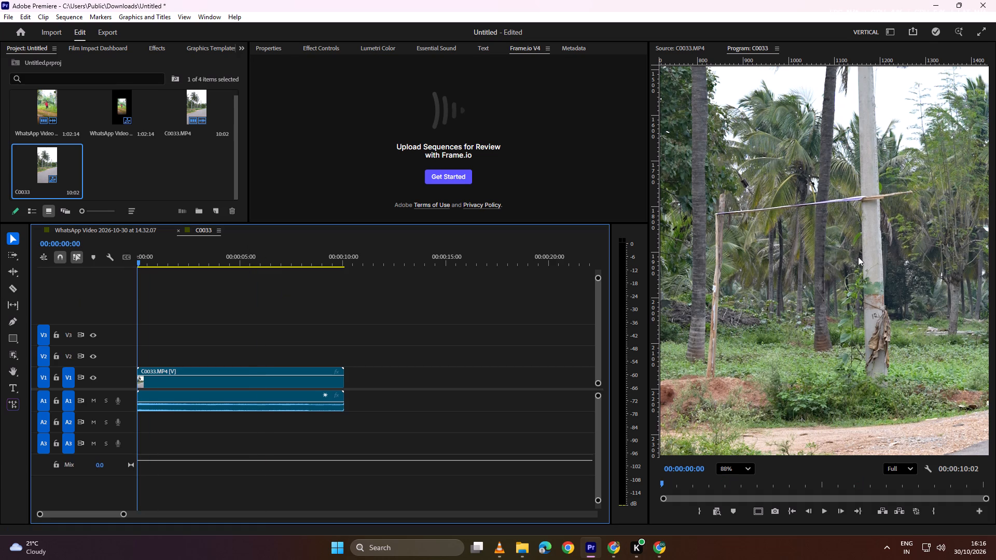
scroll(863, 255, "down", 20)
scroll(863, 255, "down", 1)
key("space")
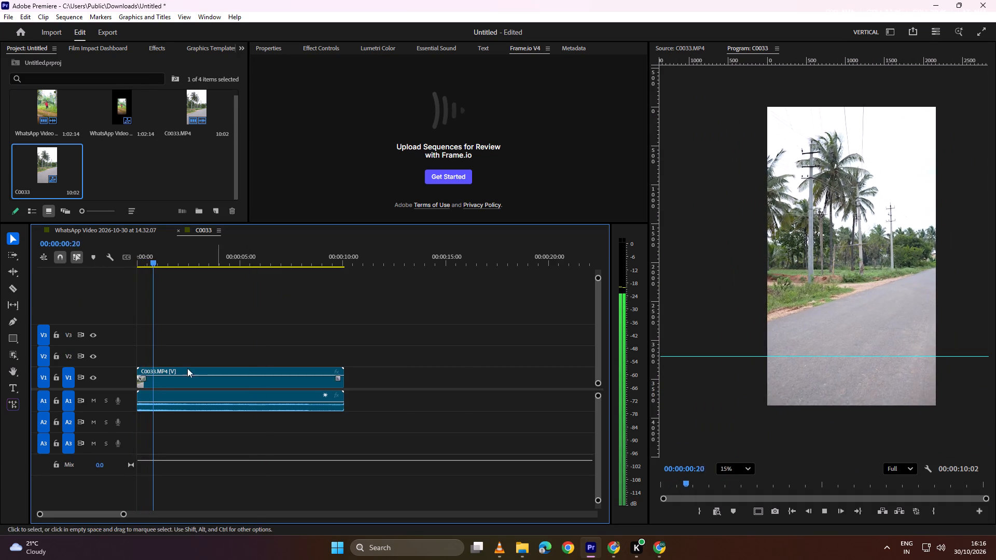
scroll(175, 334, "up", 10, "alt")
key("space")
left_click_drag(268, 260, 287, 261)
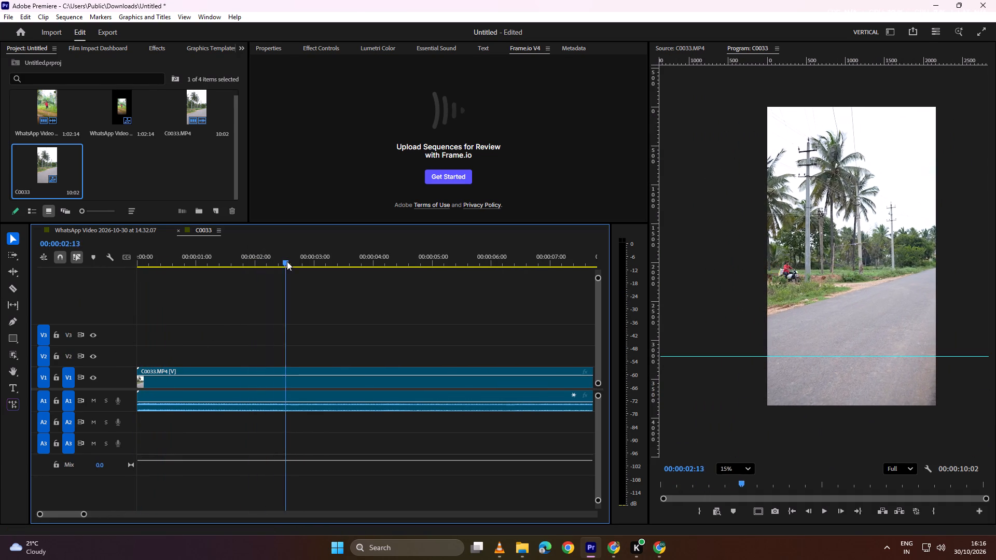
left_click_drag(287, 261, 480, 262)
key("c")
left_click(481, 384)
key("v")
left_click(440, 384)
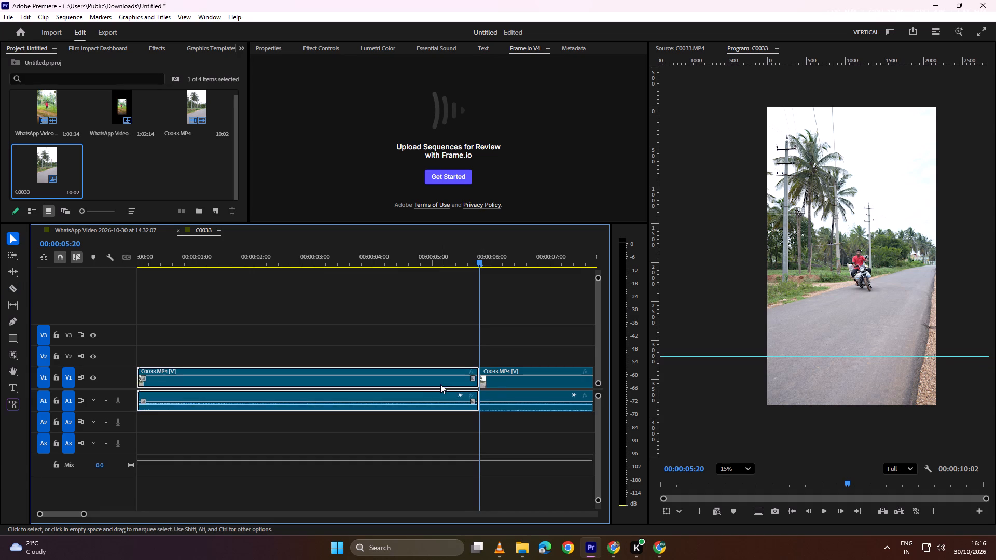
key("BackSpace")
left_click(424, 386)
key("BackSpace")
Play the remaining clip, cut it at 00:00:01:17 and delete everything after the cut.
left_click_drag(325, 262, 0, 300)
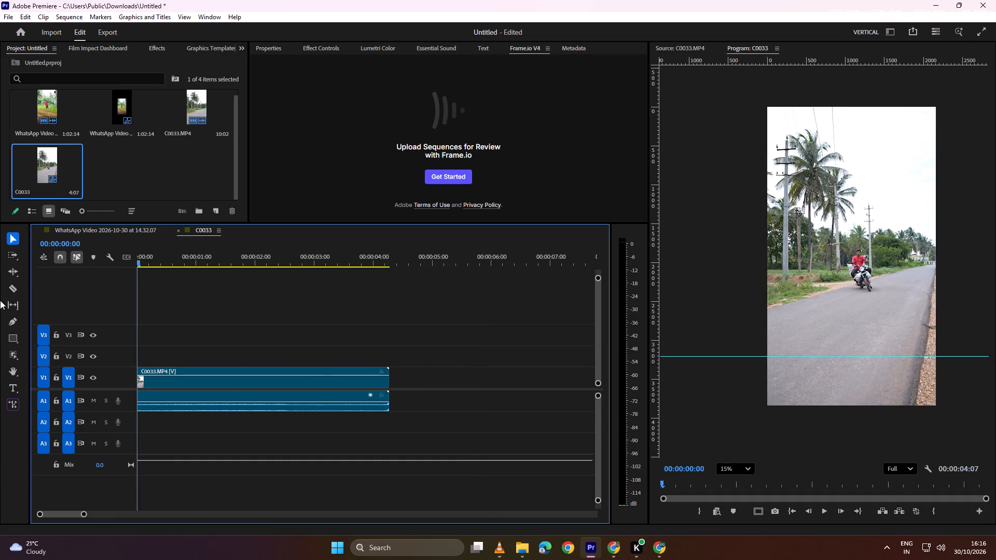
key("space")
key("space")
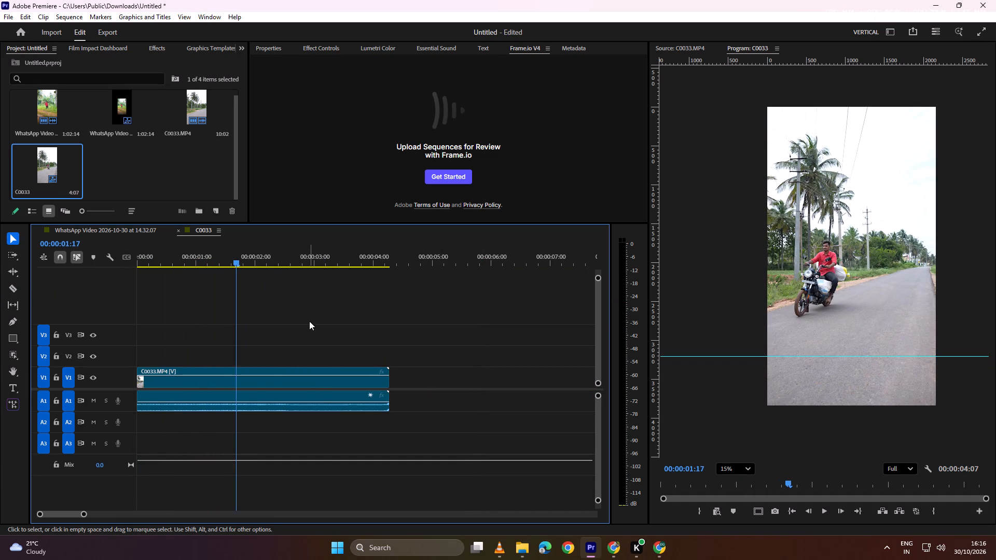
key("c")
left_click(235, 376)
key("v")
left_click(302, 384)
key("BackSpace")
Shift the clip about 21 frames later and extend its head back to the sequence start for a 2:13 length.
left_click_drag(235, 254, 62, 287)
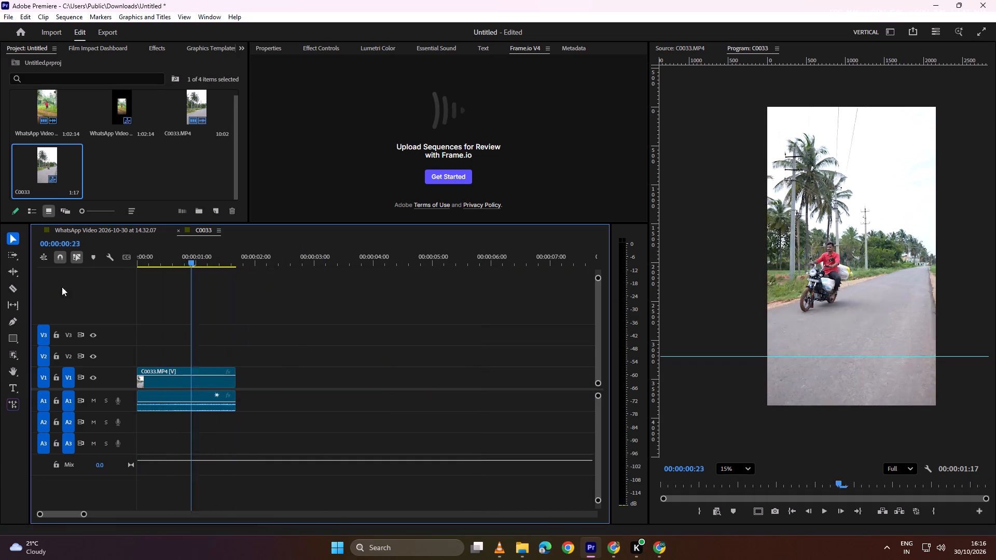
left_click_drag(62, 287, 0, 302)
scroll(167, 349, "up", 17, "alt")
key("space")
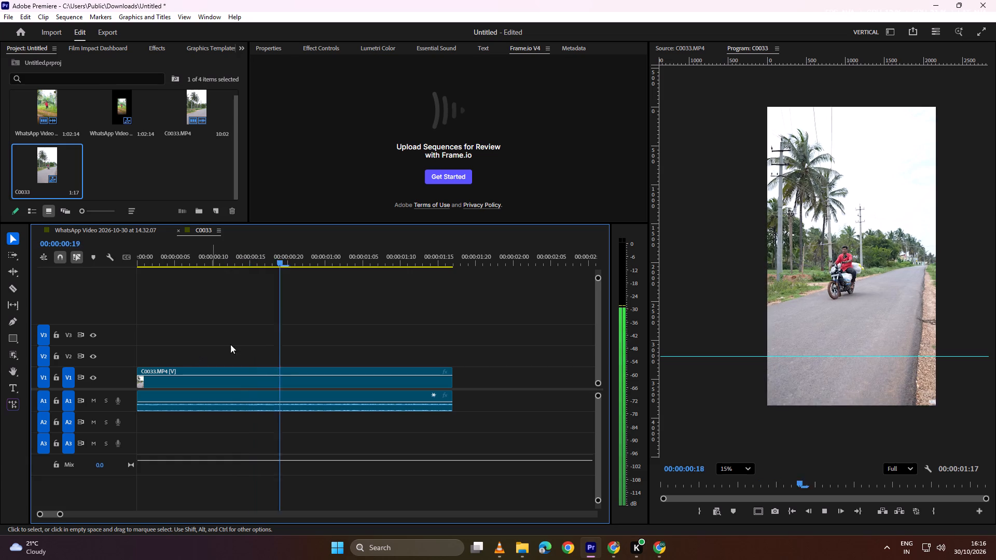
key("space")
left_click_drag(343, 383, 500, 384)
left_click_drag(288, 374, 20, 369)
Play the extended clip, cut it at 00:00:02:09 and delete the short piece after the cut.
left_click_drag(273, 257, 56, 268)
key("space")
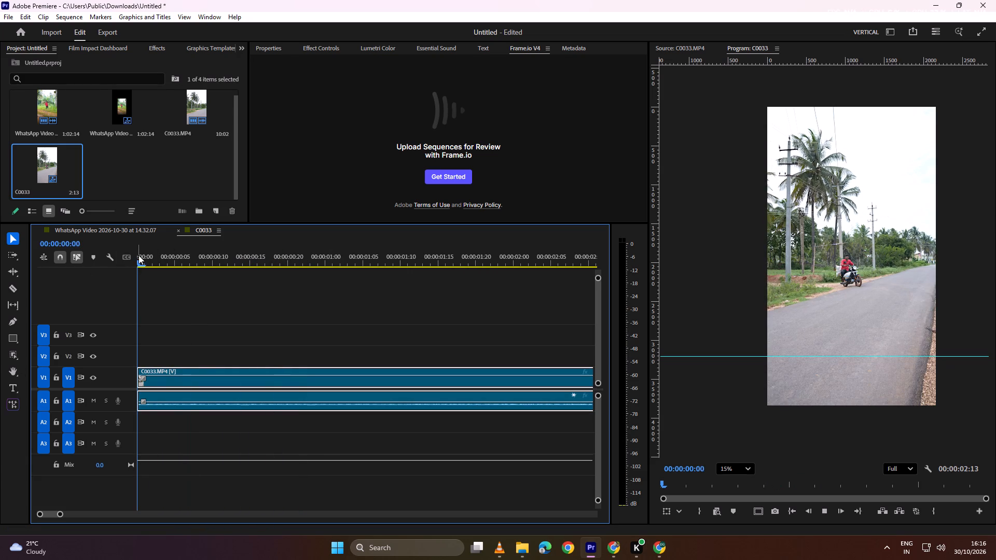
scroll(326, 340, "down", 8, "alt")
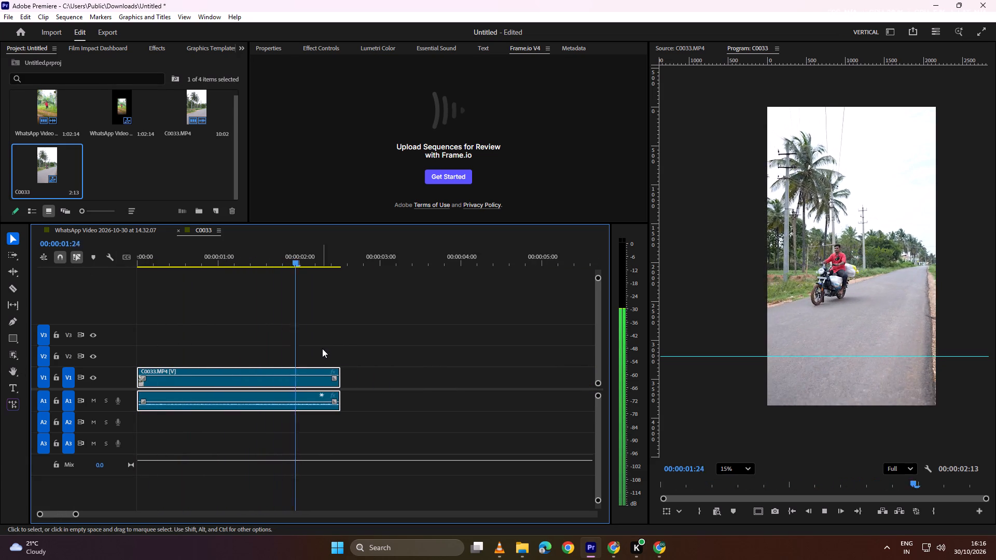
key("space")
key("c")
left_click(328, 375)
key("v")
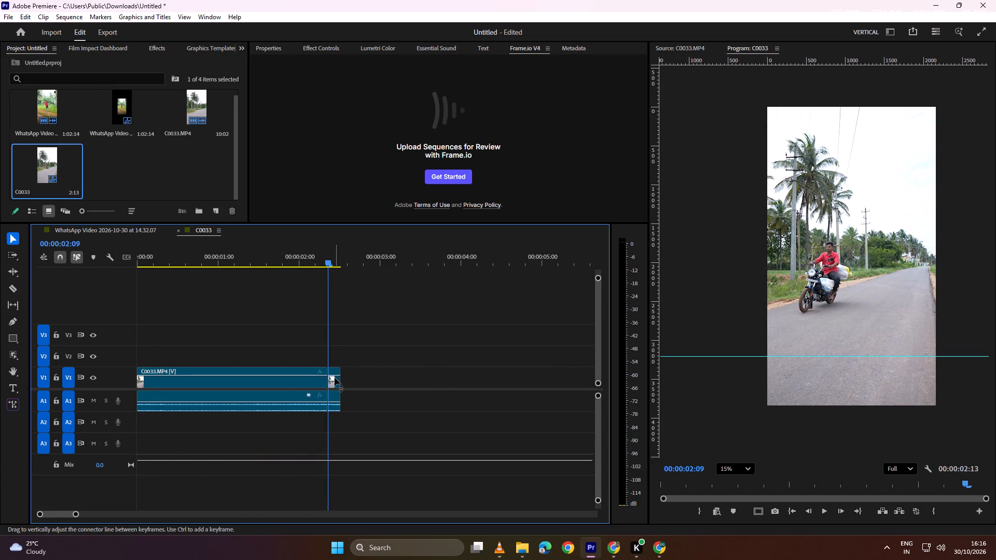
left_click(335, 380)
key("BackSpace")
Shift the clip one second later and extend its head back to the sequence start for a 3:09 length.
left_click_drag(289, 381, 371, 384)
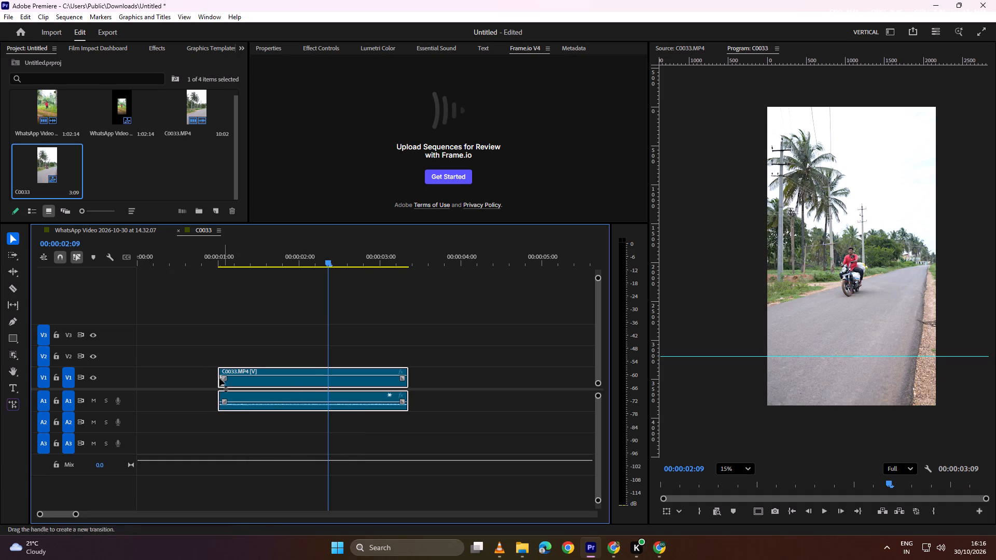
left_click_drag(220, 376, 4, 353)
left_click_drag(220, 371, 5, 369)
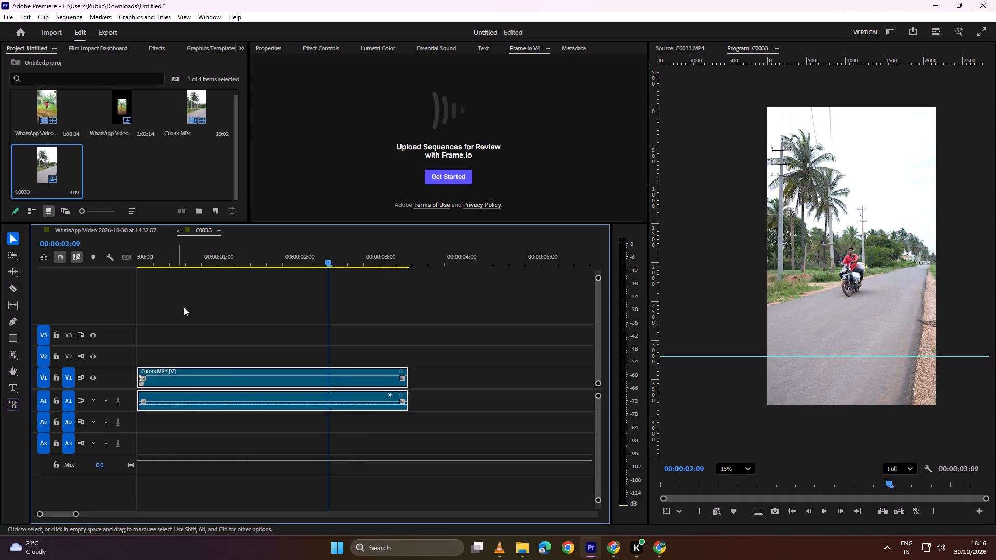
Extend the clip's end to 00:00:04:00 and play the sequence from its start to check the trim.
left_click_drag(290, 250, 0, 284)
key("space")
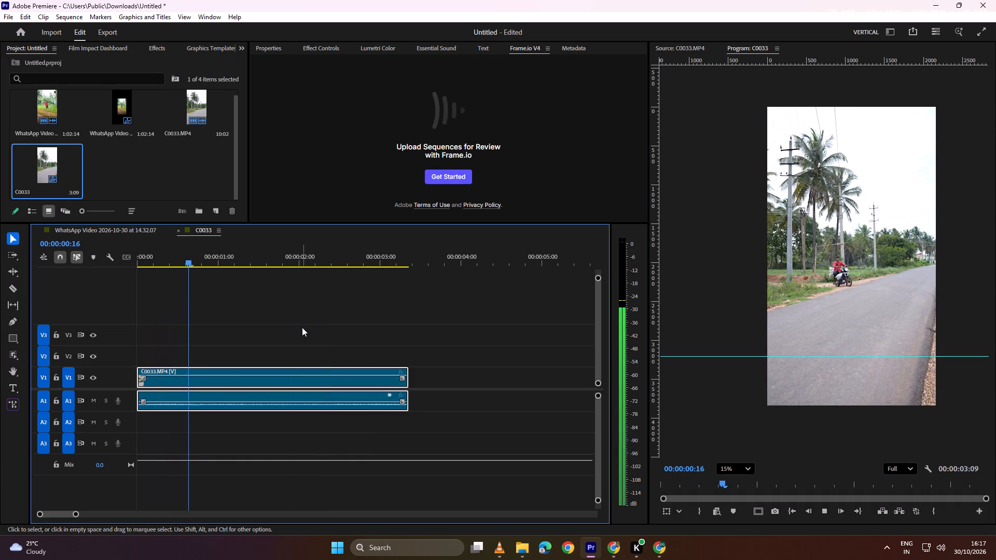
key("space")
left_click(379, 386)
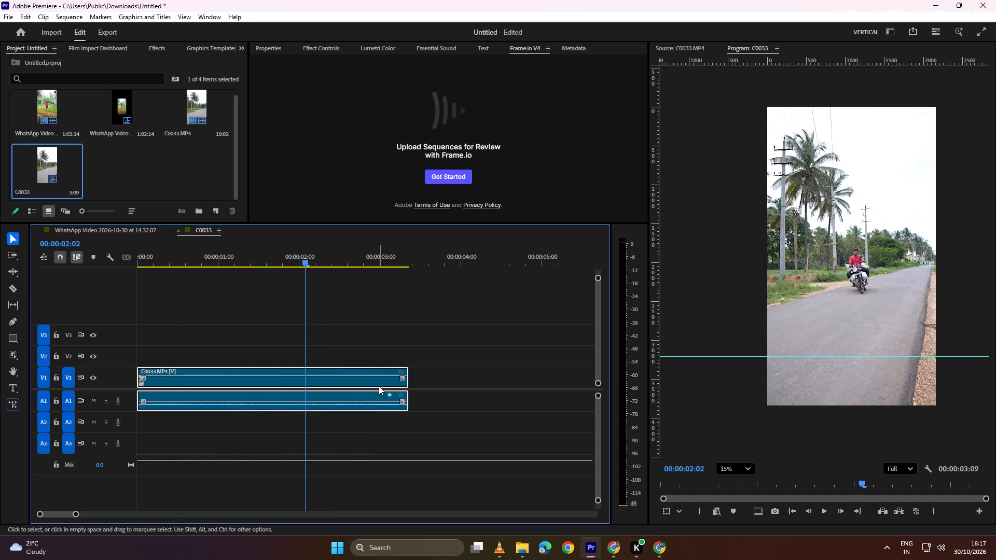
key("space")
key("space")
left_click_drag(389, 260, 464, 251)
left_click_drag(410, 377, 466, 369)
left_click_drag(462, 257, 60, 297)
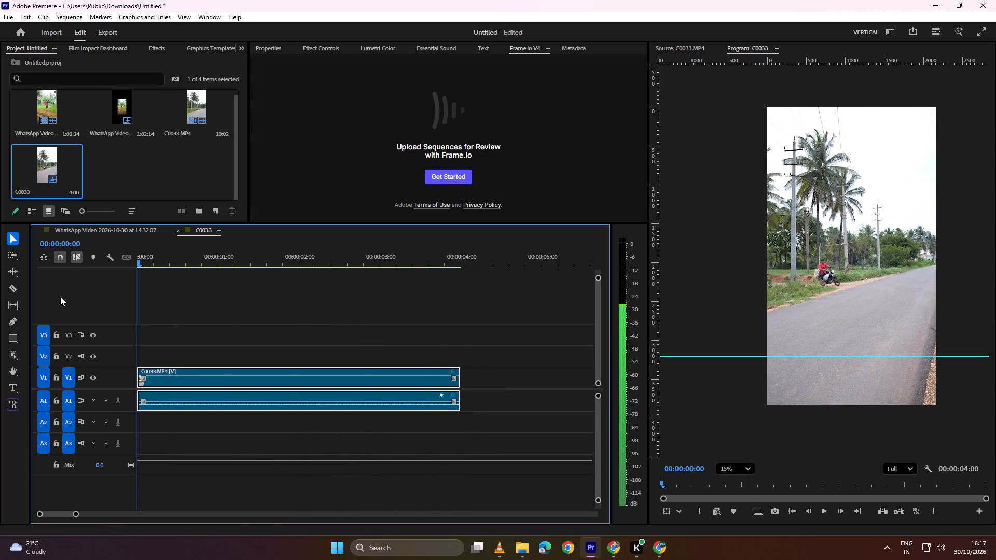
left_click_drag(60, 297, 56, 298)
key("space")
key("space")
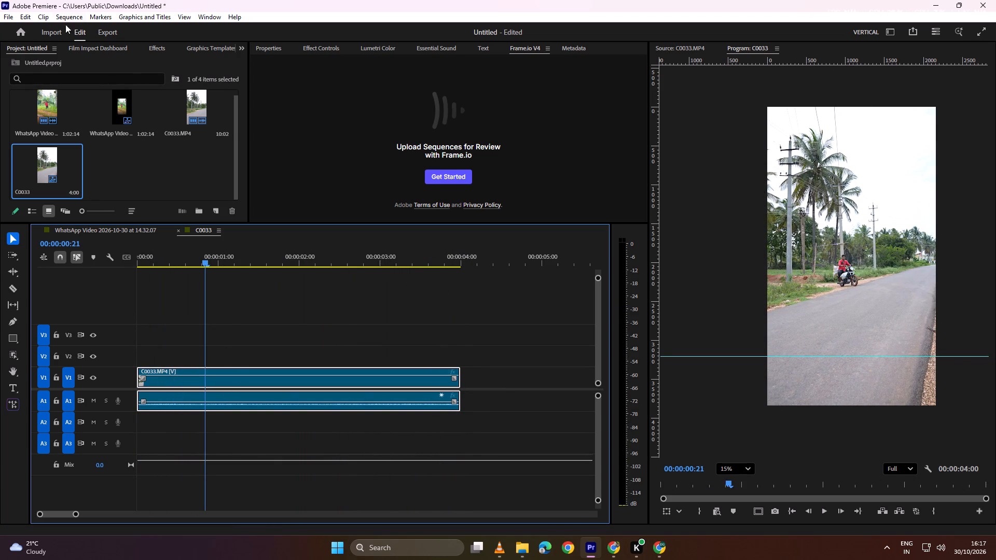
Open the media export settings for the C0033 sequence and browse its save location to Local Disk (E:).
left_click(12, 16)
left_click(57, 360)
left_click(214, 361)
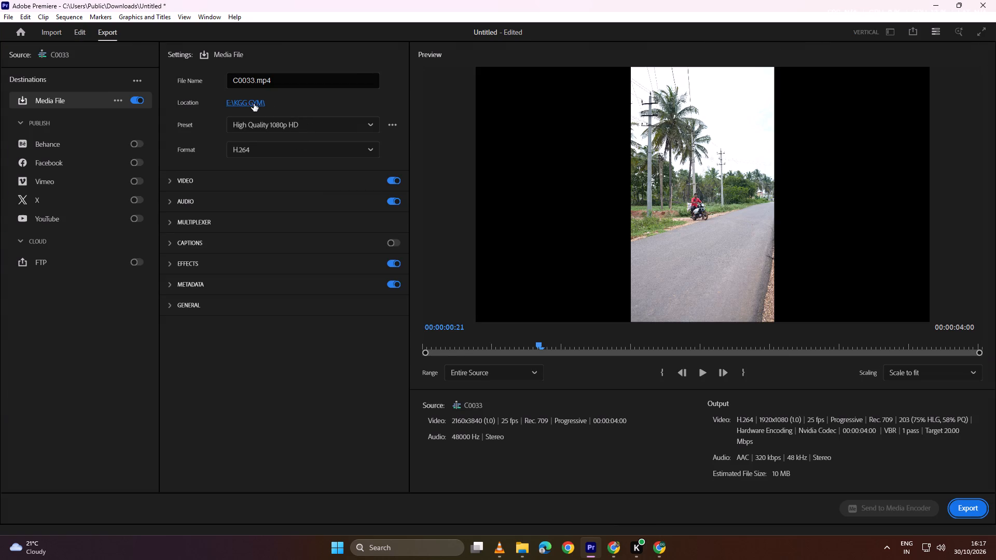
left_click(253, 104)
left_click(44, 152)
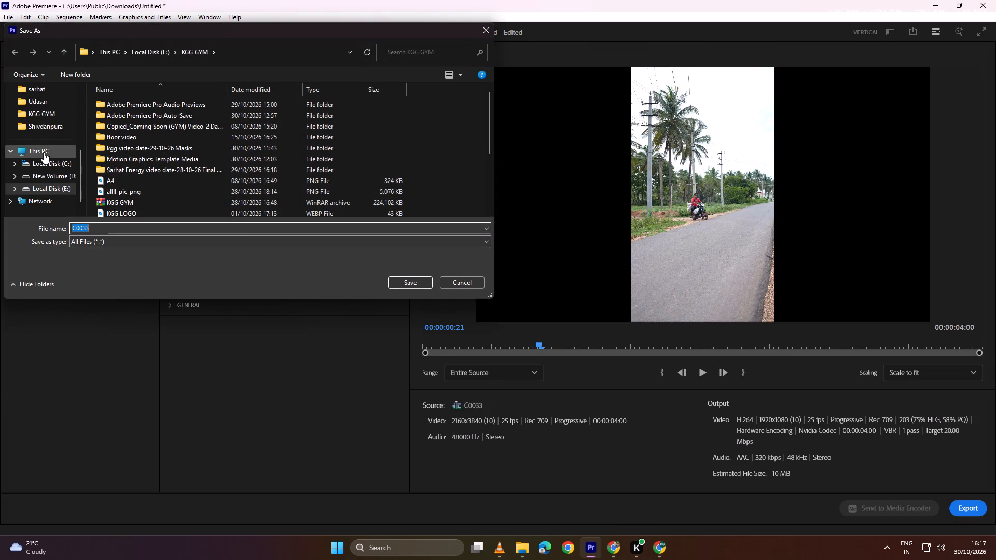
double_click(436, 113)
scroll(258, 166, "down", 7)
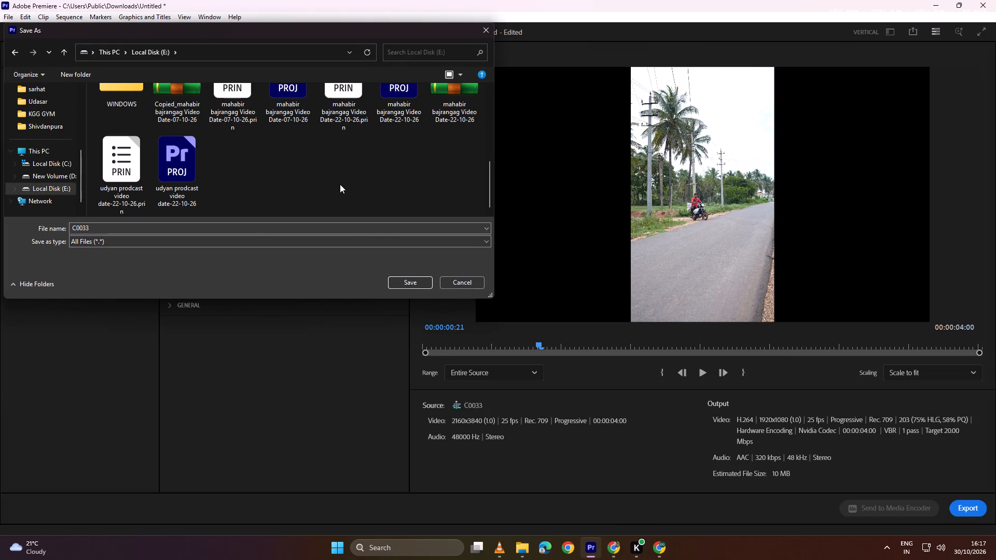
Create a folder named "tvs ai work" on Local Disk (E:) and open it as the export location.
right_click(338, 185)
left_click(385, 274)
left_click(454, 281)
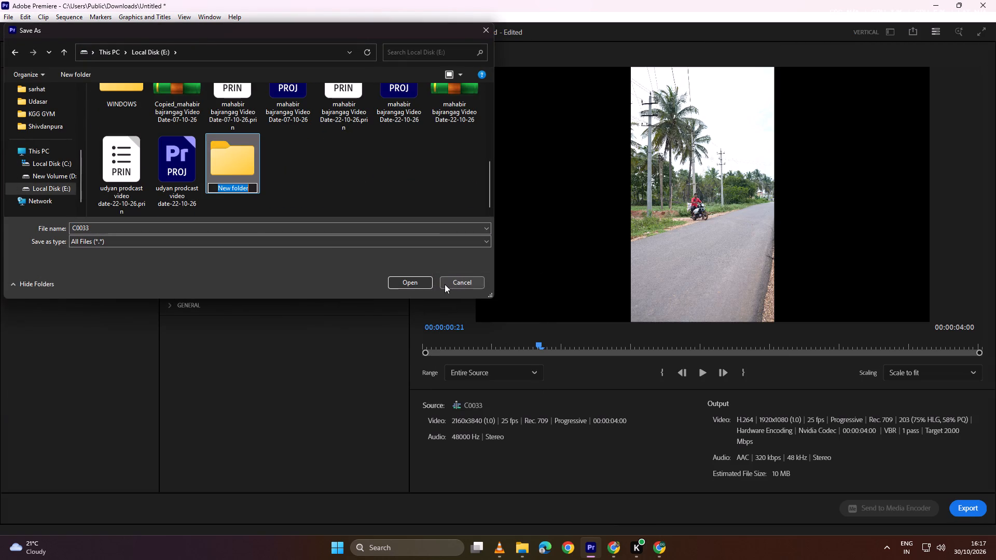
key("t")
type("vs ai wor")
key("space")
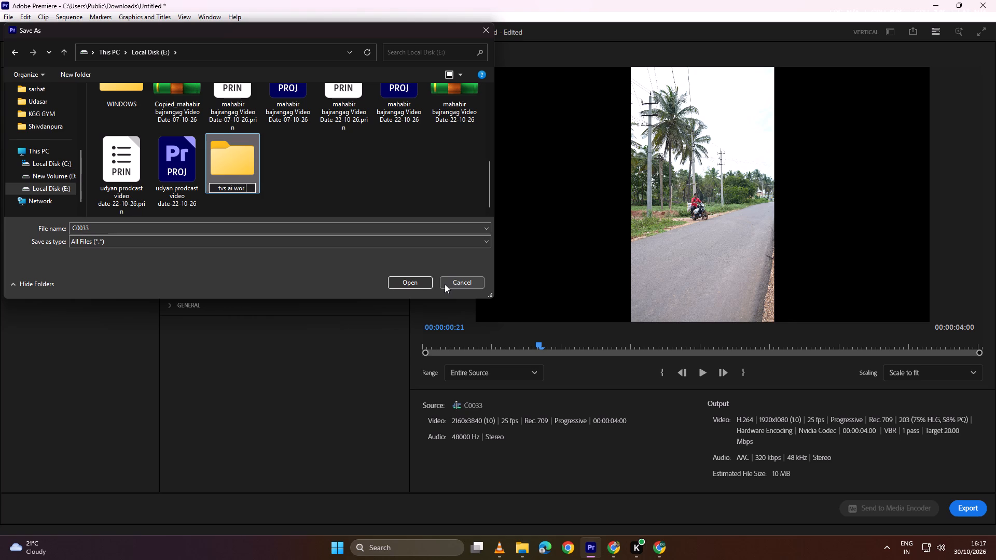
key("BackSpace")
key("BackSpace")
key("BackSpace")
key("BackSpace")
type("work")
key("space")
key("Return")
double_click(229, 159)
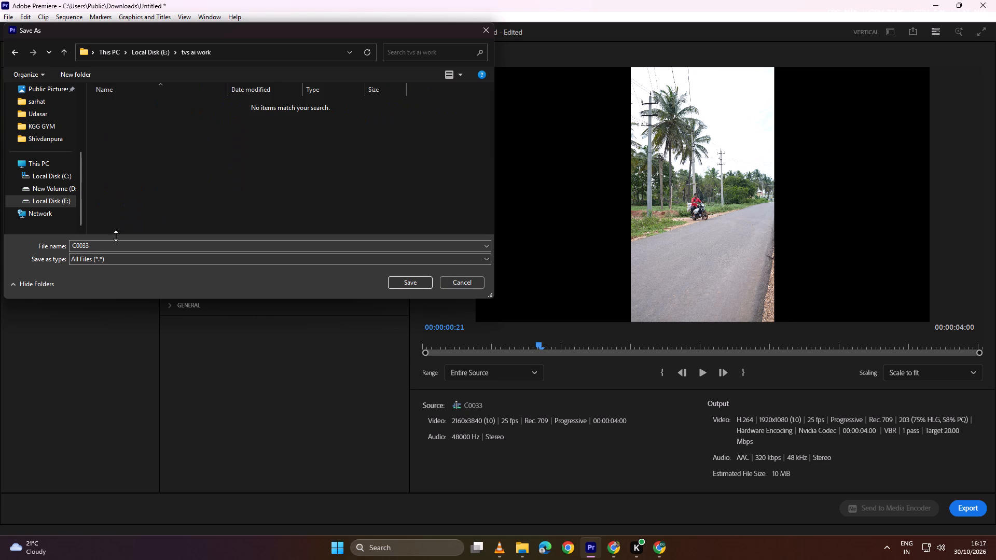
Name the export file C0033-1 and save it to the "tvs ai work" folder.
left_click(108, 246)
left_click_drag(112, 245, 0, 286)
key("Right")
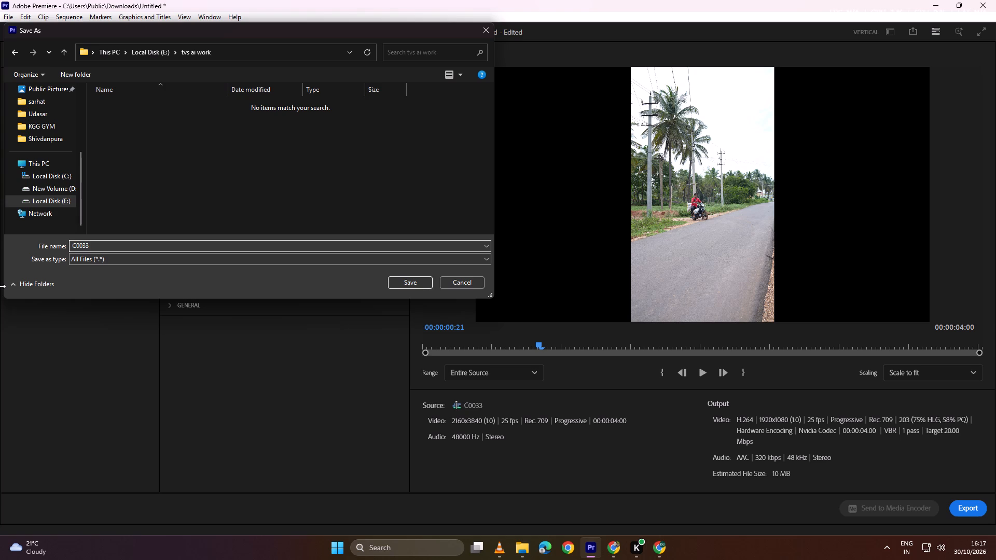
type("-1")
key("space")
key("Return")
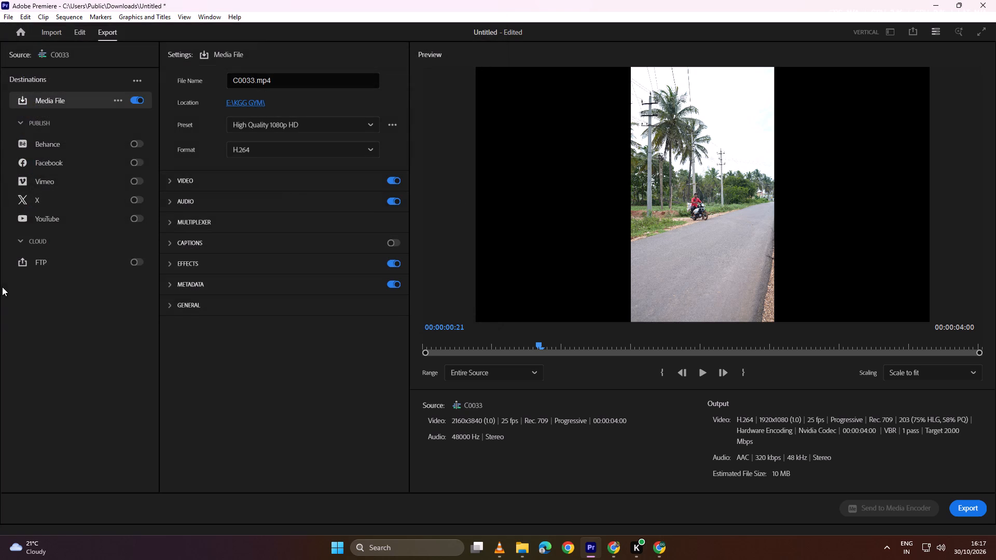
Match the export's video settings to the source, enable Render at Maximum Depth and Use Maximum Render Quality, and export the clip.
left_click(171, 180)
left_click(350, 222)
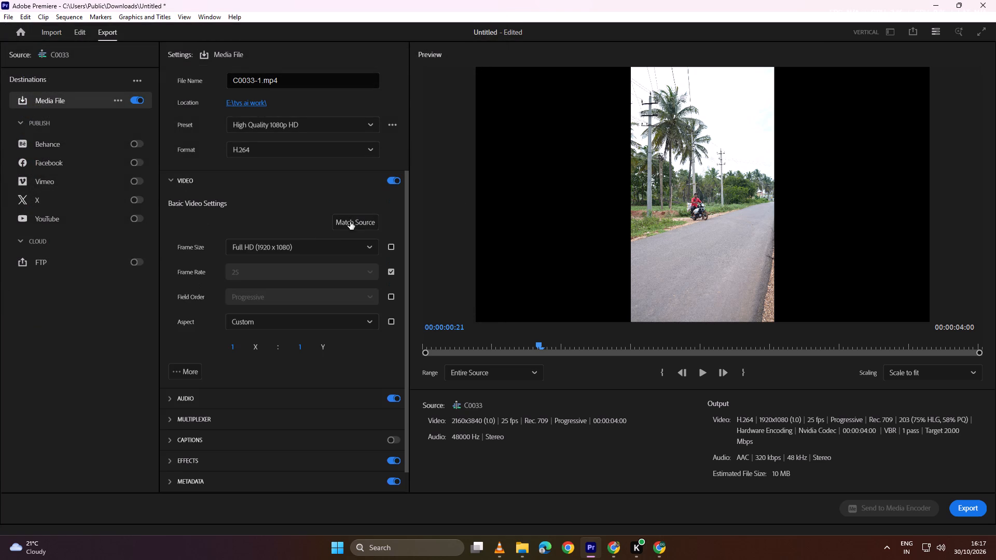
left_click(172, 377)
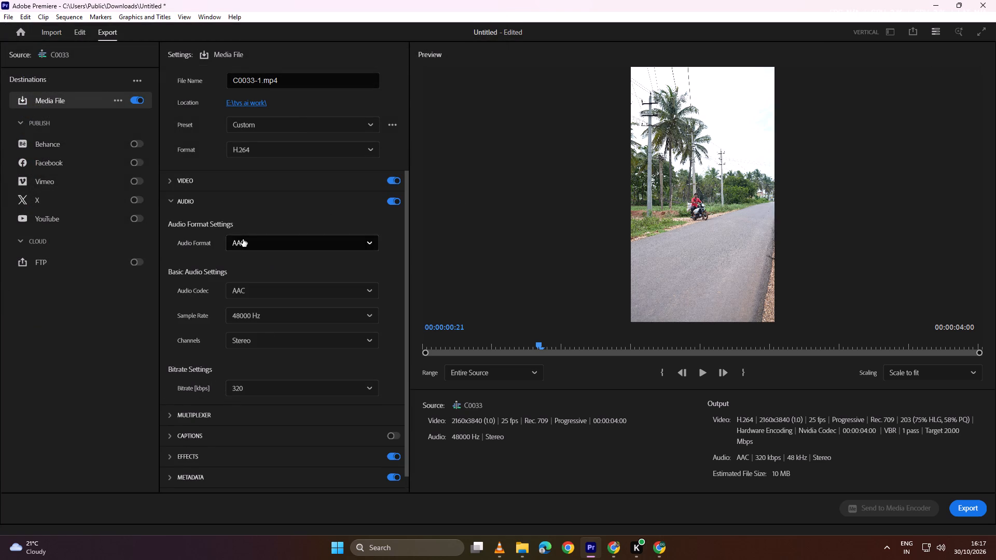
left_click(173, 181)
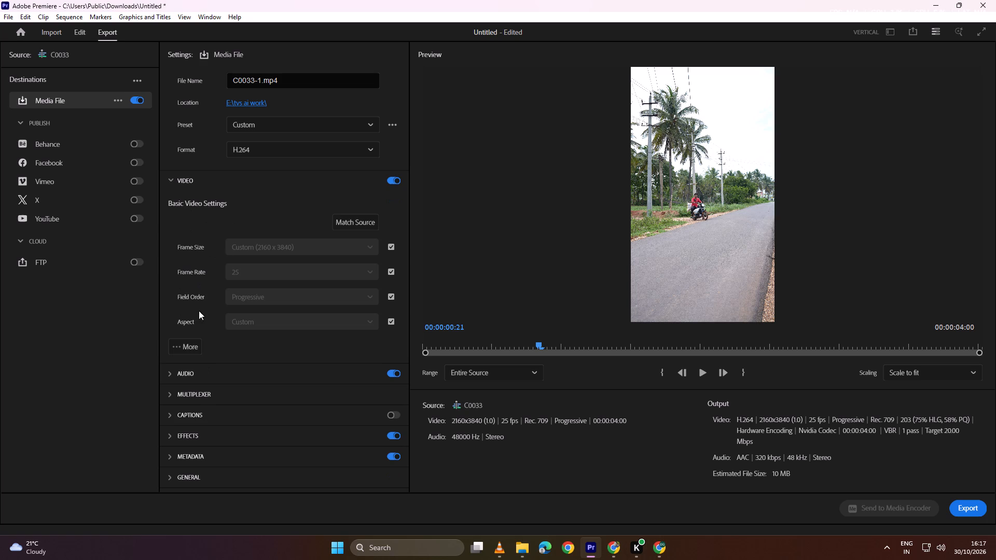
left_click(189, 341)
left_click(206, 368)
left_click(194, 395)
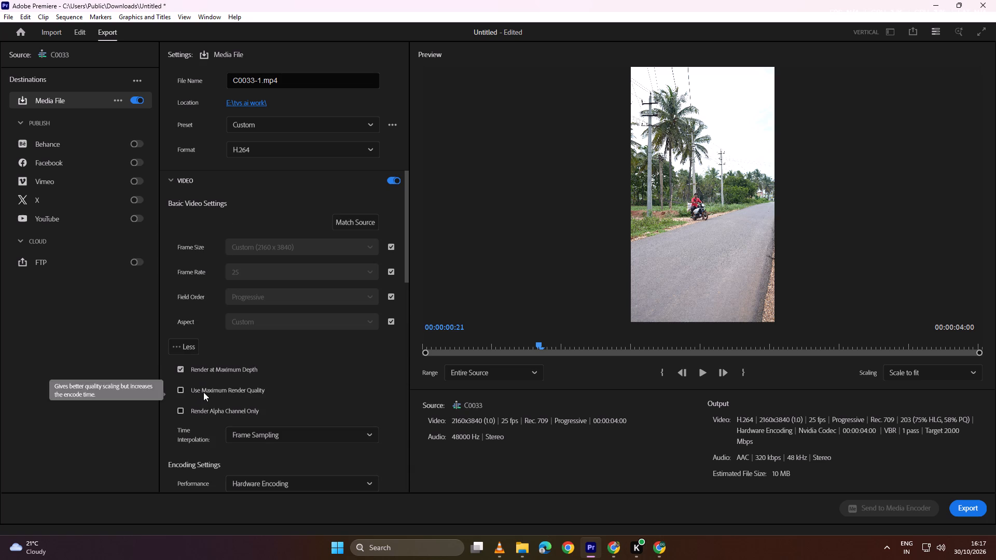
left_click(975, 512)
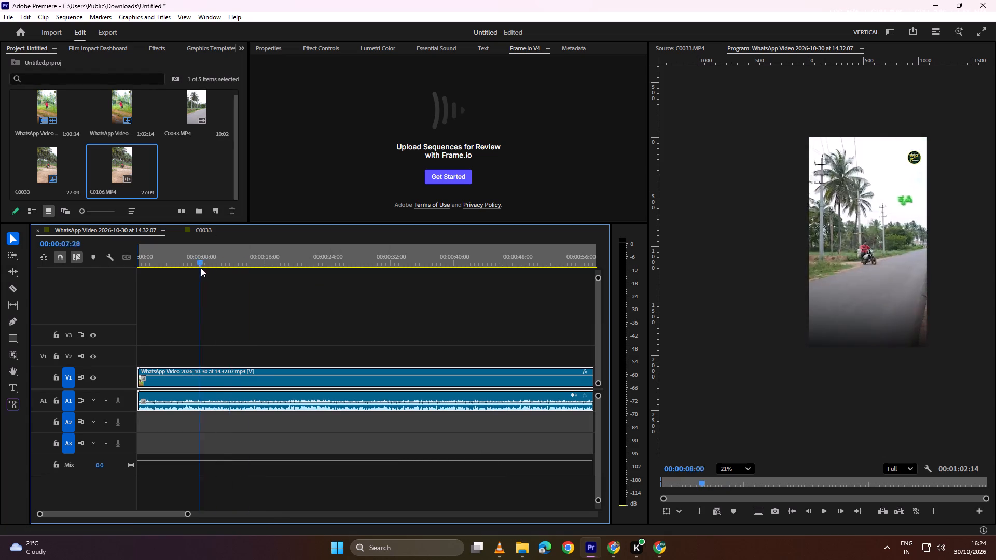
left_click_drag(201, 268, 220, 270)
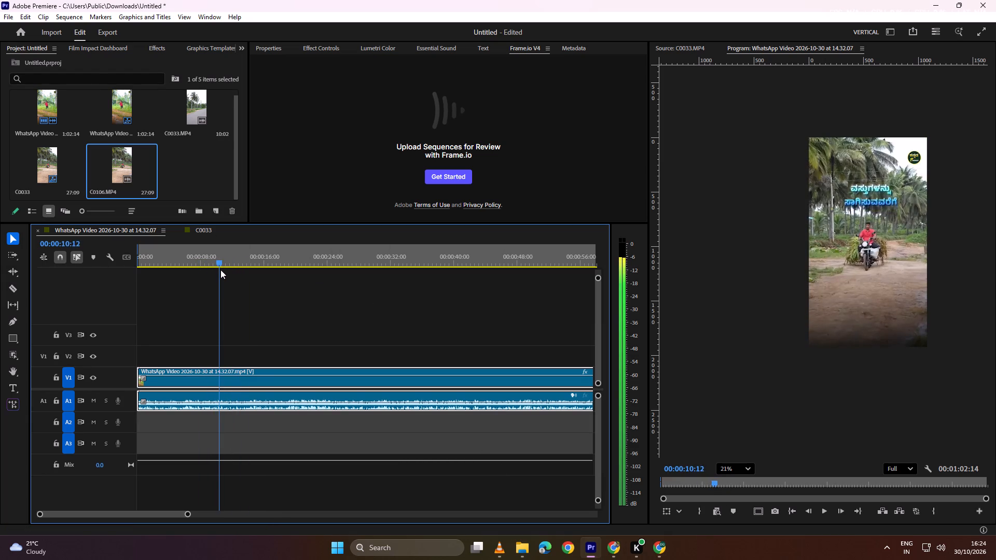
left_click_drag(220, 270, 224, 271)
left_click(205, 228)
left_click(207, 258)
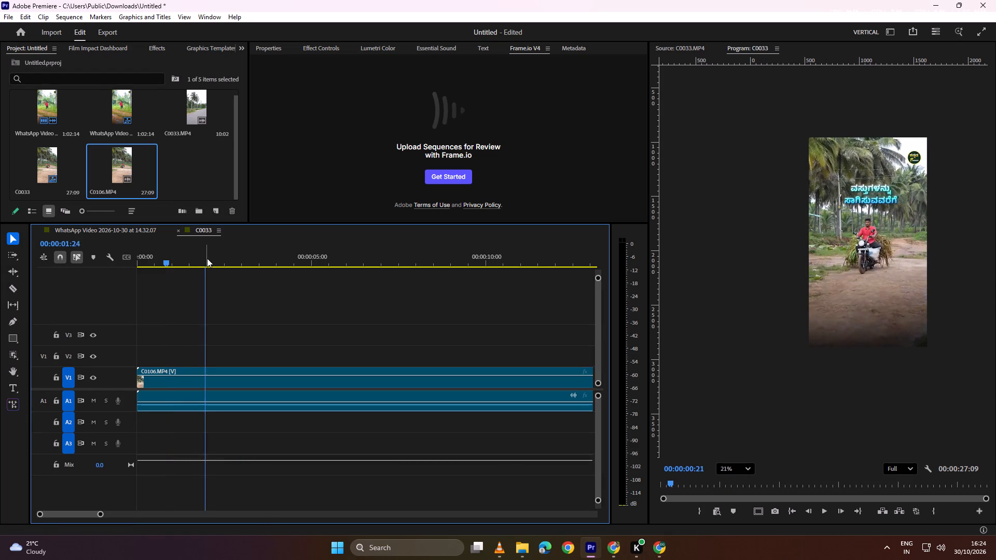
left_click_drag(239, 256, 84, 281)
key("space")
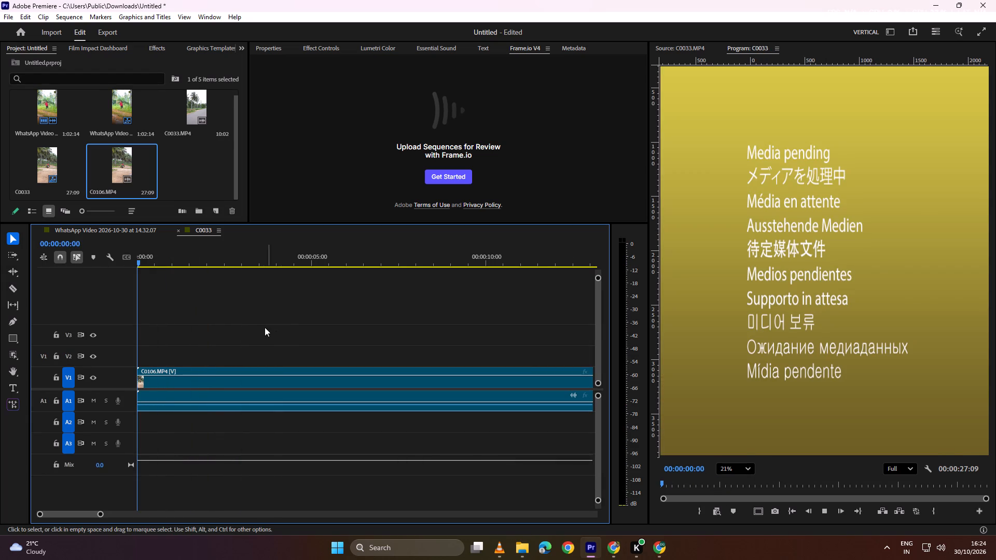
scroll(259, 326, "down", 8, "alt")
key("space")
scroll(855, 300, "down", 2)
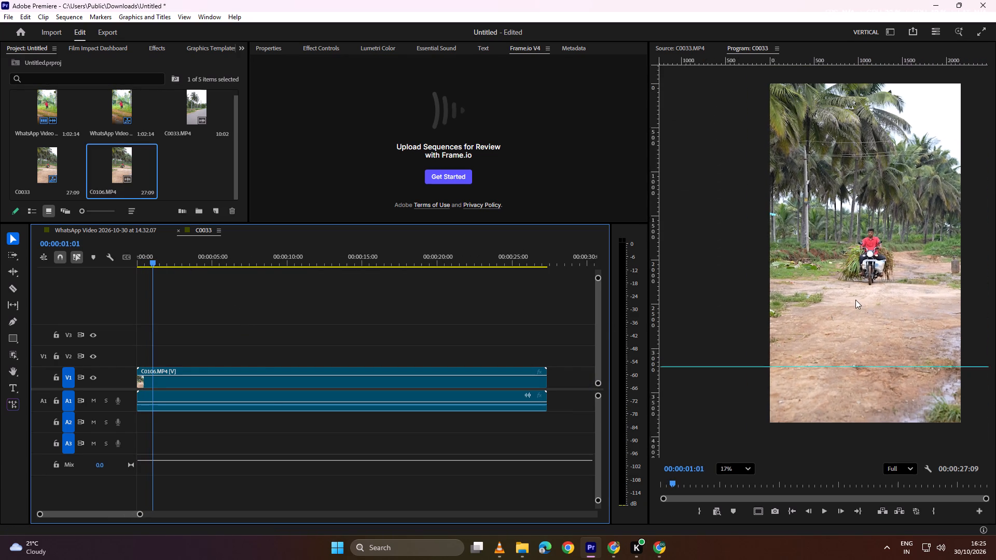
scroll(855, 300, "down", 3)
middle_click_drag(880, 301, 864, 292)
middle_click_drag(868, 290, 849, 263)
key("c")
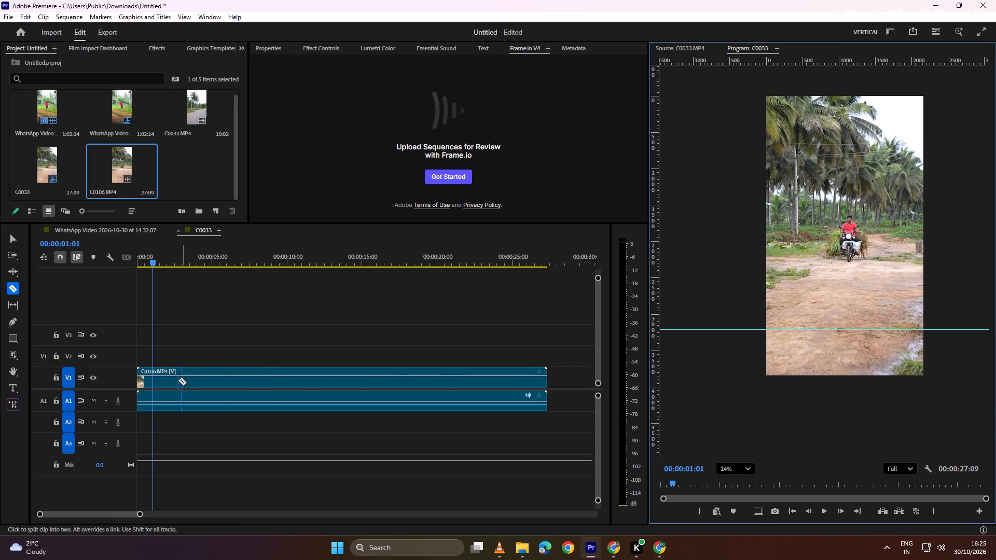
left_click(156, 380)
Compare C0106.MP4 with the WhatsApp reference around 12 seconds and cut the clip at 00:00:02:11 in sequence C0033.
key("space")
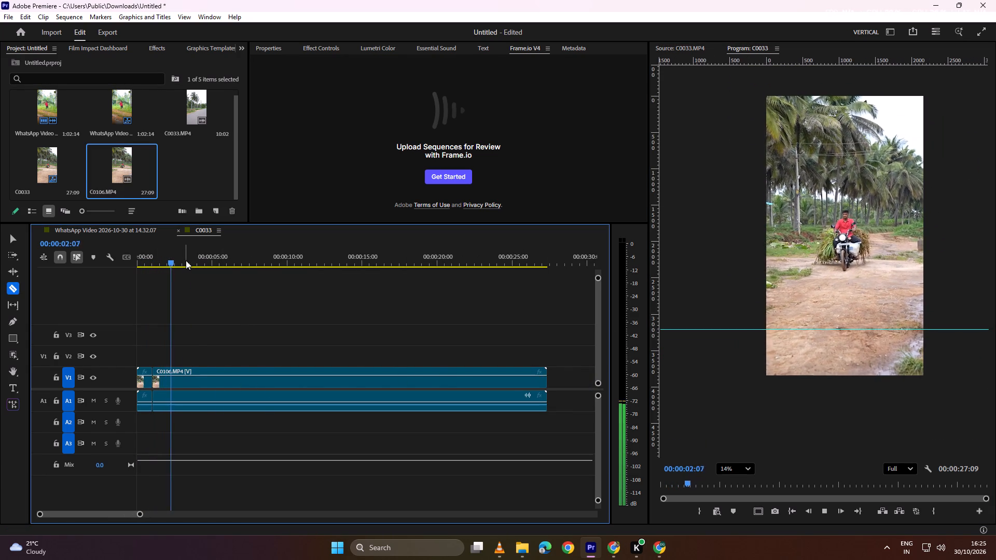
left_click_drag(186, 260, 175, 262)
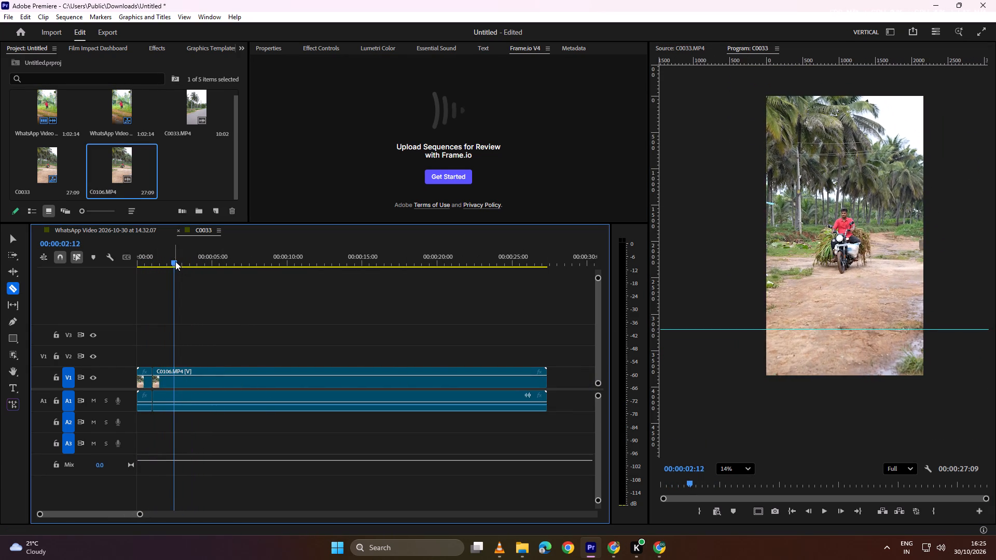
left_click(126, 228)
left_click_drag(241, 255, 237, 261)
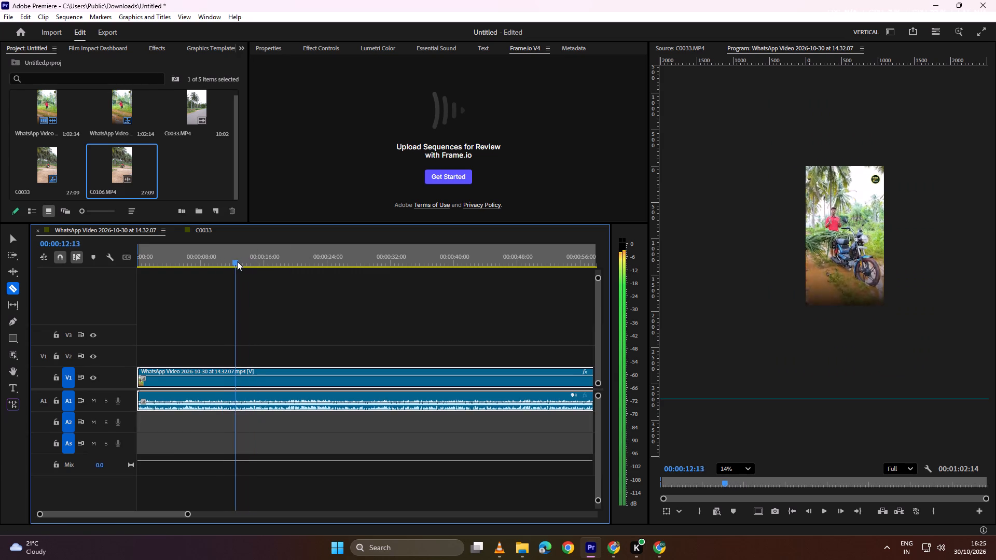
left_click_drag(237, 261, 234, 262)
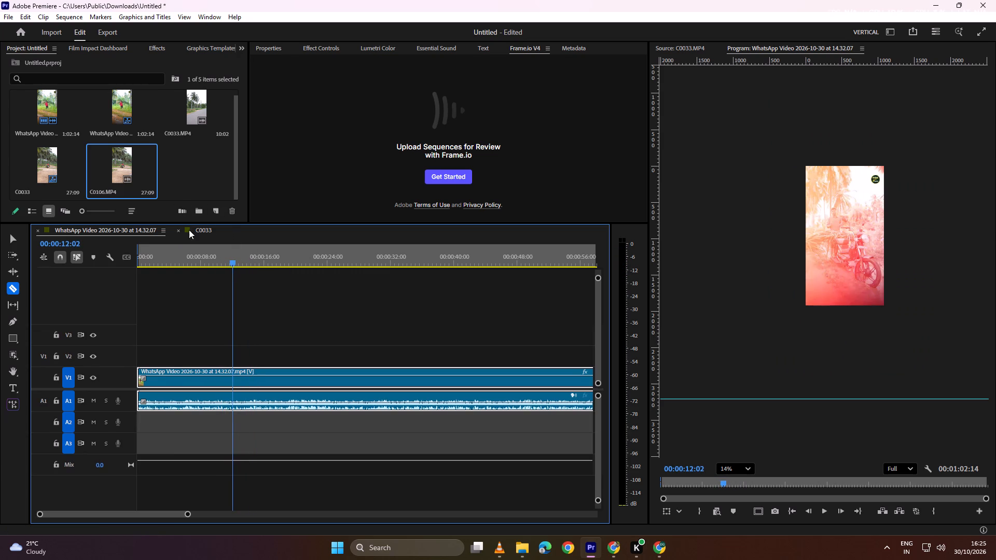
left_click(203, 228)
left_click_drag(195, 263, 184, 265)
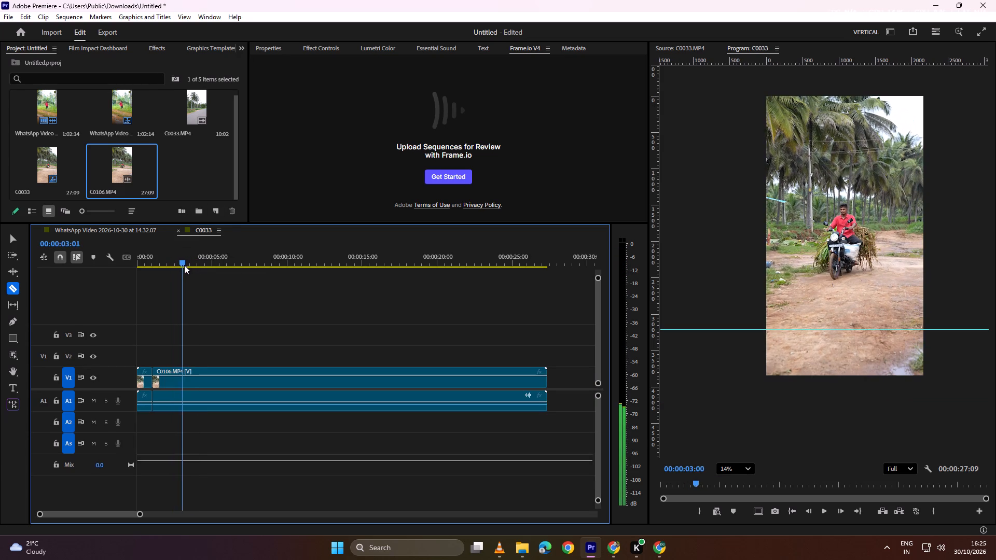
left_click_drag(184, 265, 156, 273)
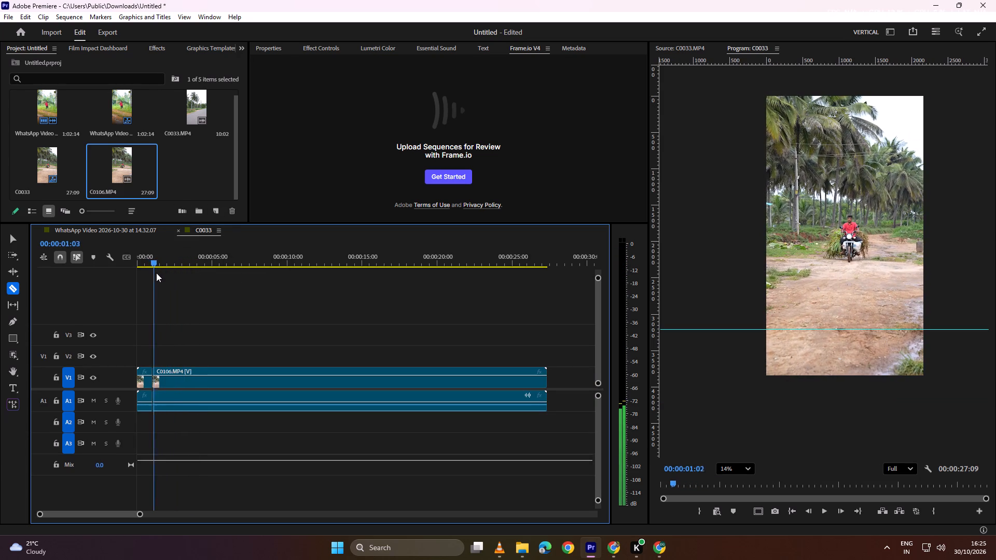
left_click_drag(156, 273, 175, 272)
key("c")
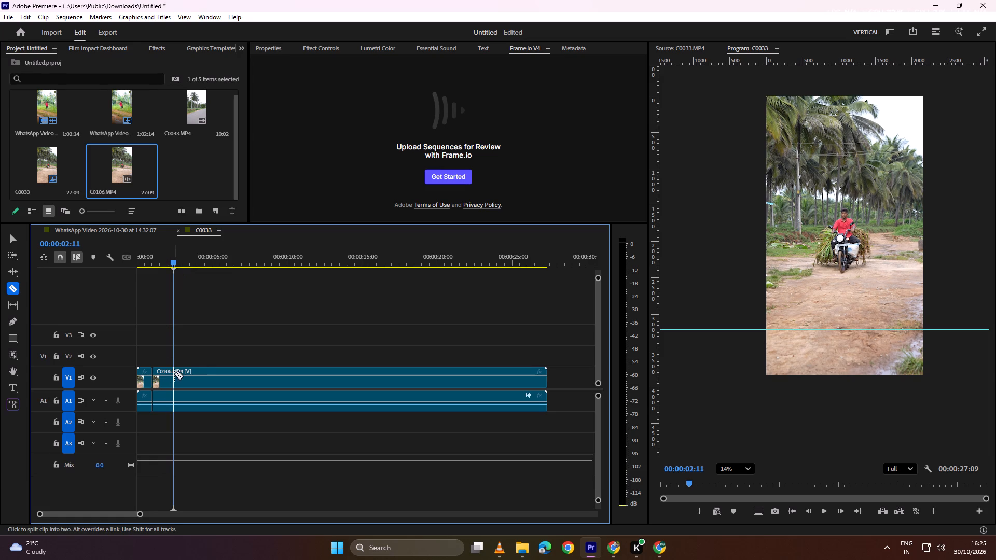
left_click(174, 374)
Cut C0106.MP4 at 00:00:04:21, once the rider is close to the camera.
left_click_drag(183, 262, 211, 265)
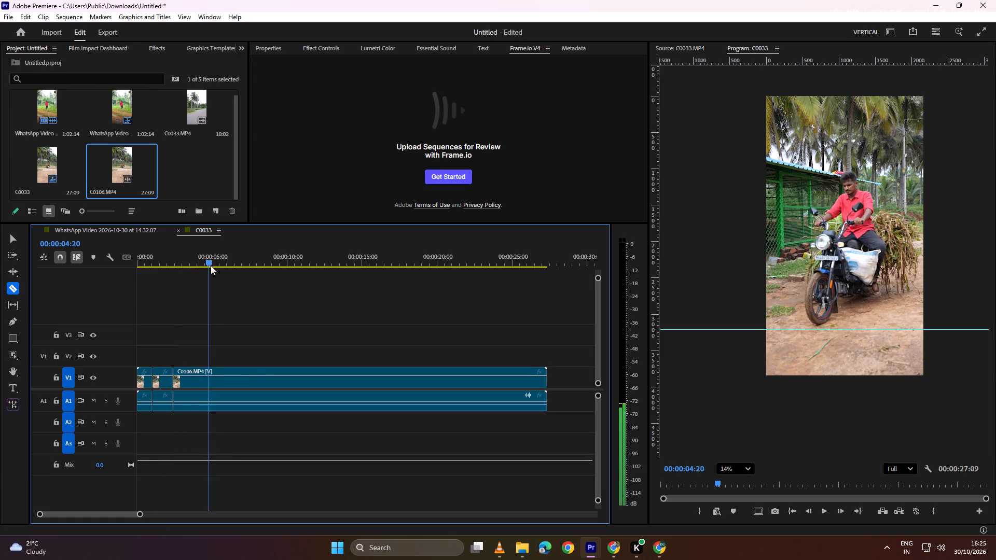
left_click_drag(211, 265, 211, 265)
key("v")
key("c")
left_click(211, 375)
Delete the C0106 segments before 00:00:02:11 and after 00:00:04:21, and close the gap at the sequence start.
key("v")
left_click_drag(261, 337, 295, 414)
key("BackSpace")
left_click_drag(163, 335, 139, 385)
key("BackSpace")
left_click(149, 375)
key("BackSpace")
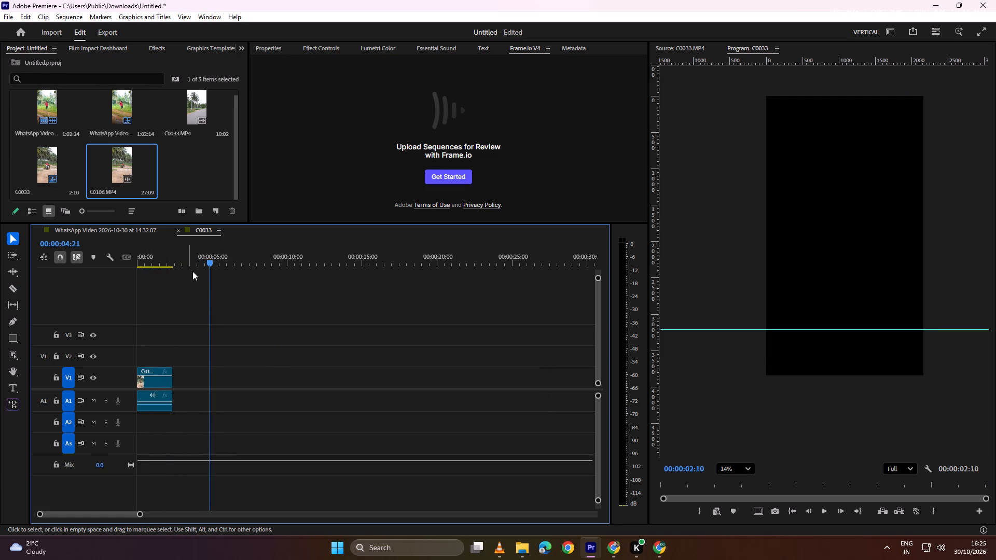
Extend the end of the remaining C0106 clip to 00:00:04:00.
left_click_drag(206, 260, 55, 281)
scroll(159, 309, "up", 18, "alt")
scroll(205, 288, "up", 5)
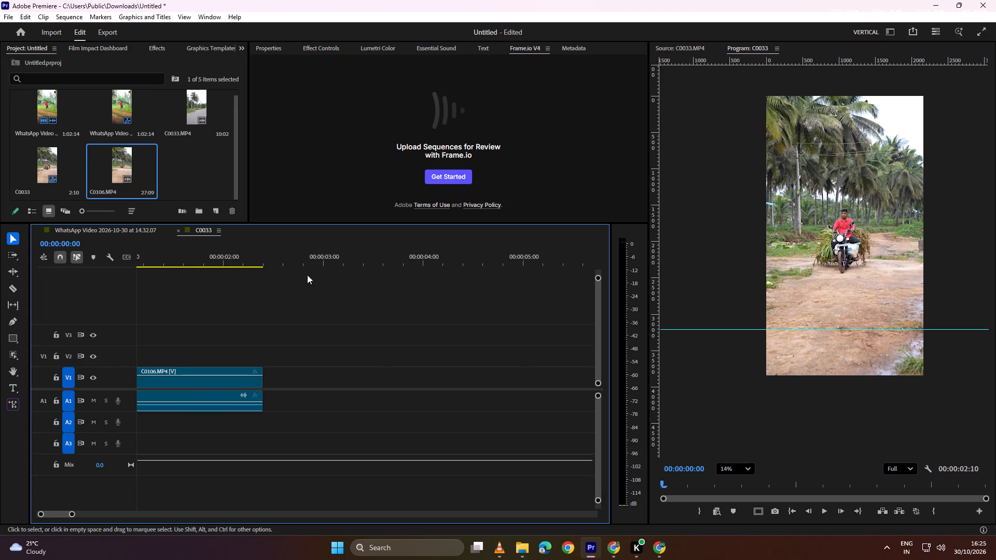
left_click_drag(366, 261, 426, 256)
left_click_drag(266, 379, 323, 379)
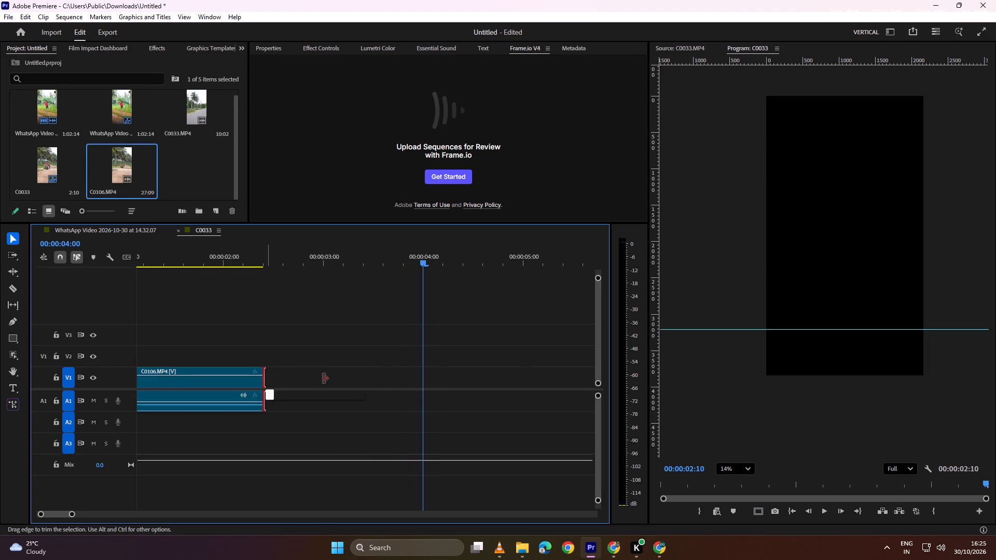
left_click_drag(323, 379, 429, 376)
Play and scrub through the trimmed C0106 clip to examine the rider's approach and stop.
left_click_drag(423, 261, 0, 338)
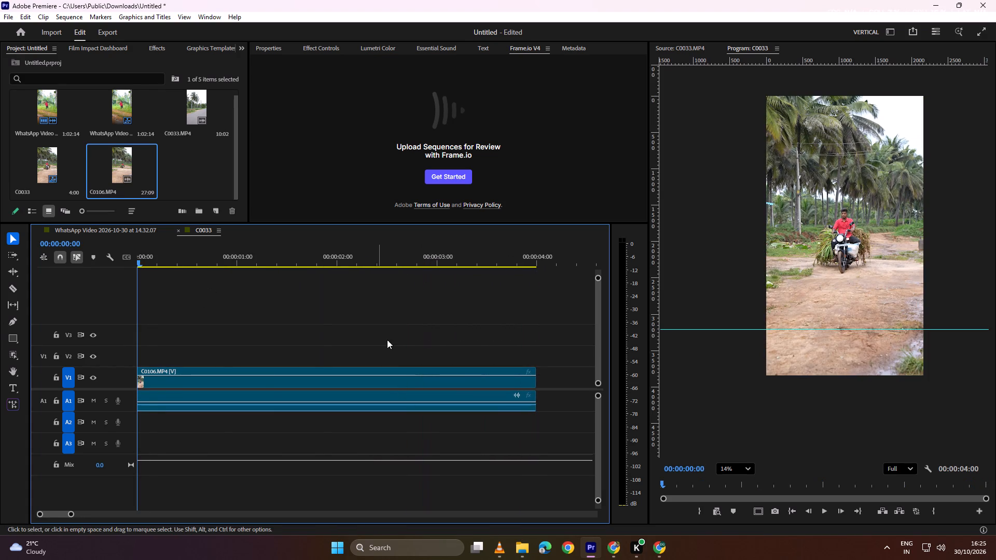
key("space")
key("space")
left_click_drag(374, 261, 490, 263)
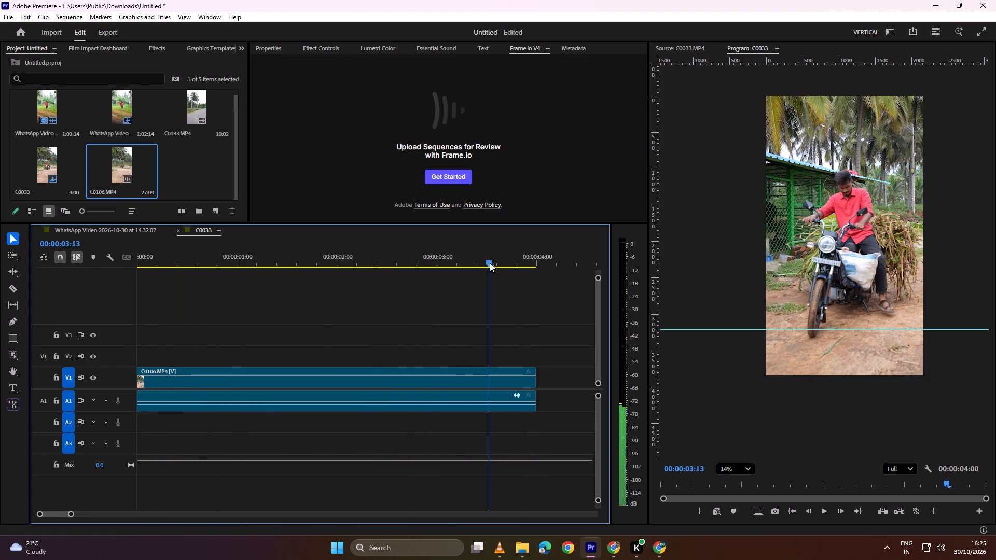
left_click_drag(490, 263, 532, 264)
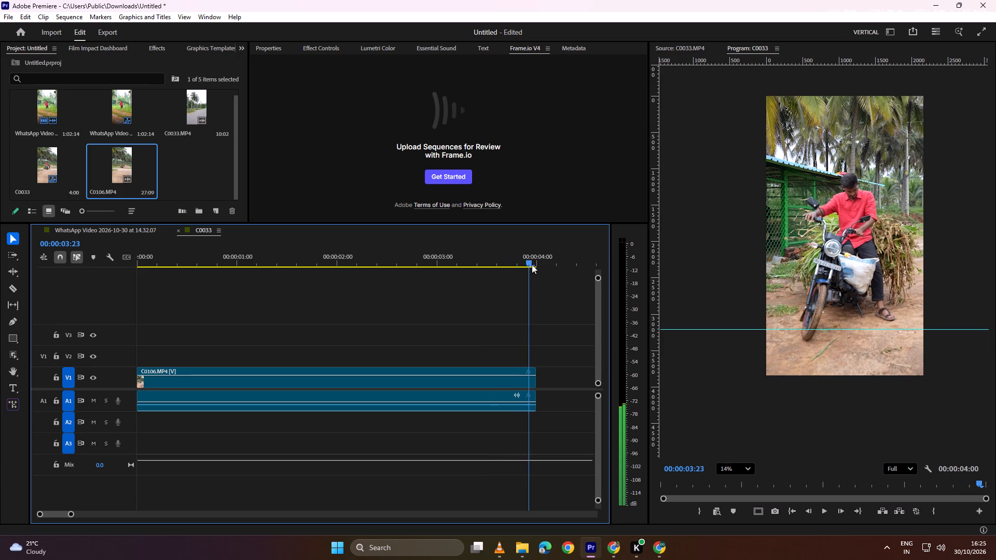
left_click_drag(532, 264, 312, 276)
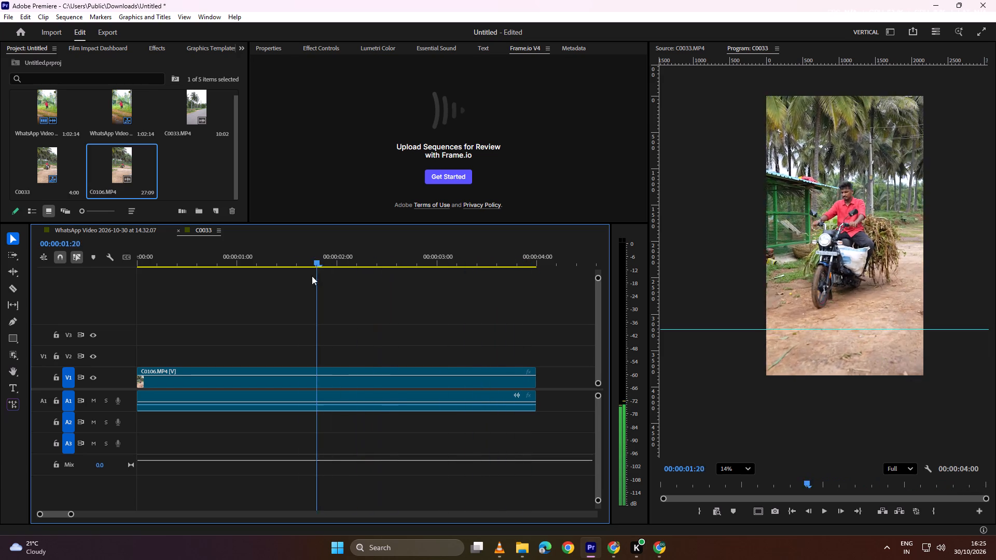
left_click_drag(312, 276, 403, 272)
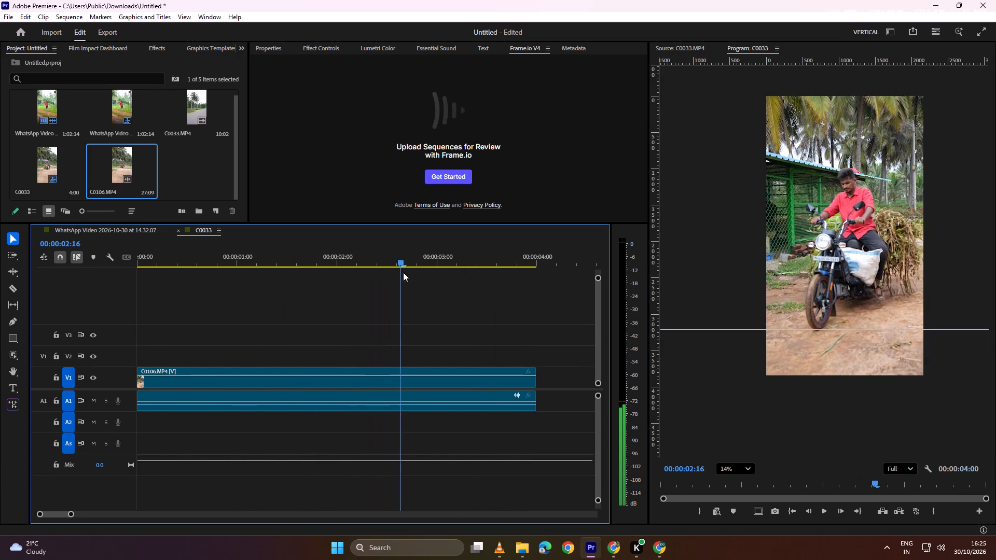
left_click_drag(403, 272, 423, 277)
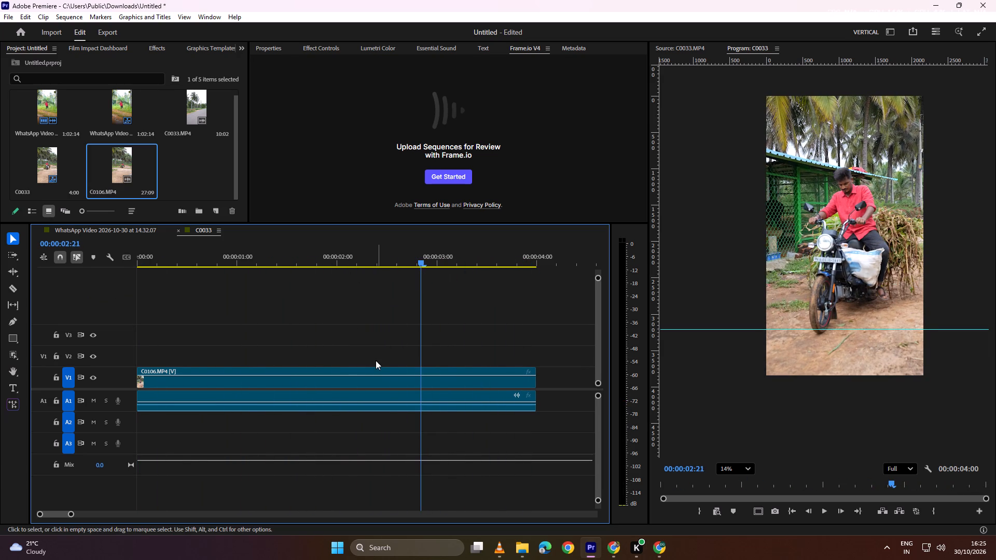
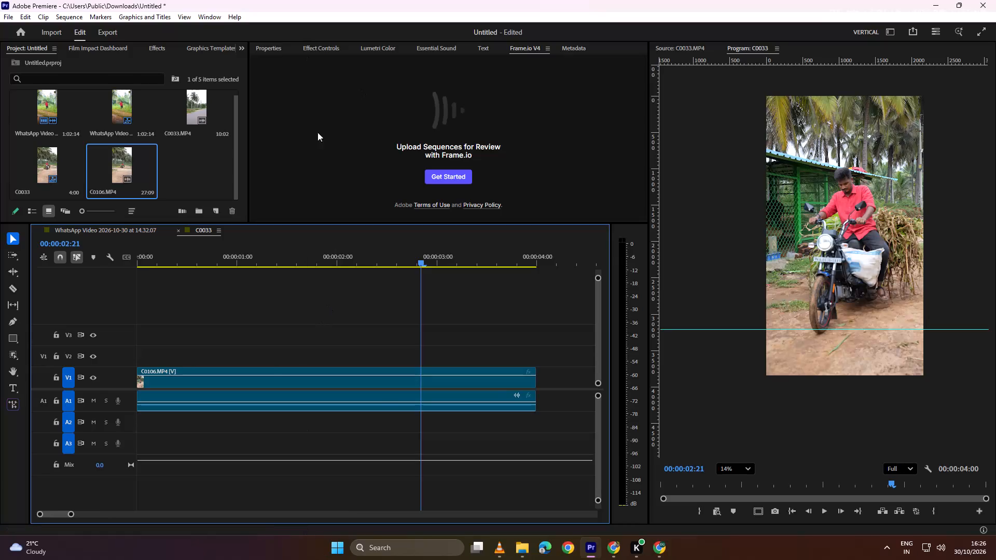
Return the playhead to the start of the trimmed C0106 sequence.
left_click_drag(351, 264, 0, 277)
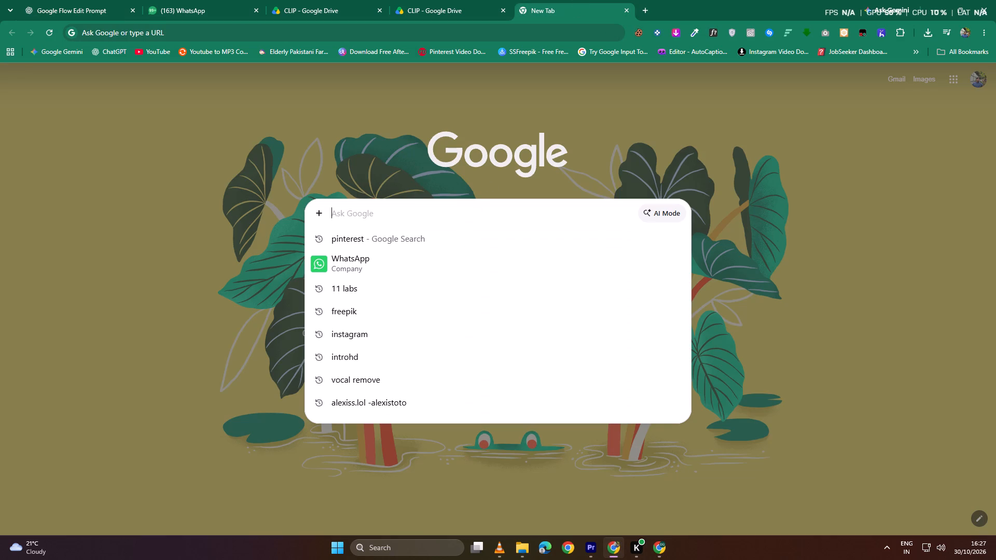
type("halmet")
key("Return")
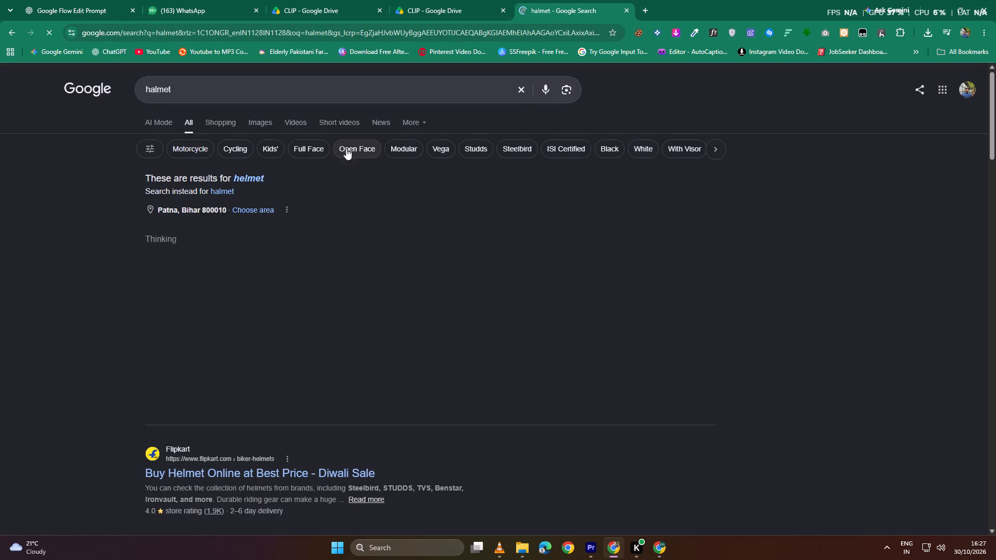
left_click(266, 120)
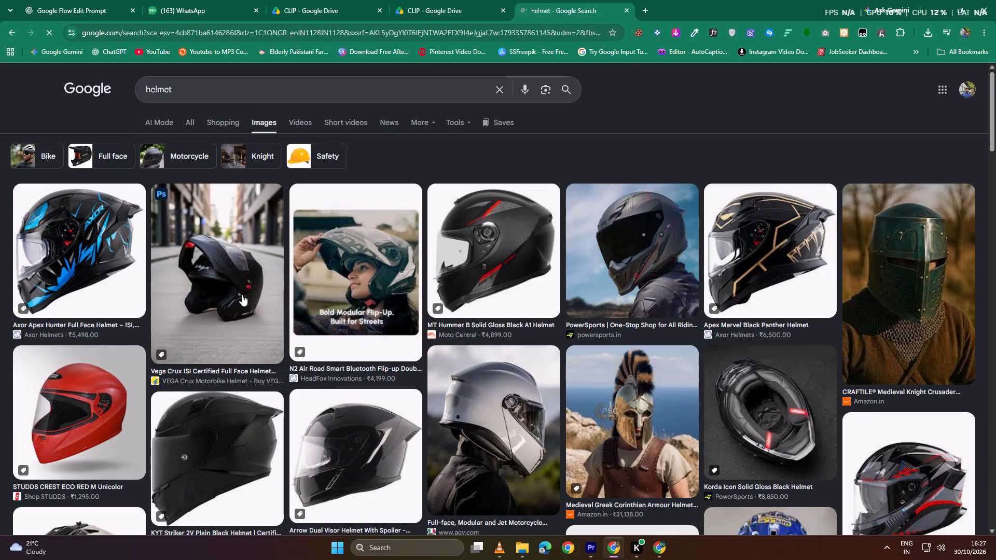
Find the STUDDS Urban Black With Black Strip open-face helmet among the image results and open its product page.
scroll(481, 302, "down", 1)
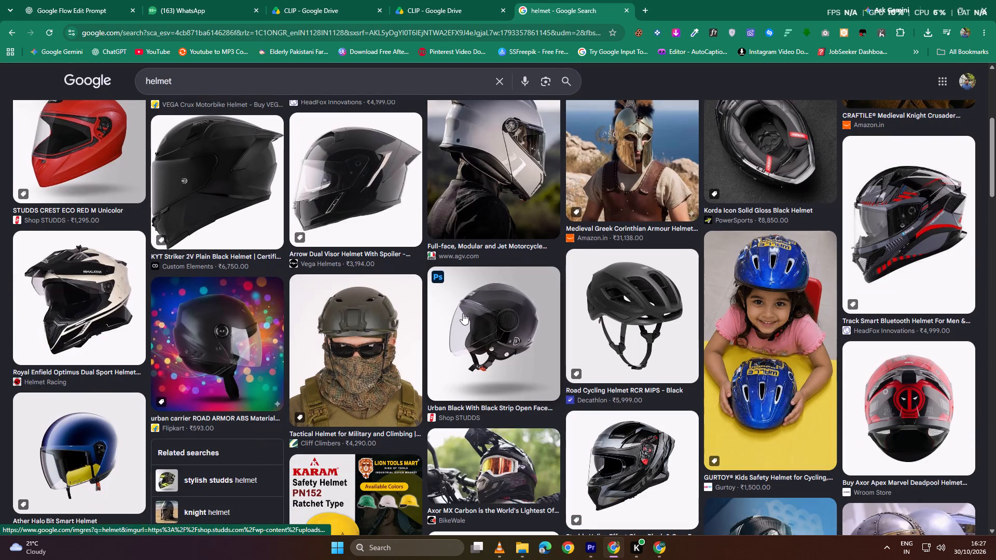
left_click(501, 338)
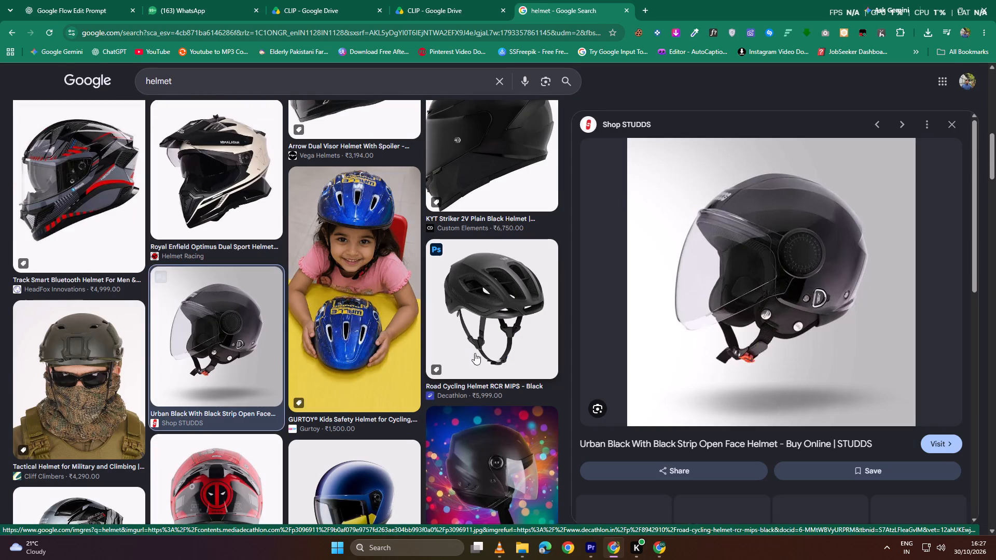
scroll(721, 317, "down", 3)
scroll(719, 317, "up", 1)
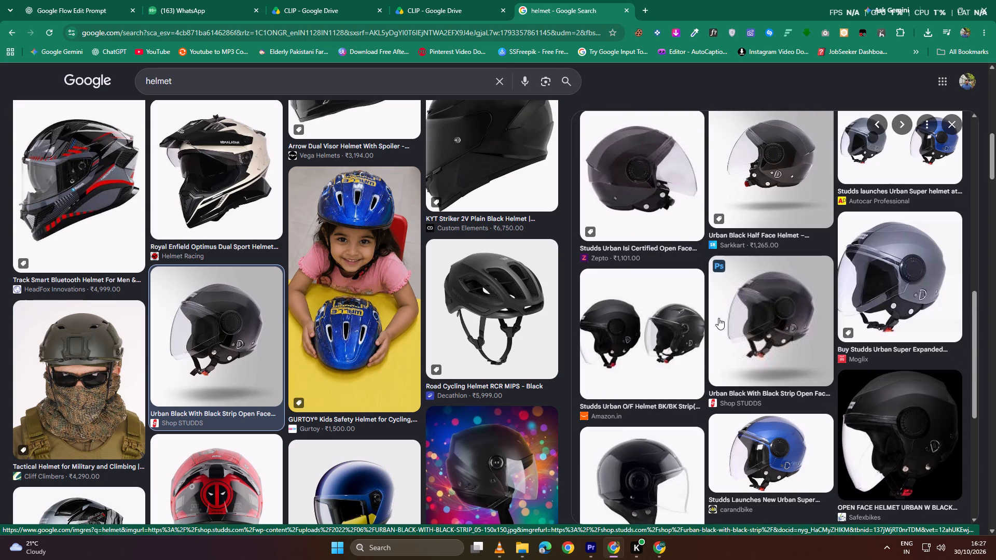
scroll(718, 318, "up", 1)
scroll(711, 272, "up", 1)
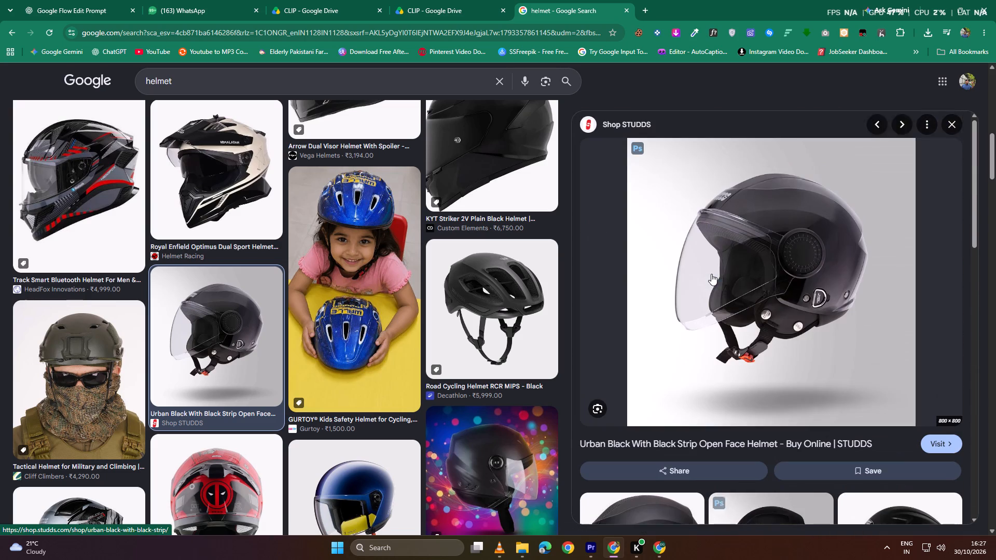
left_click(736, 273)
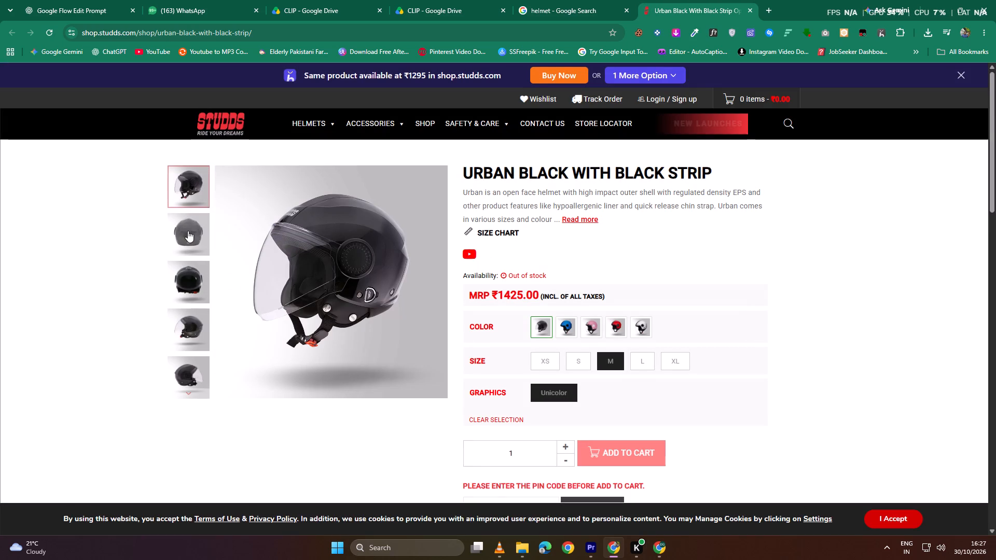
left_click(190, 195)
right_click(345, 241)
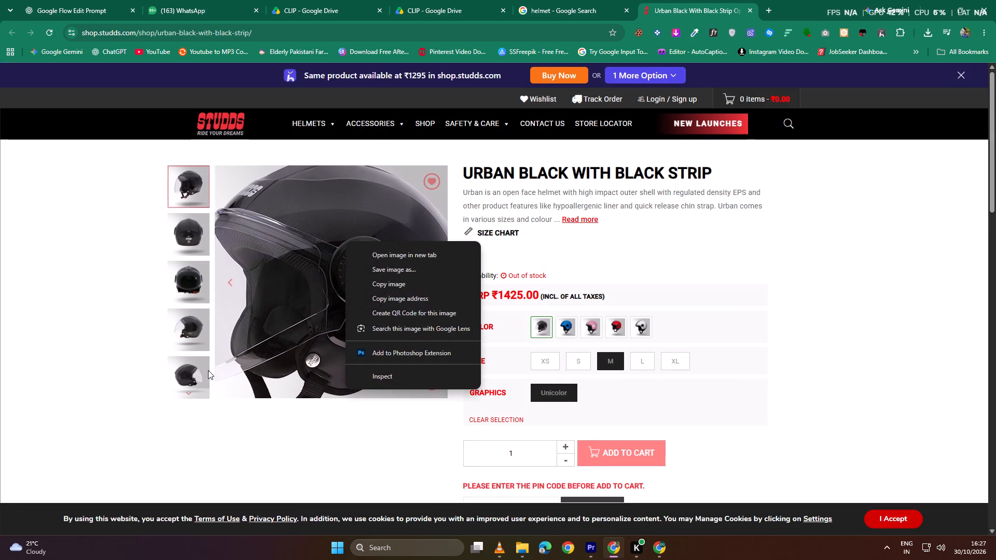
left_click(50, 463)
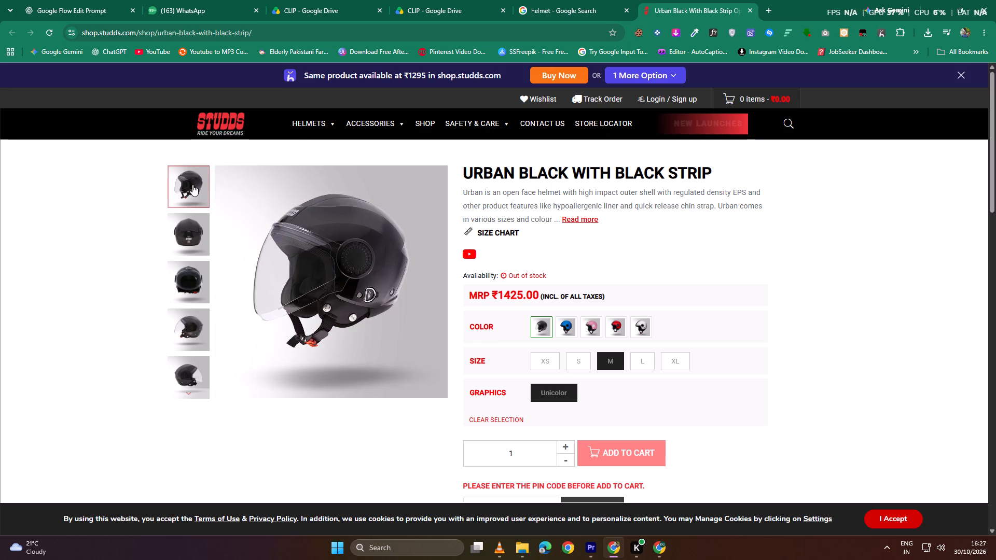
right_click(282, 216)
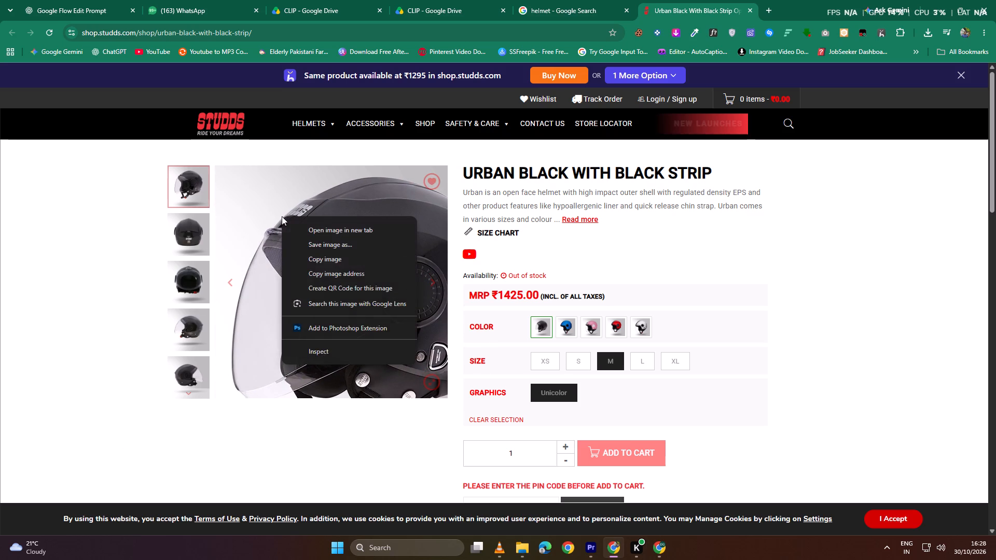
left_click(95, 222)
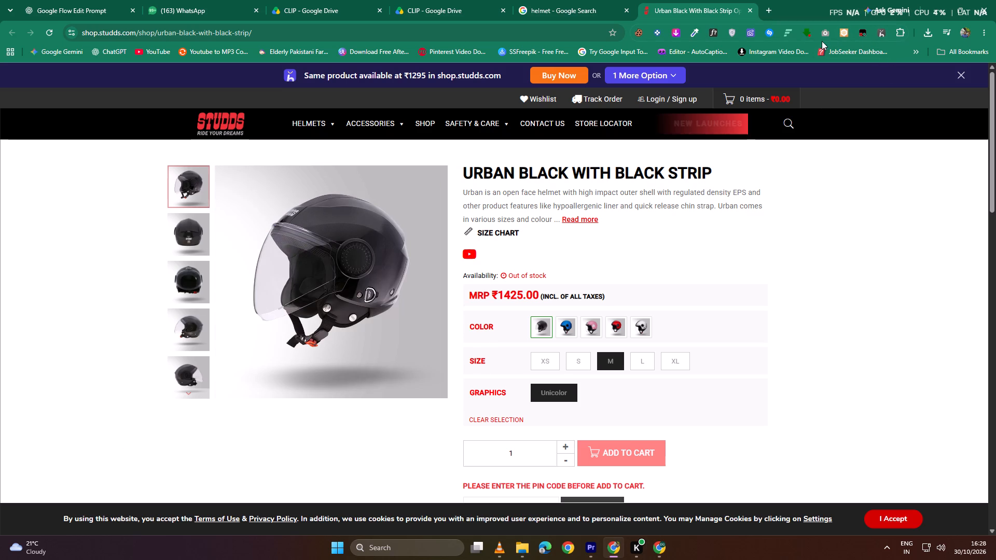
Extract the product page's images with Imageye and download the rear view of the military-green helmet.
left_click(678, 33)
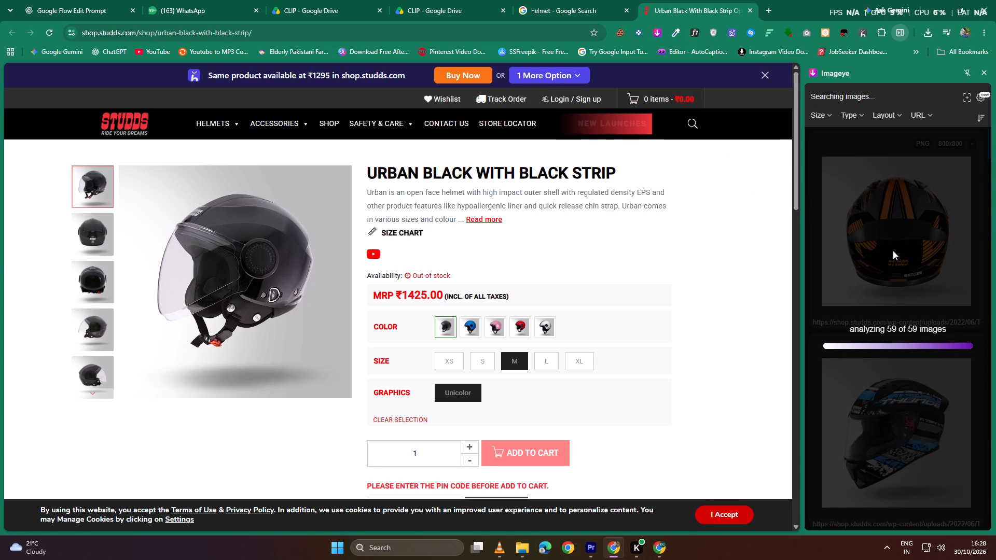
scroll(878, 224, "down", 4)
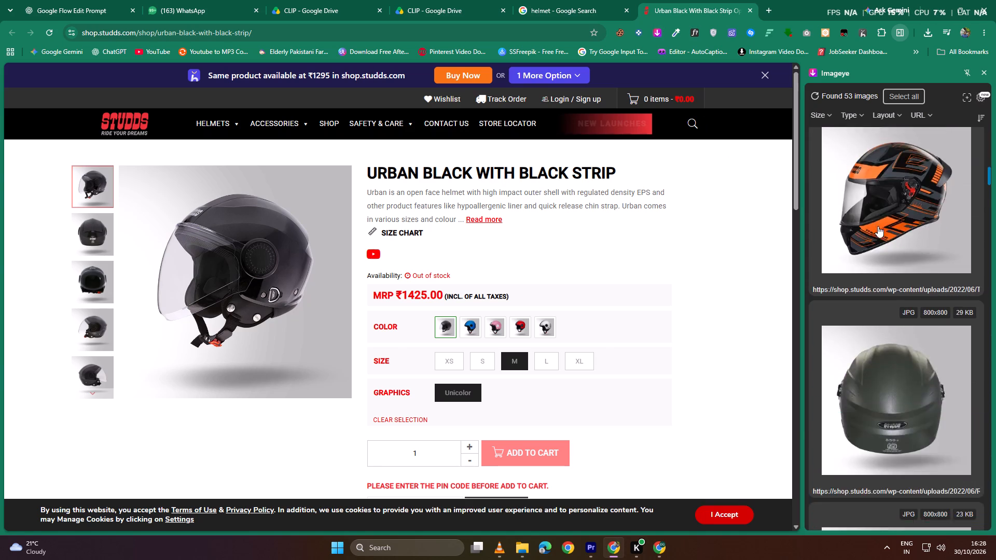
scroll(878, 227, "up", 1)
scroll(878, 227, "down", 1)
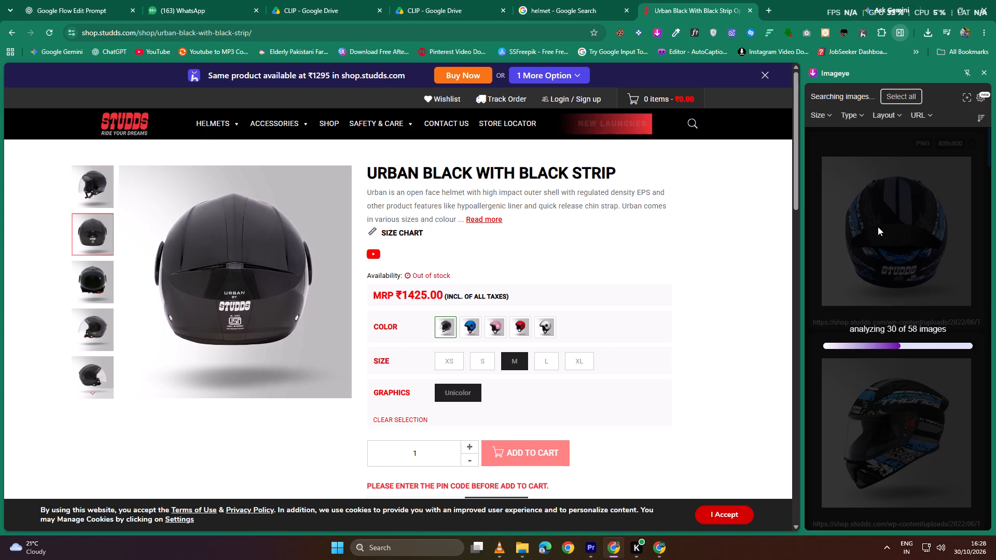
scroll(878, 227, "down", 1)
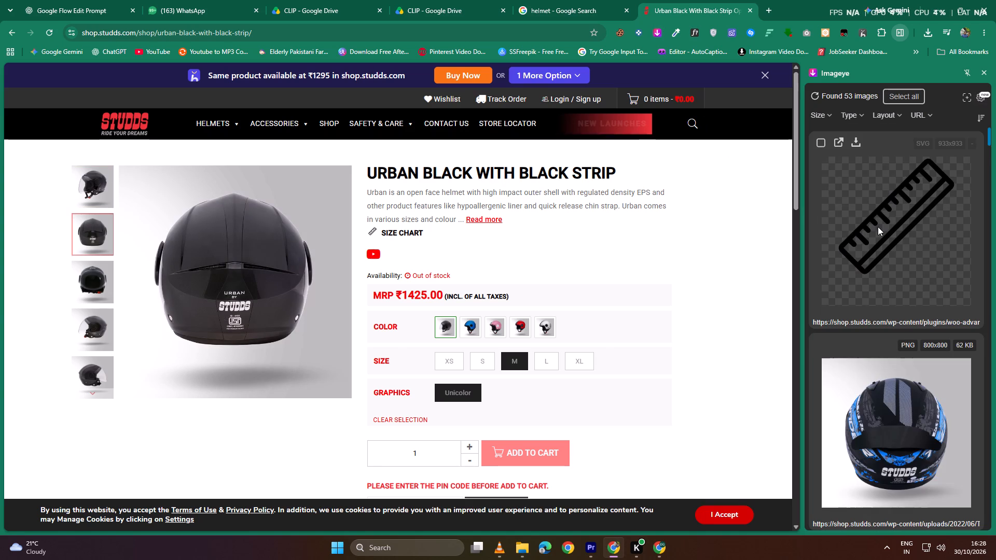
scroll(878, 227, "down", 5)
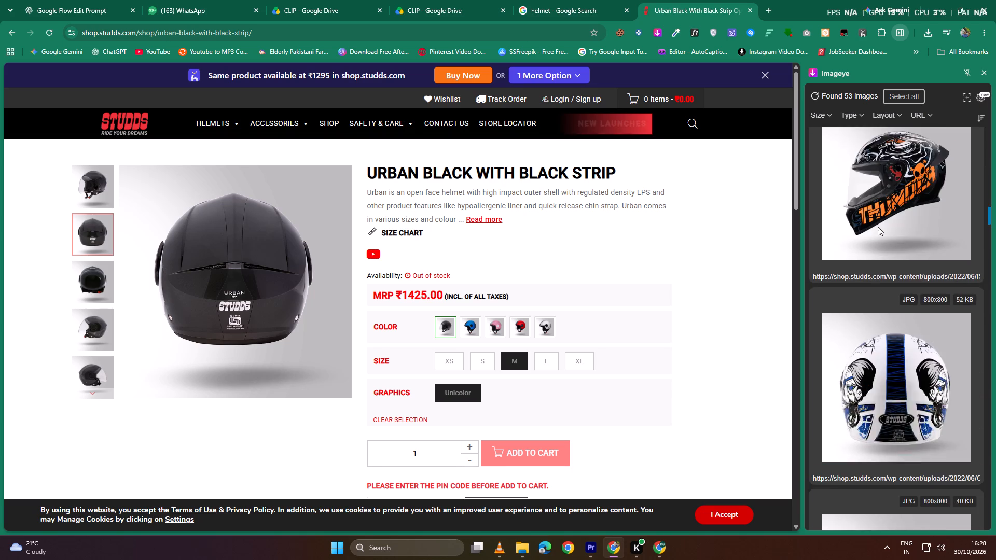
scroll(878, 227, "down", 3)
scroll(864, 267, "down", 4)
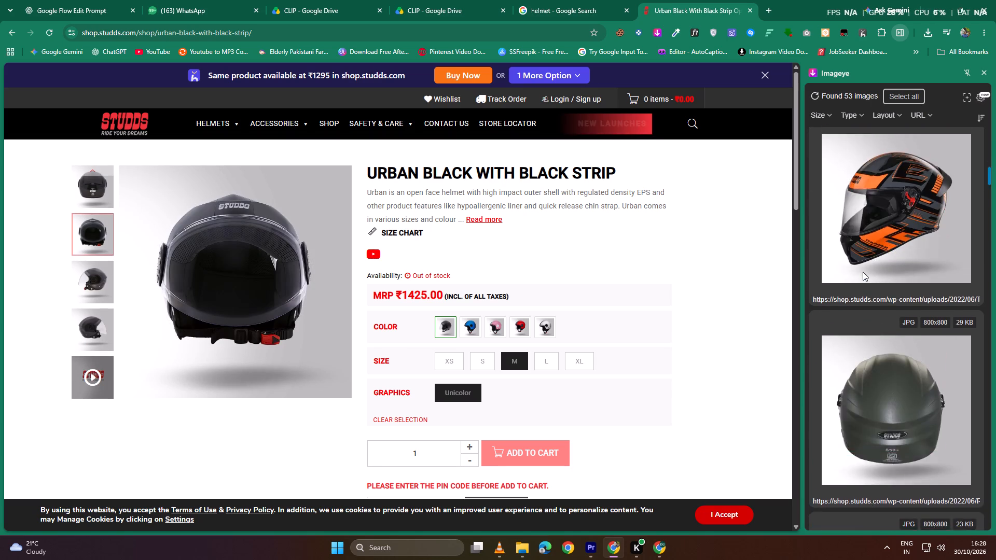
scroll(863, 265, "up", 1)
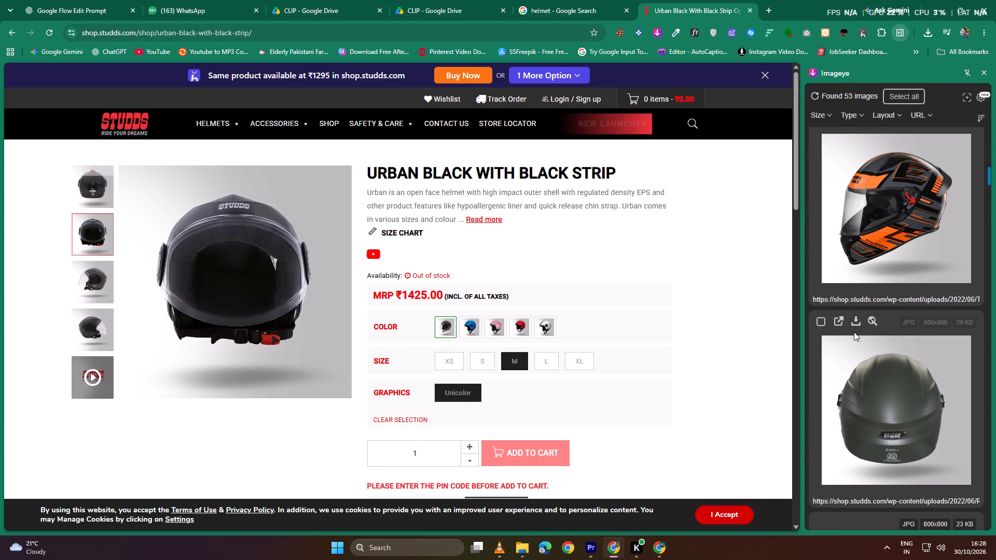
left_click(853, 321)
Download the side view of the military-green open-face helmet from the extracted images.
scroll(818, 356, "down", 1)
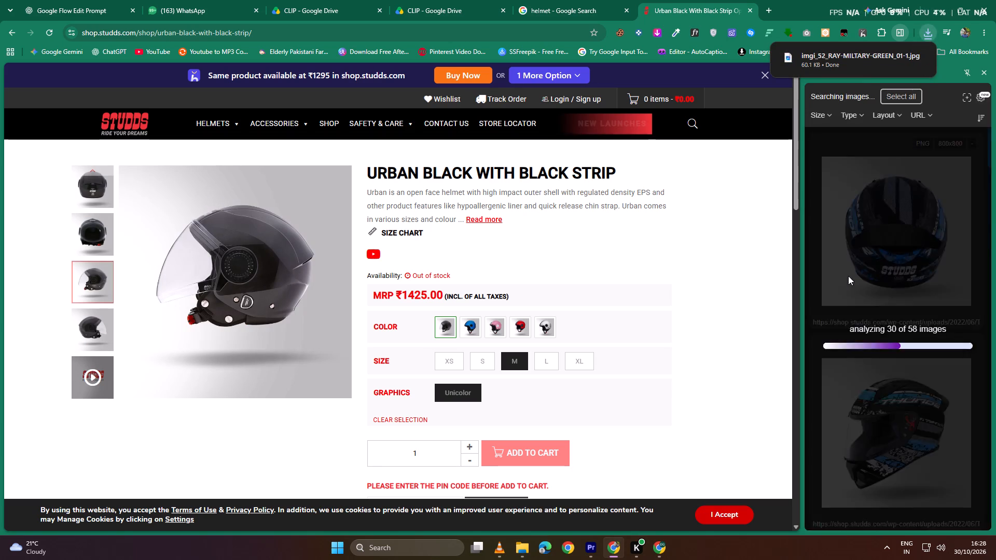
scroll(839, 385, "down", 4)
scroll(841, 372, "up", 1)
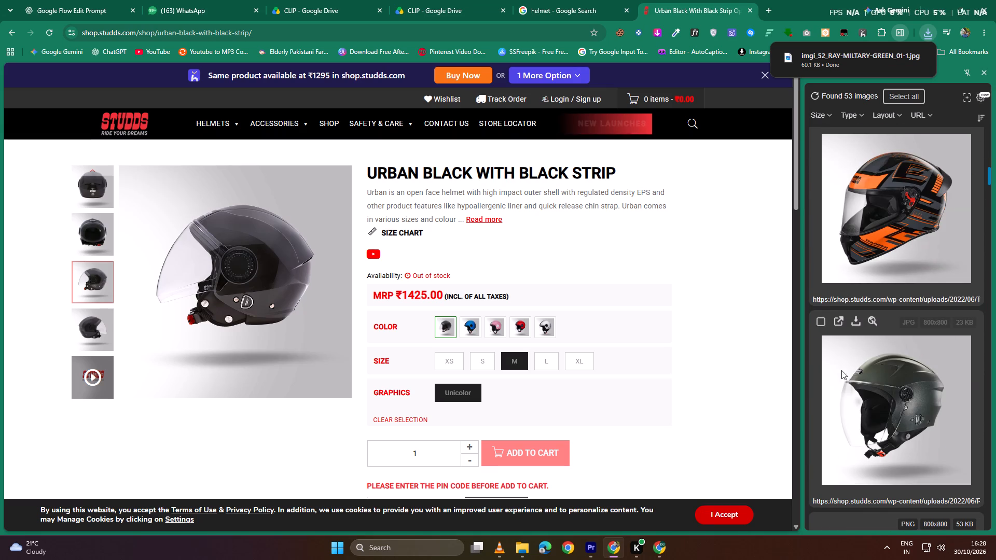
left_click(857, 325)
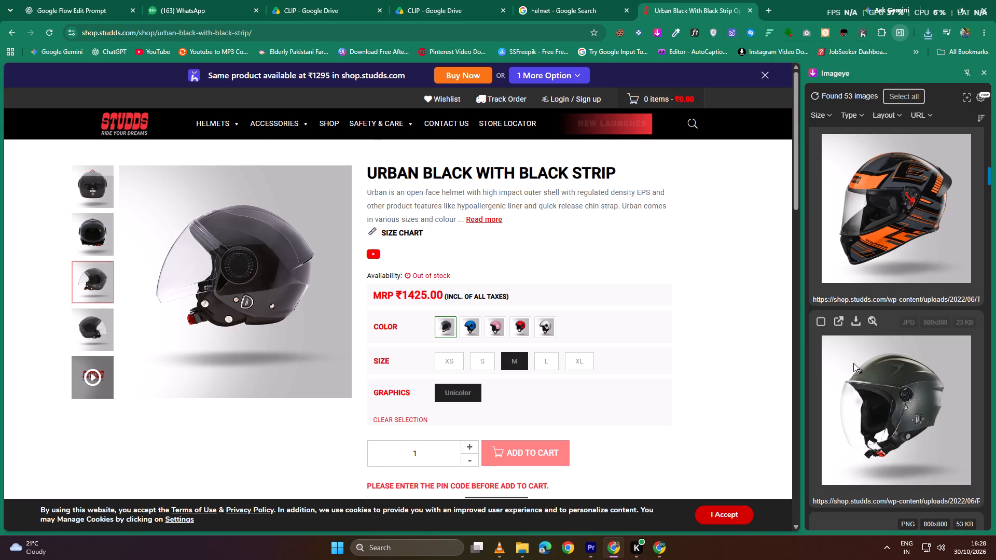
Download the Urban Black helmet's side view with its visor facing right from the extracted images.
scroll(853, 363, "down", 8)
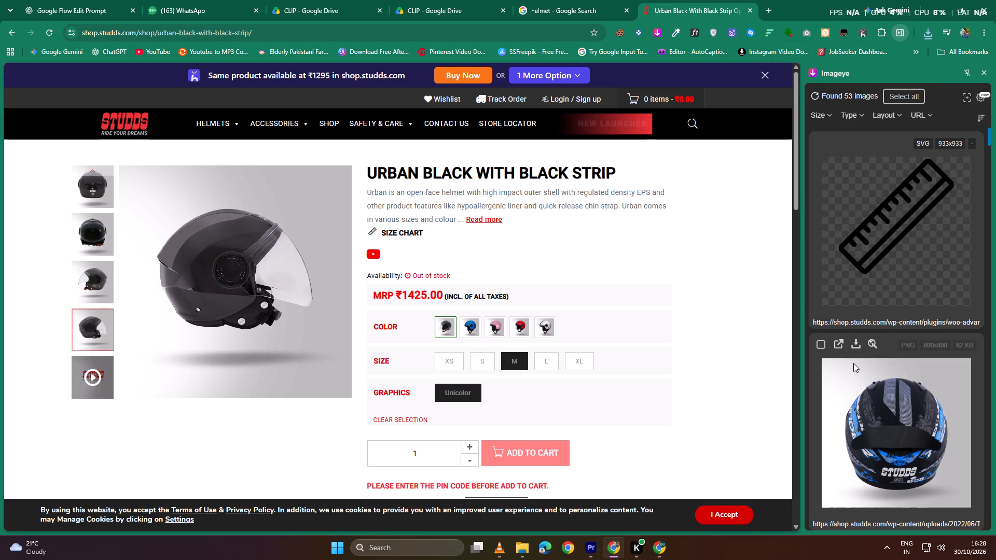
scroll(853, 363, "down", 13)
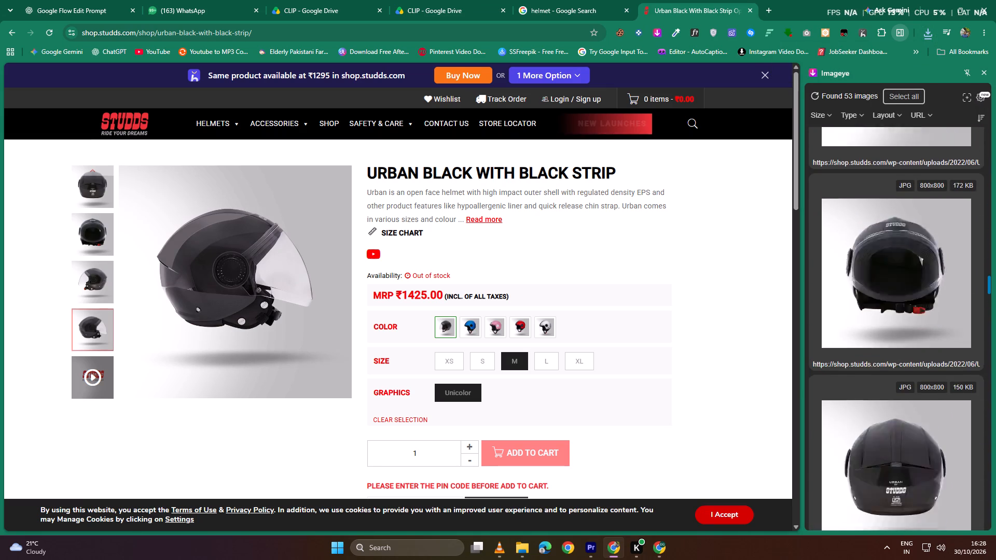
scroll(841, 376, "up", 1)
scroll(826, 310, "up", 1)
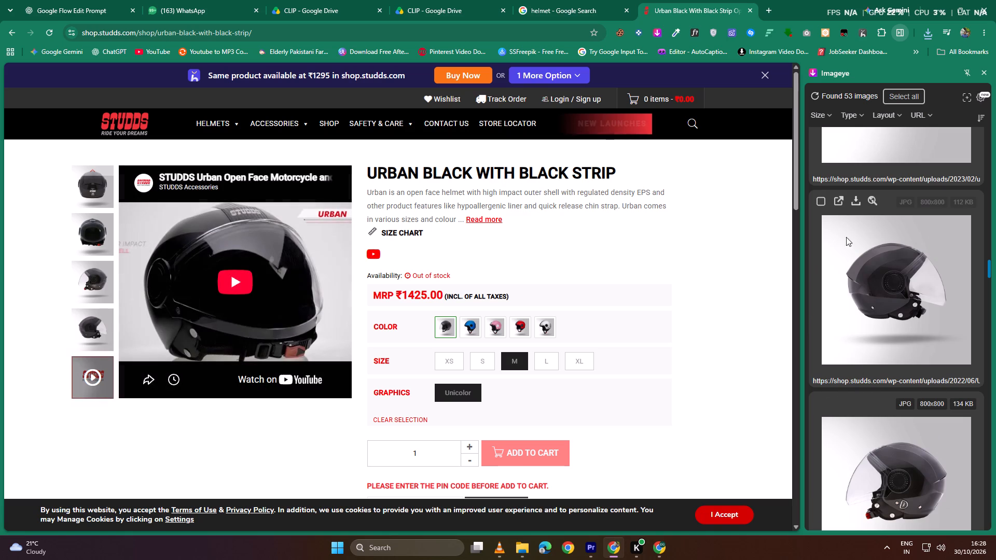
left_click(855, 199)
Download the Urban Black helmet's opposite side view, with its visor facing left, from the extracted images.
scroll(827, 300, "down", 1)
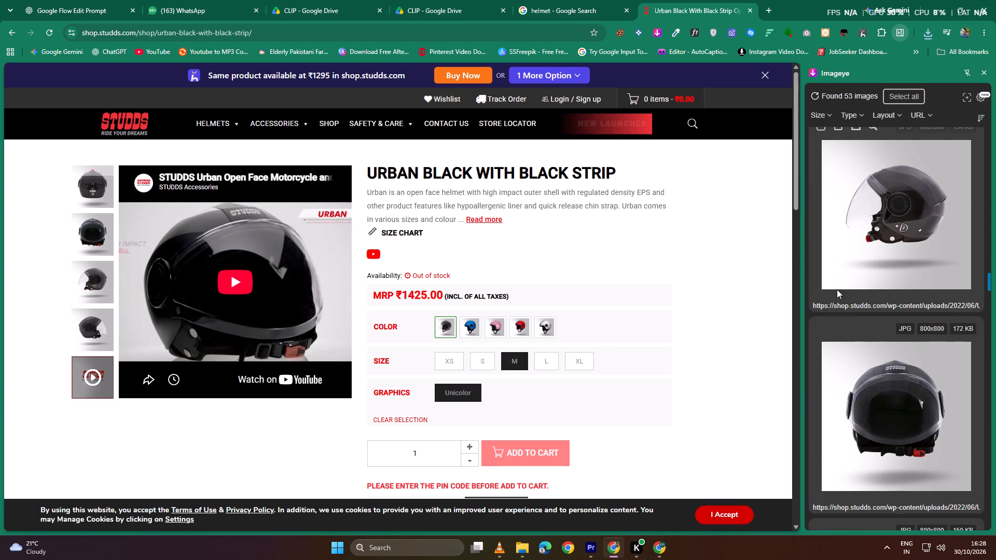
middle_click_drag(848, 258, 850, 245)
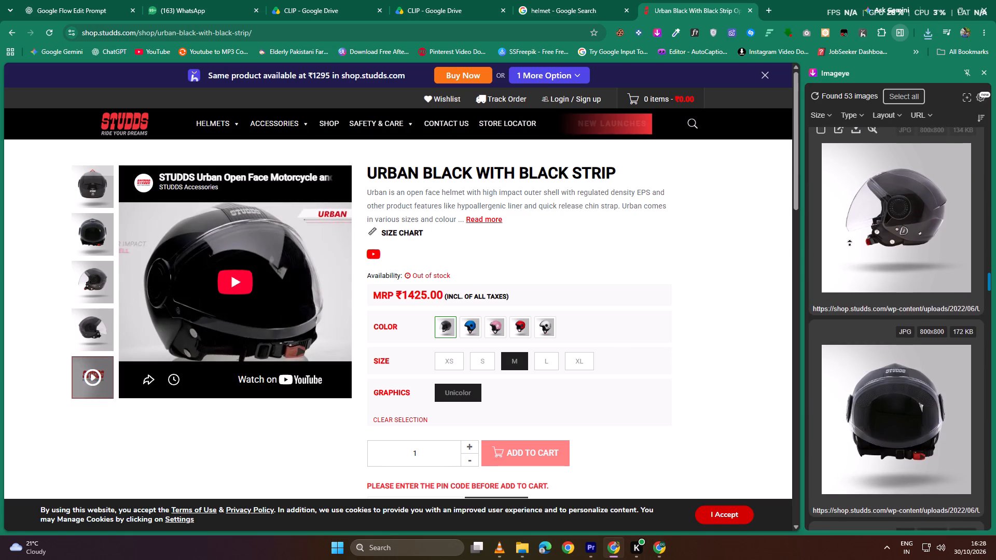
middle_click_drag(850, 245, 854, 234)
left_click(859, 163)
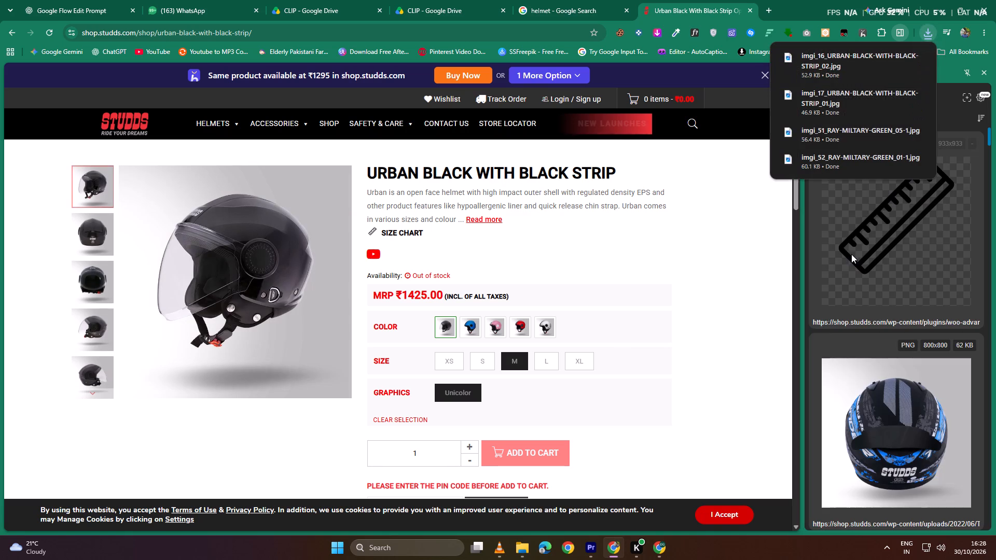
Download the three-quarter view of the black open-face Urban helmet from the extracted images.
middle_click_drag(849, 256, 849, 330)
middle_click_drag(849, 330, 846, 377)
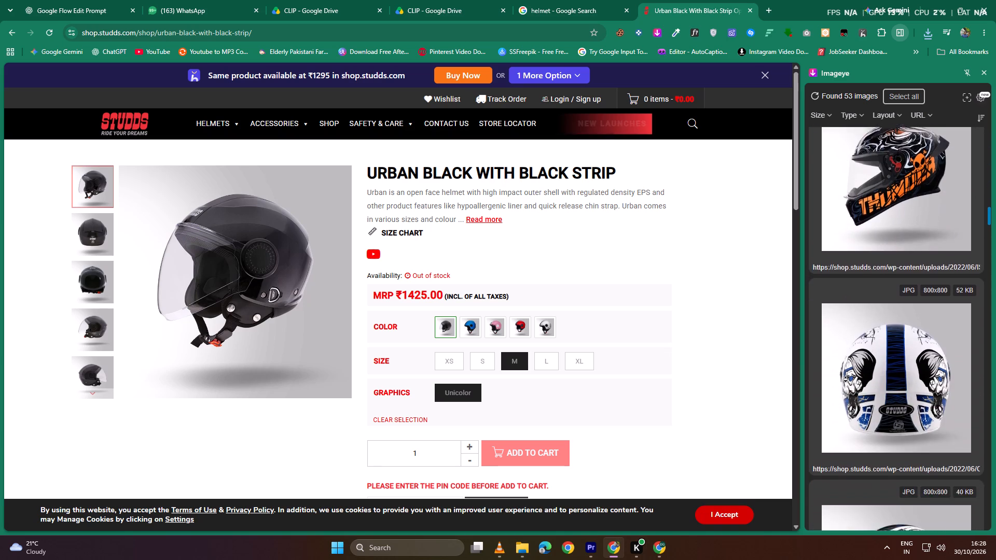
middle_click_drag(846, 377, 842, 402)
middle_click_drag(840, 394, 839, 461)
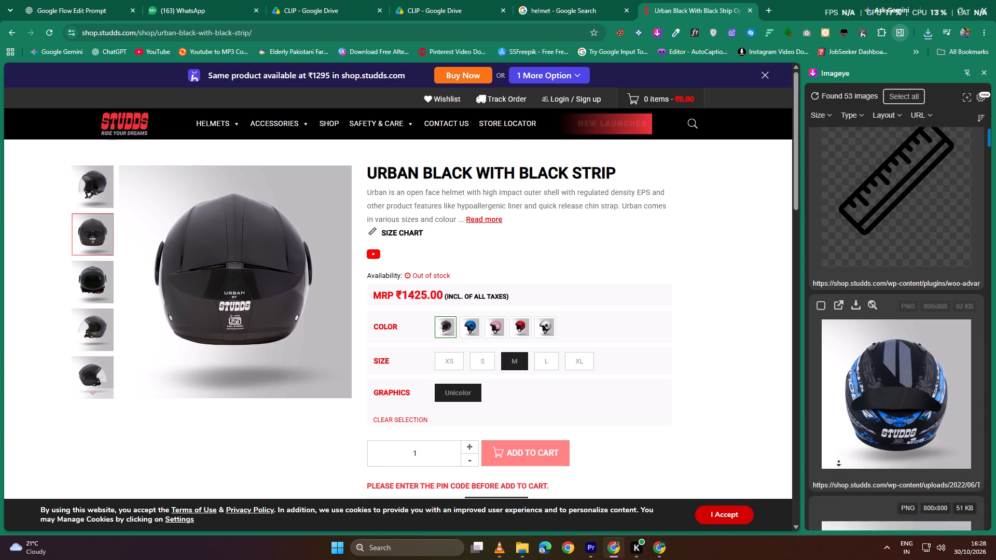
middle_click_drag(839, 461, 839, 474)
scroll(841, 456, "down", 5)
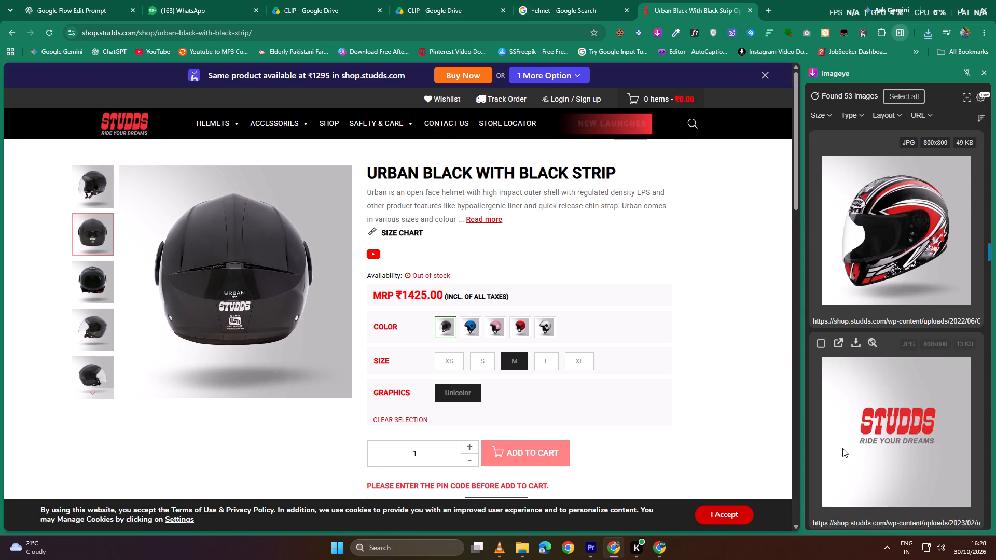
scroll(842, 448, "down", 3)
left_click(857, 242)
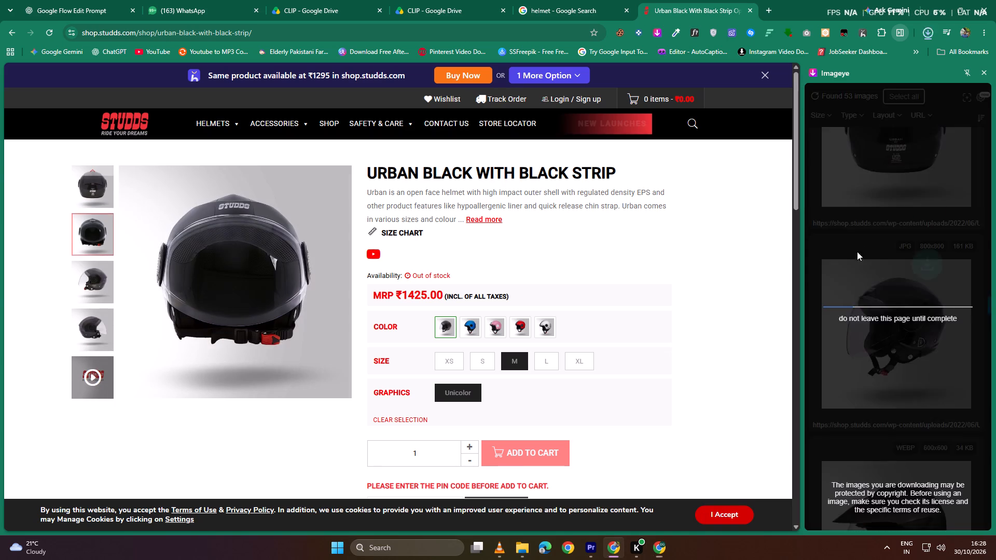
scroll(856, 334, "down", 13)
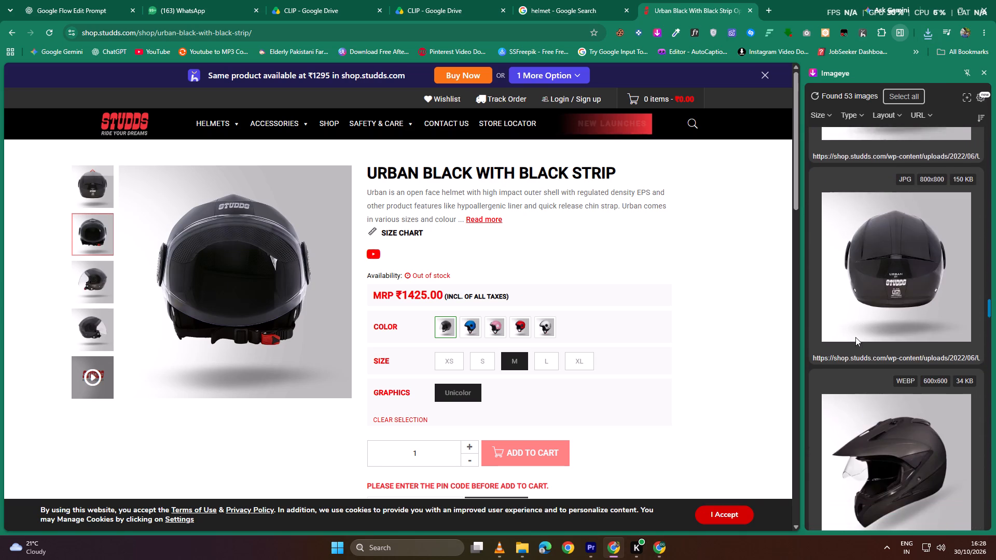
scroll(855, 337, "down", 1)
scroll(872, 297, "up", 2)
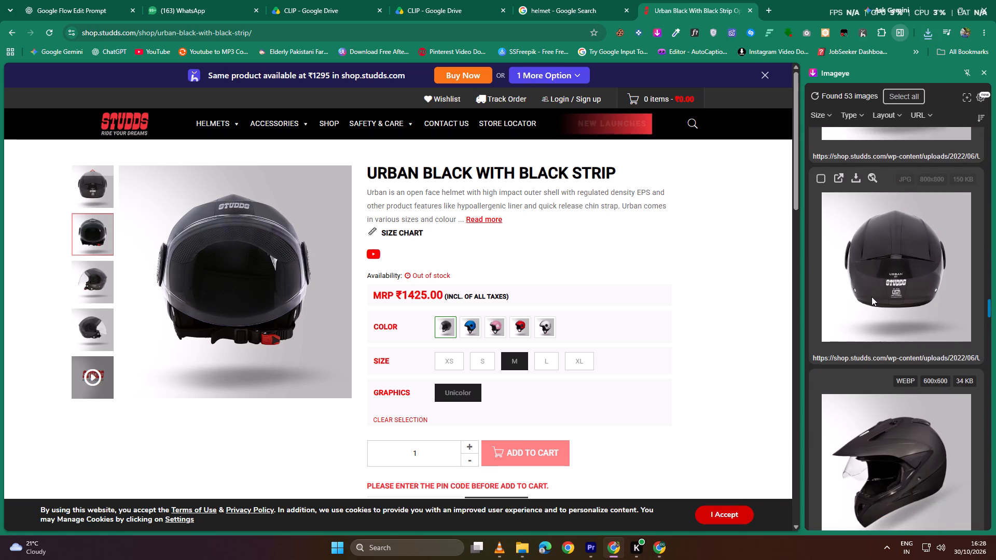
left_click(859, 251)
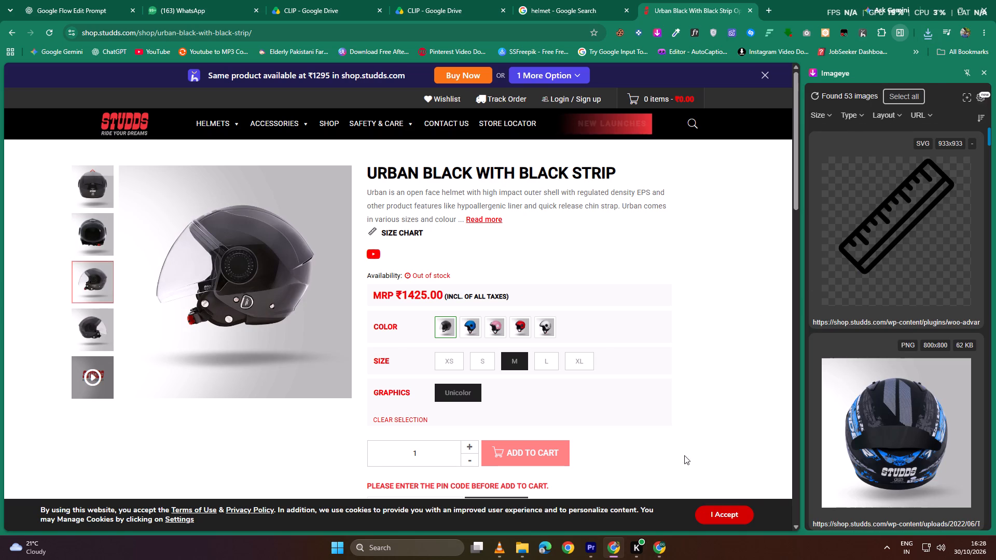
Search Google Images for "black shoes" in place of the helmet product page.
left_click(273, 31)
left_click_drag(299, 28, 0, 68)
type("black shoes")
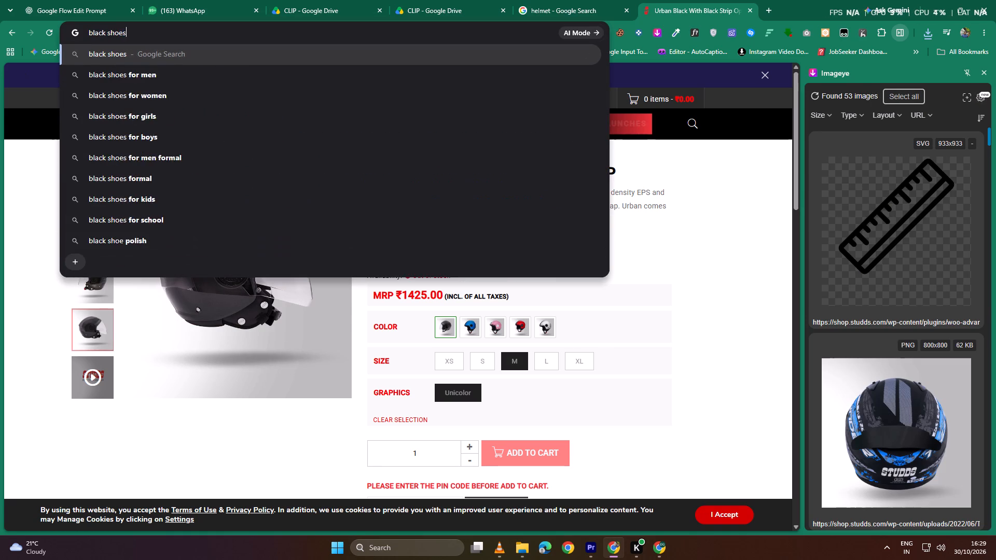
key("Return")
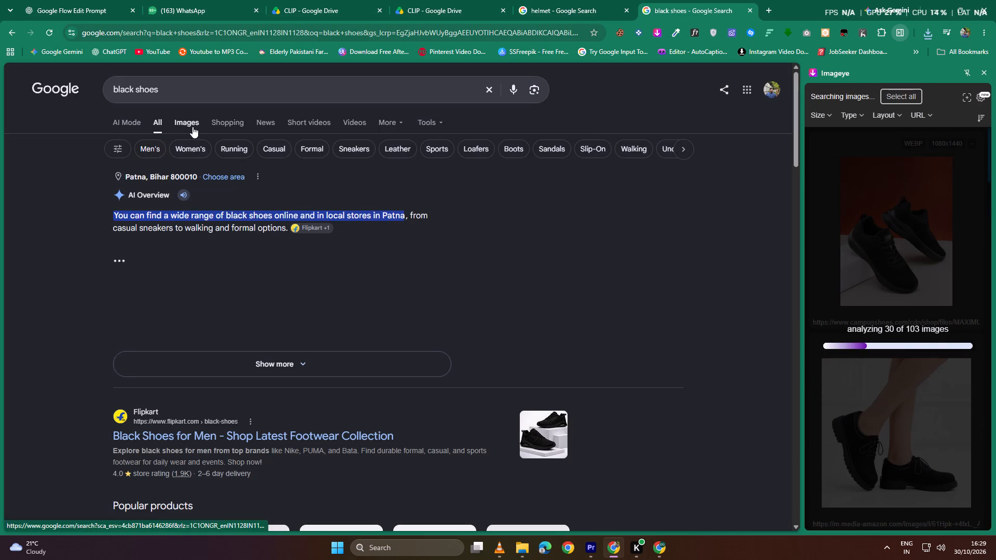
left_click(197, 124)
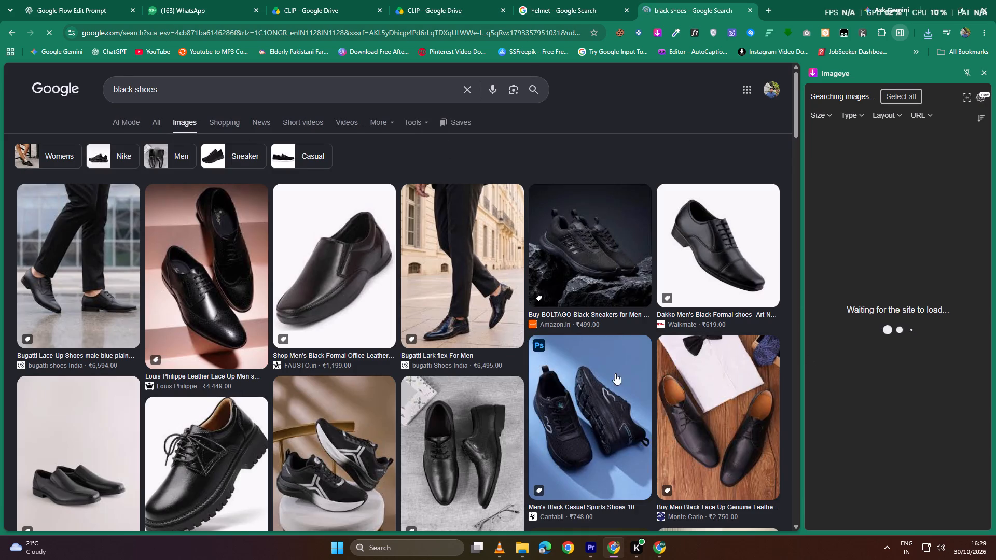
scroll(345, 337, "down", 1)
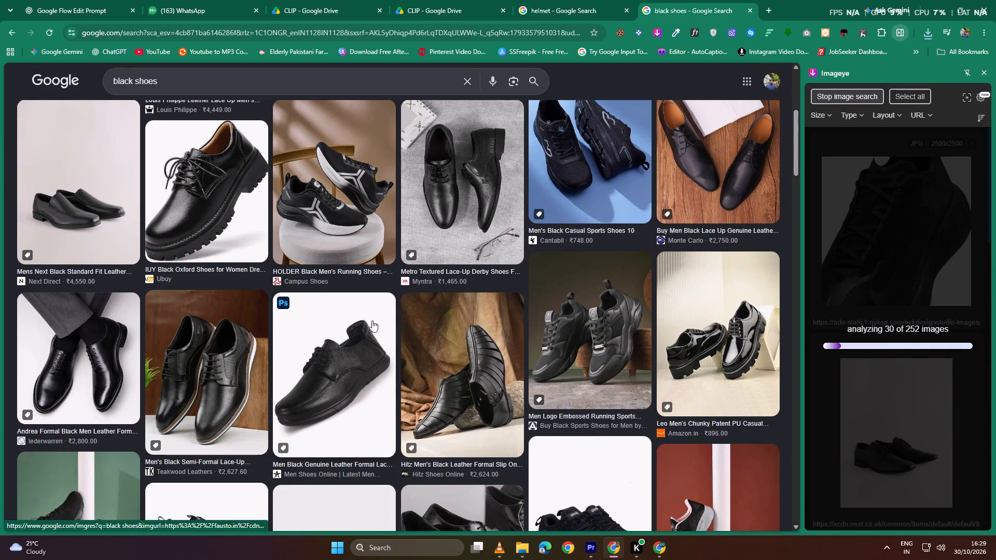
scroll(915, 274, "down", 1)
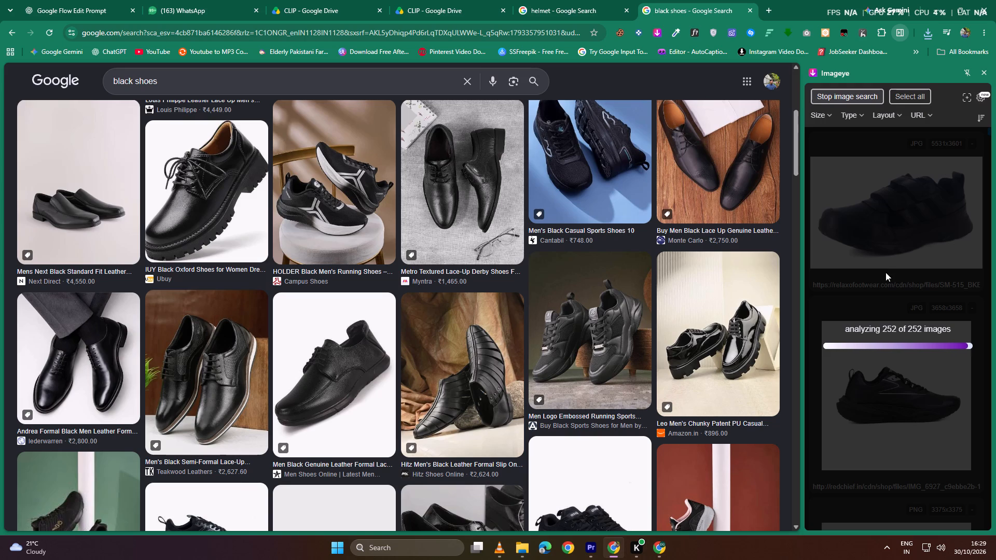
scroll(888, 213, "down", 1)
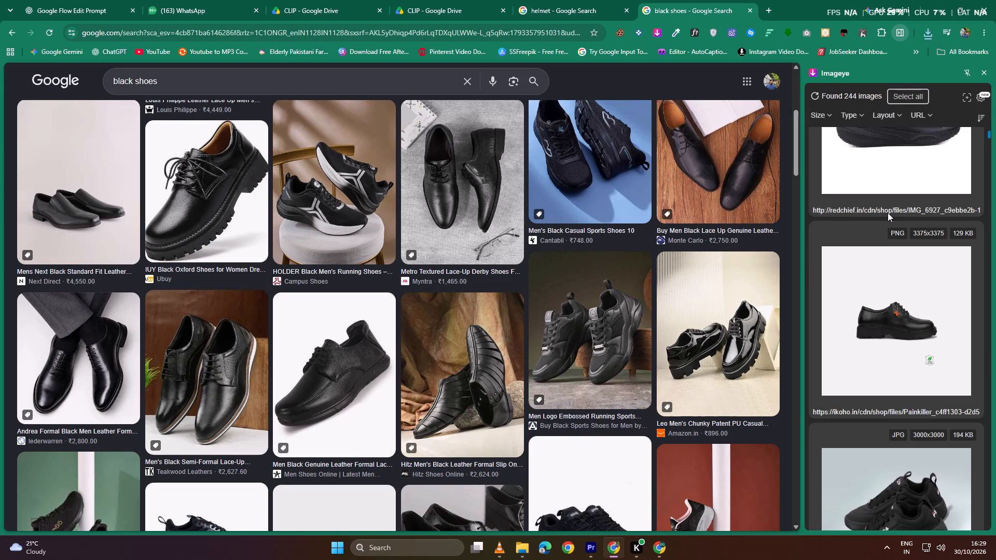
scroll(888, 213, "down", 1)
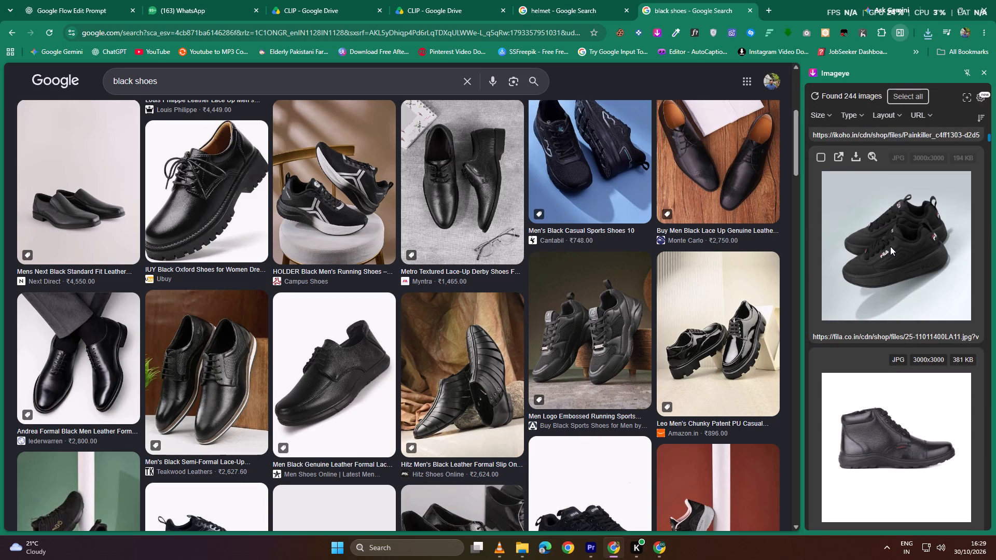
scroll(890, 246, "down", 1)
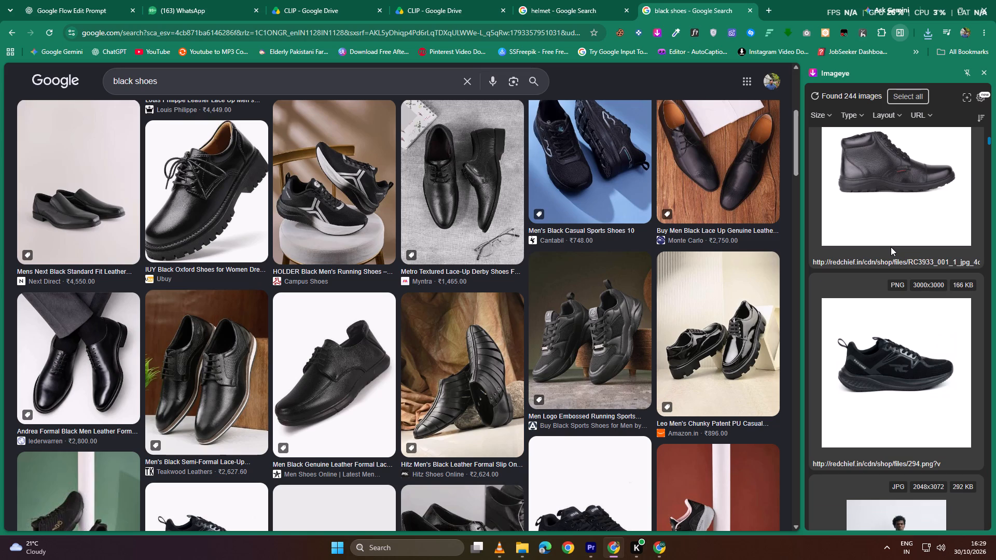
scroll(887, 355, "down", 2)
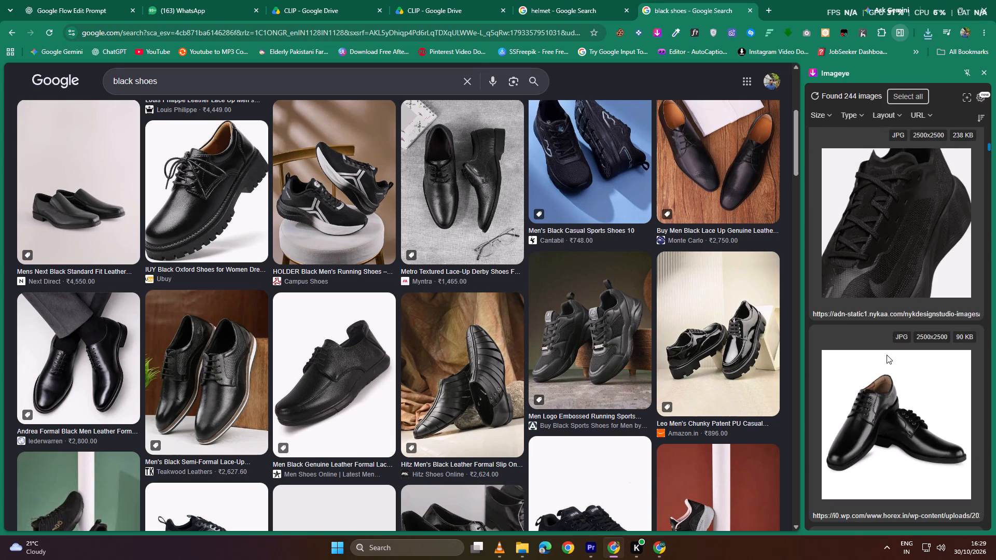
scroll(887, 355, "down", 2)
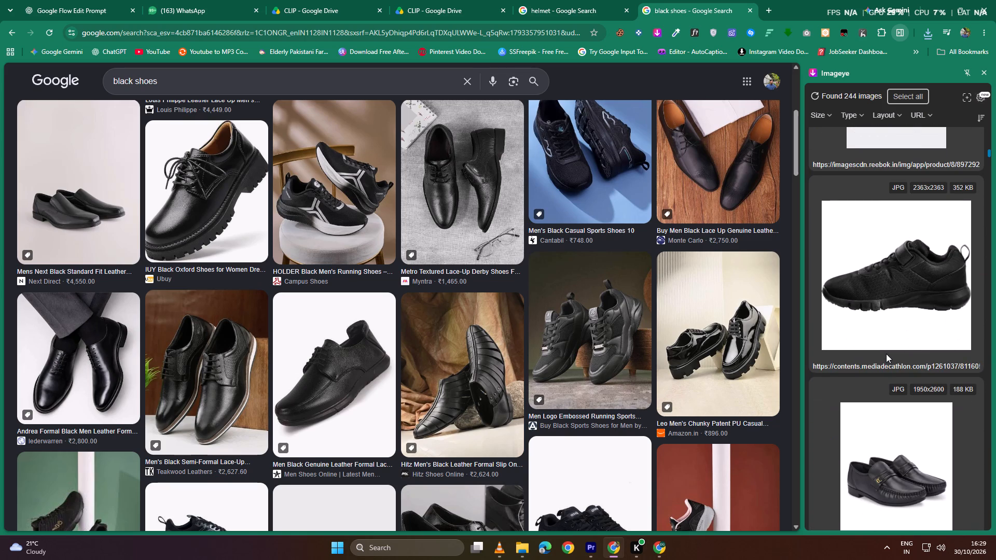
scroll(886, 353, "up", 1)
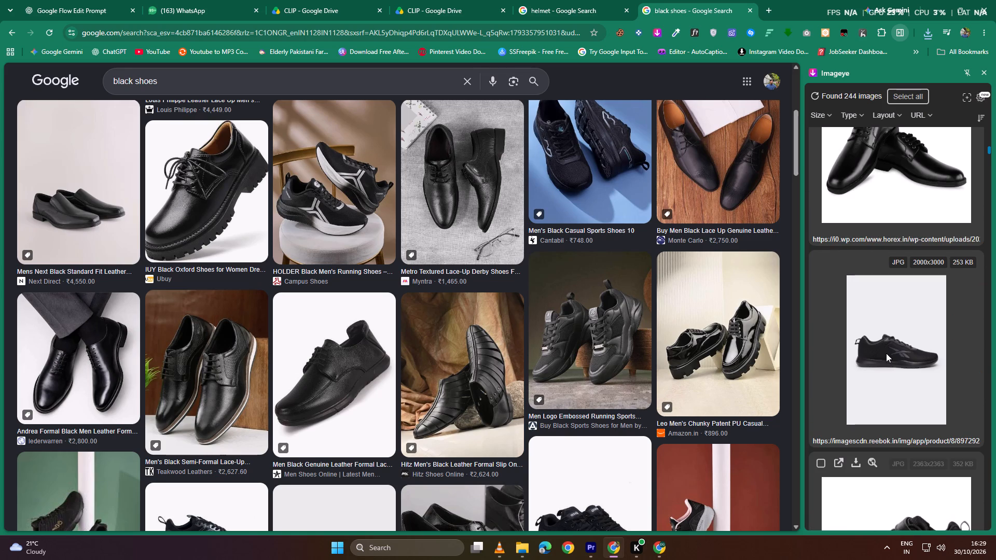
left_click(889, 321)
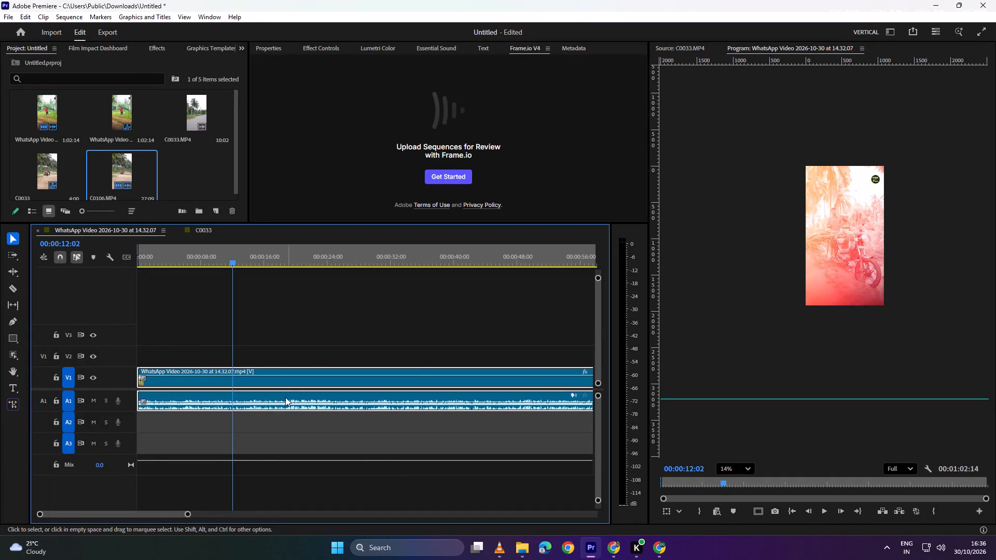
In Premiere, play through the WhatsApp reference video from about 16 to 19 seconds to examine the bike shots and text.
scroll(285, 397, "down", 8, "alt")
scroll(222, 334, "up", 20, "alt")
scroll(222, 334, "up", 5, "alt")
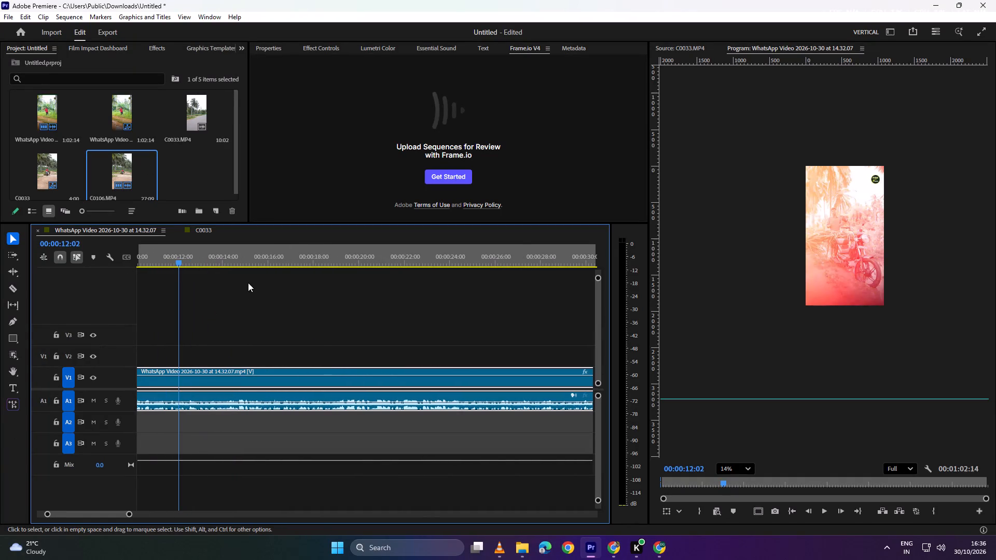
left_click_drag(272, 261, 281, 260)
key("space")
scroll(283, 303, "up", 5, "alt")
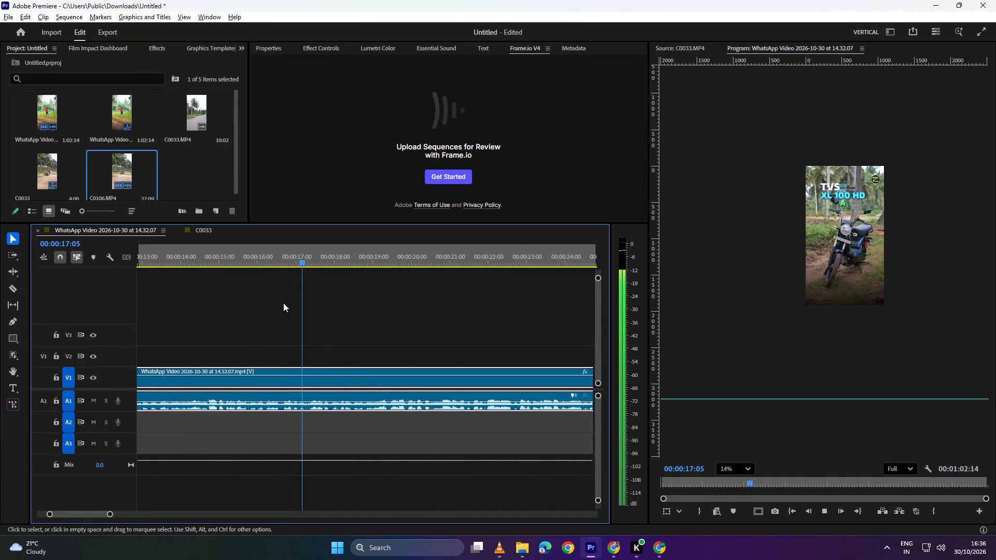
scroll(283, 303, "up", 5, "alt")
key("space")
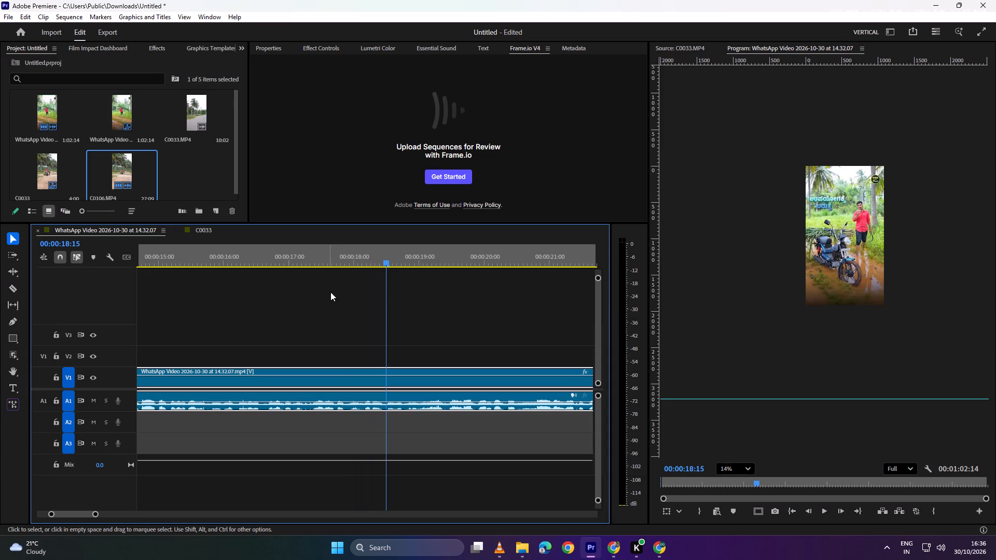
left_click_drag(391, 263, 422, 260)
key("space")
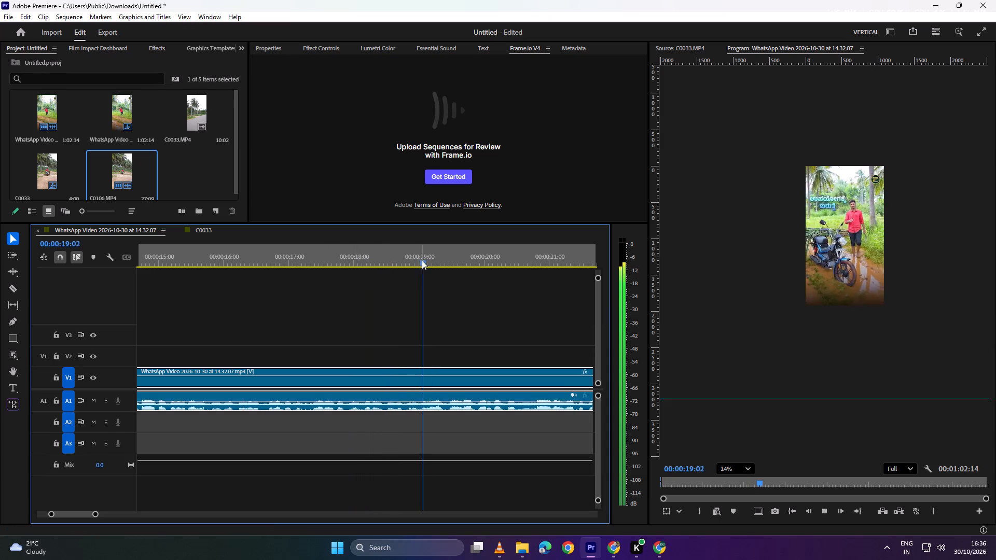
In Premiere, play and replay the WhatsApp video sequence between about 19 and 24 seconds to examine the loaded-bike riding shot.
key("space")
left_click_drag(441, 259, 427, 261)
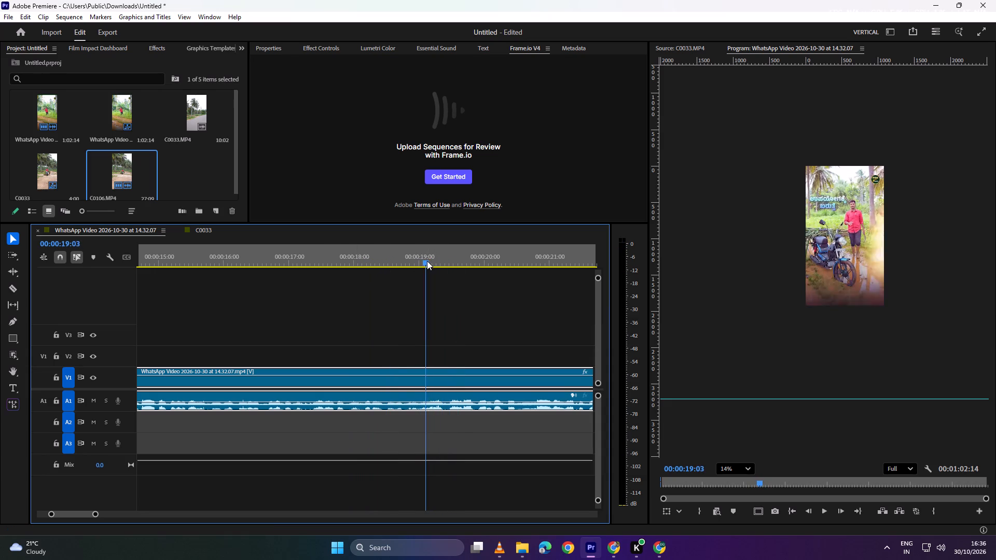
left_click_drag(427, 261, 433, 262)
key("space")
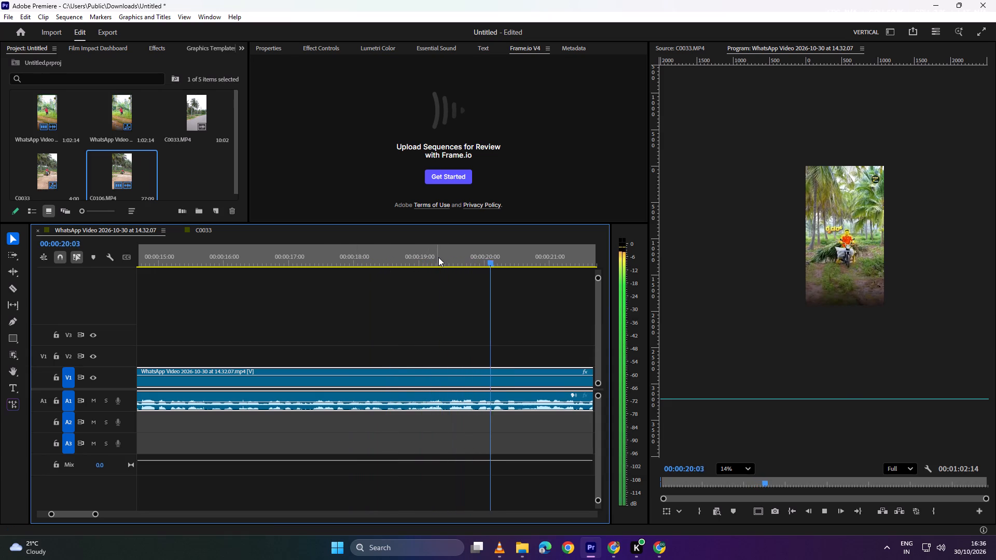
key("space")
scroll(454, 265, "up", 6, "alt")
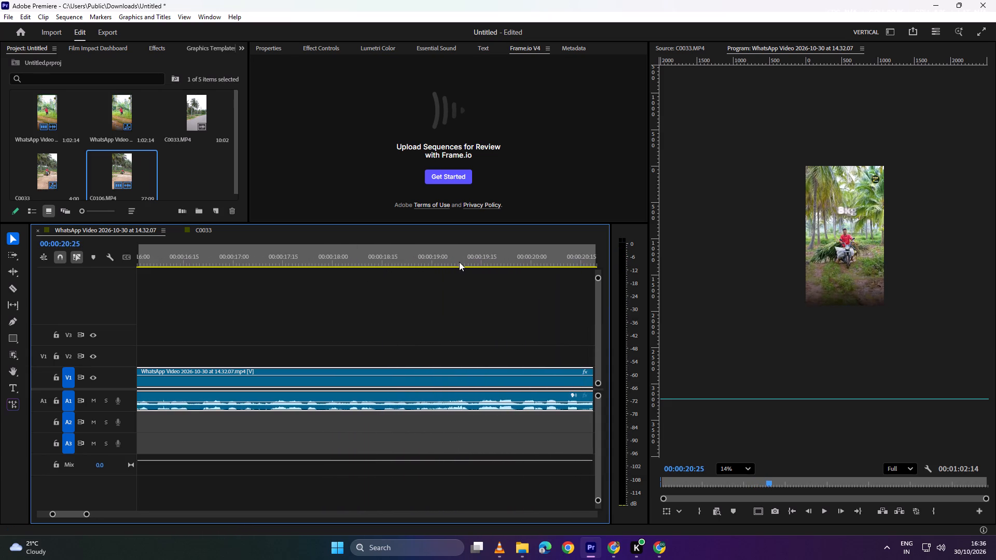
scroll(459, 262, "down", 2)
scroll(439, 261, "down", 3, "alt")
left_click_drag(539, 257, 532, 256)
scroll(452, 298, "down", 5)
key("space")
scroll(434, 300, "down", 3, "alt")
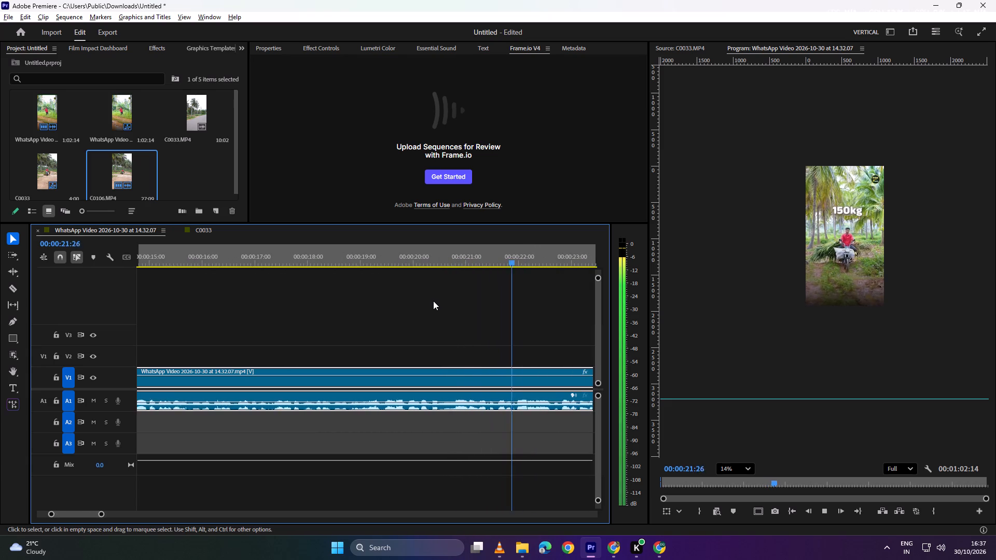
scroll(433, 301, "down", 5, "alt")
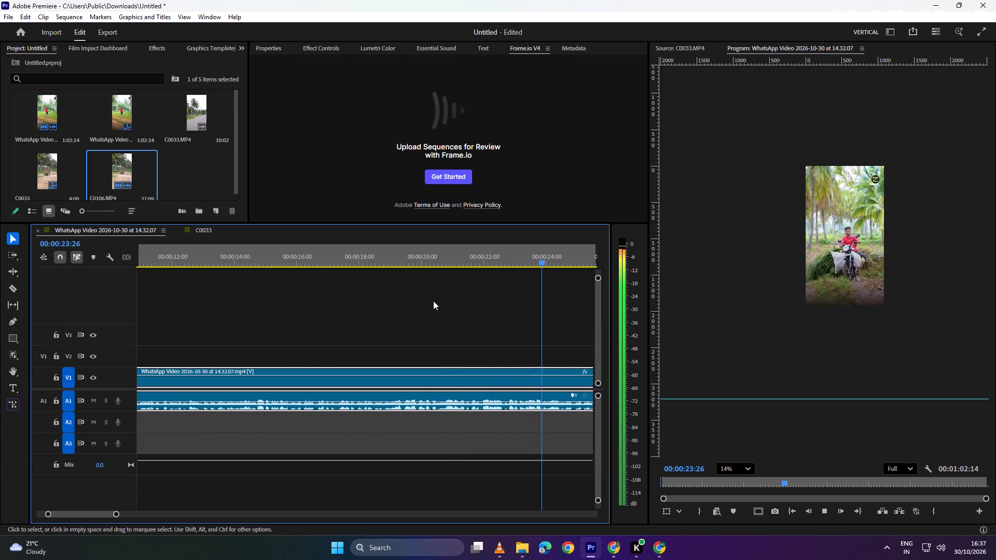
key("space")
left_click_drag(494, 264, 464, 263)
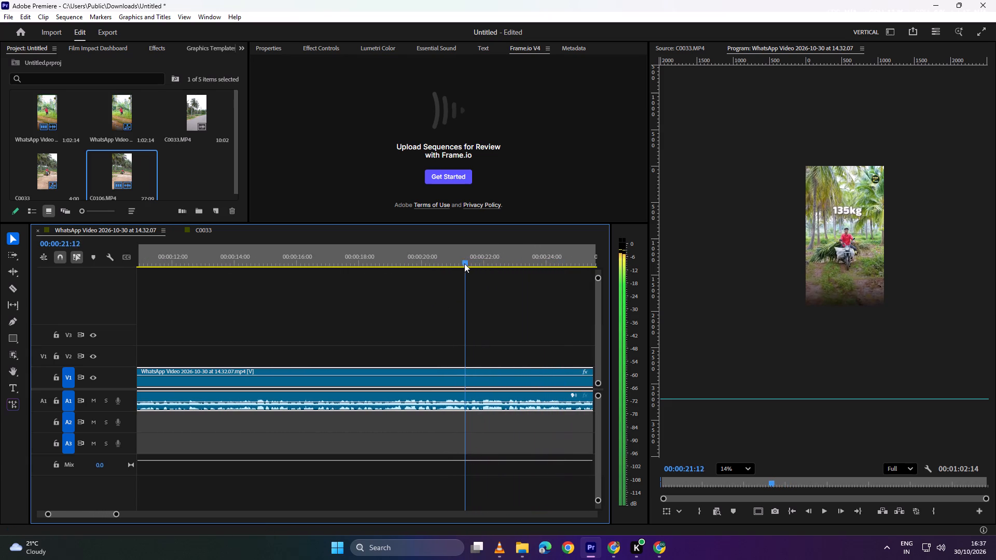
left_click_drag(464, 263, 443, 267)
key("space")
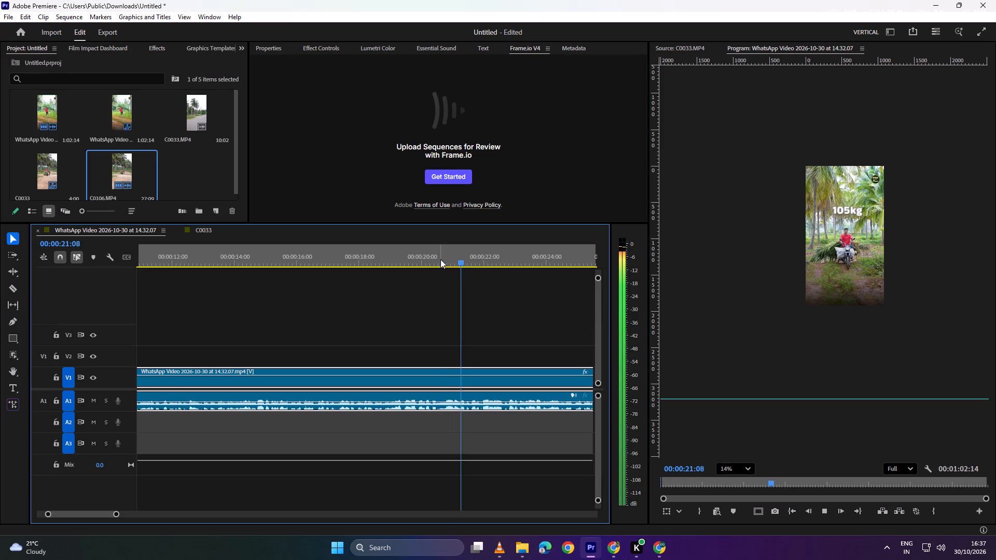
key("space")
left_click_drag(472, 256, 438, 262)
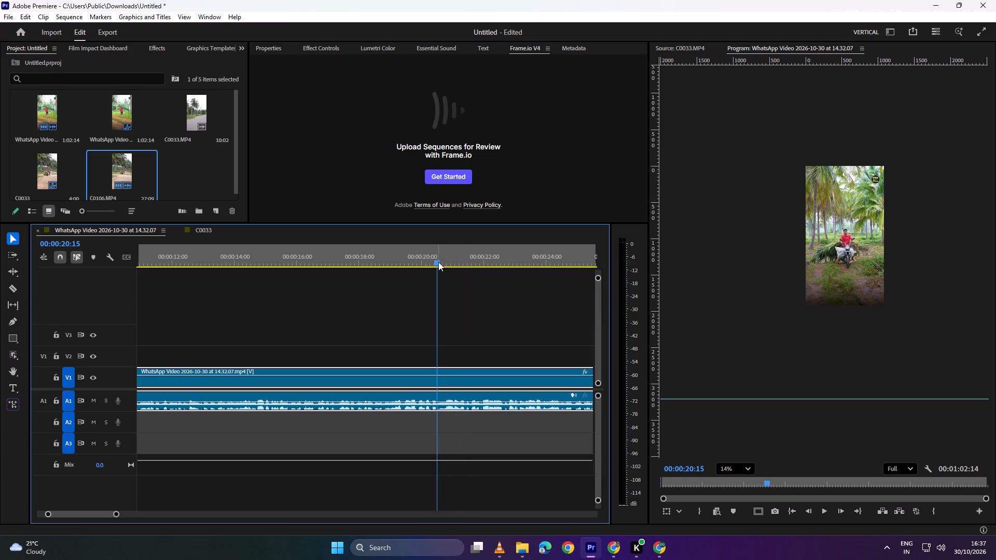
key("space")
key("space")
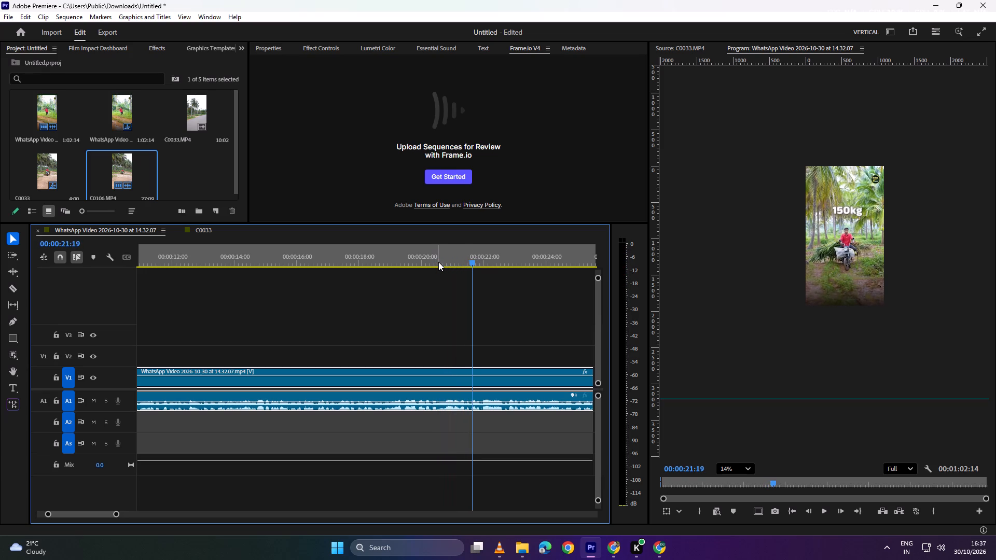
key("space")
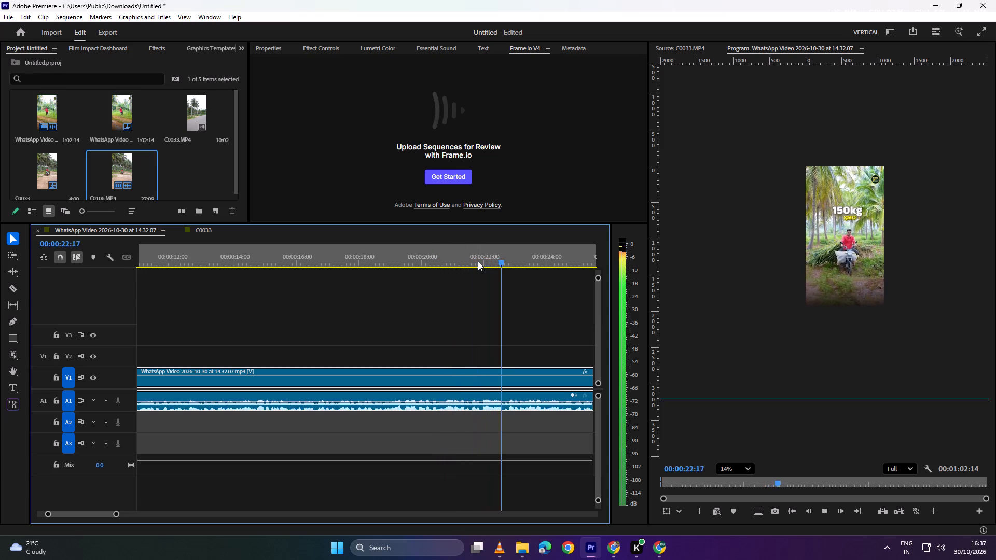
key("space")
left_click_drag(478, 261, 436, 263)
key("space")
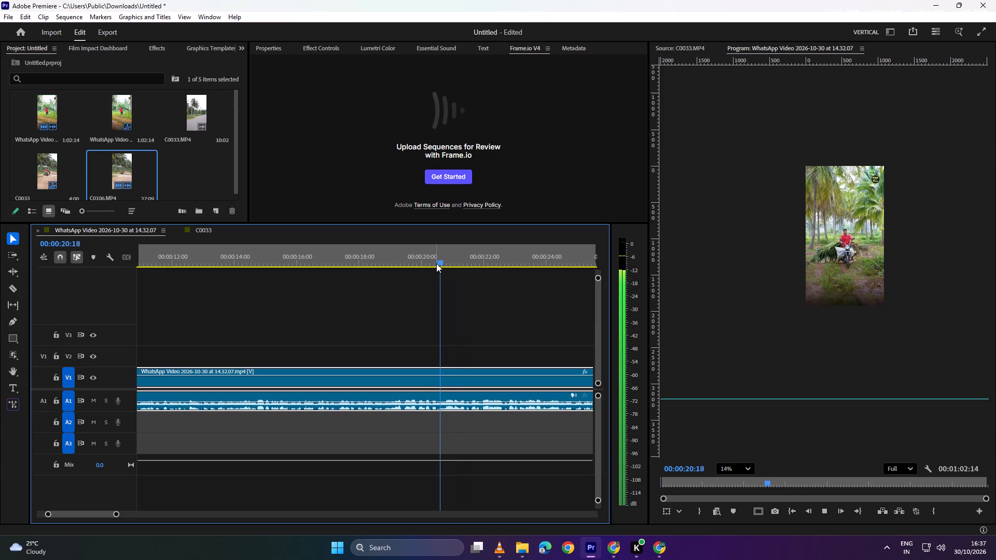
key("space")
key("space")
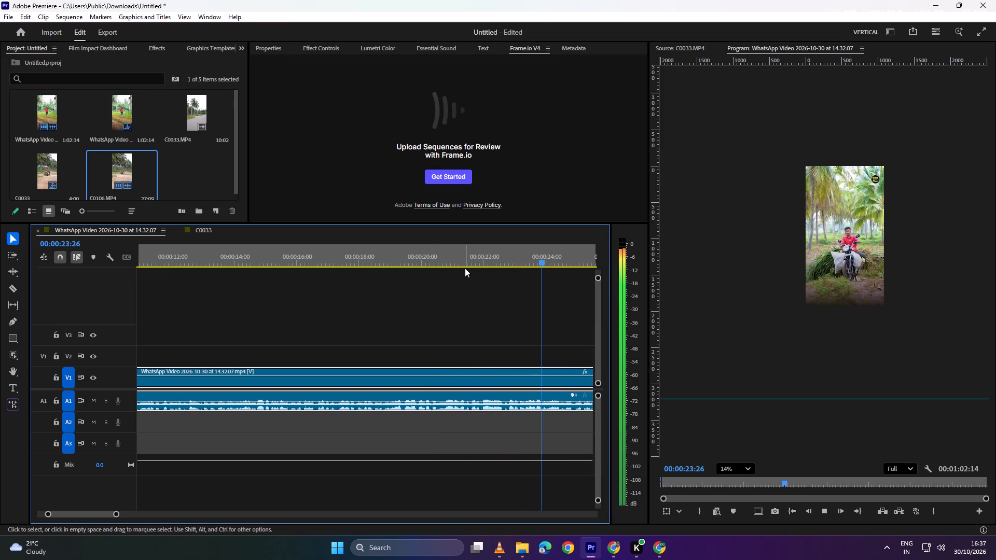
key("space")
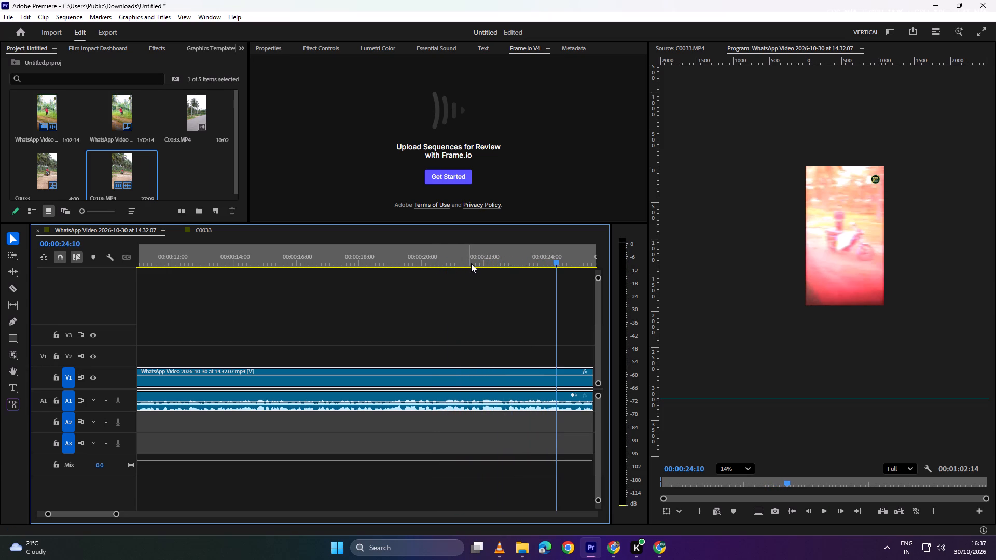
left_click_drag(482, 260, 469, 259)
key("space")
key("space")
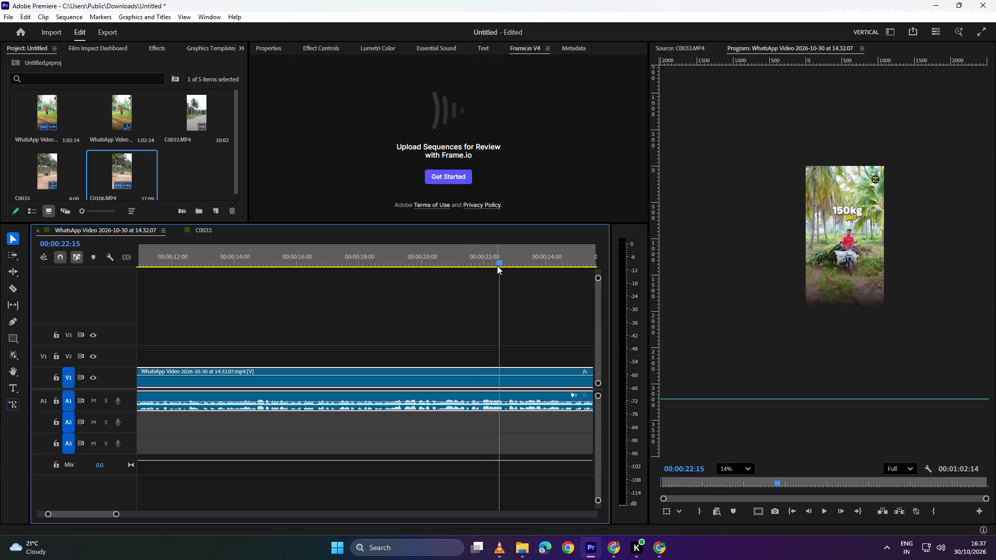
key("space")
key("space")
key("space")
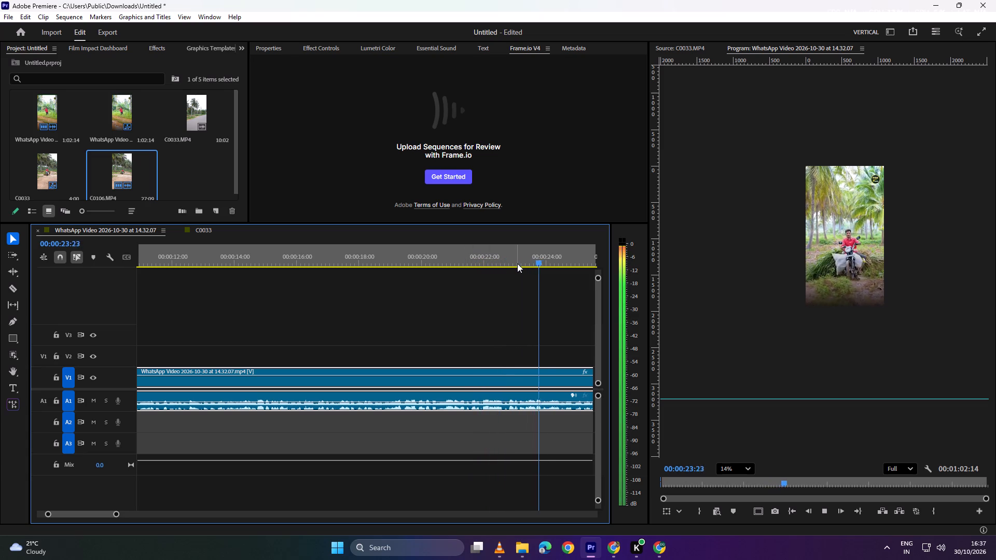
key("space")
key("space")
key("space")
left_click_drag(528, 257, 482, 261)
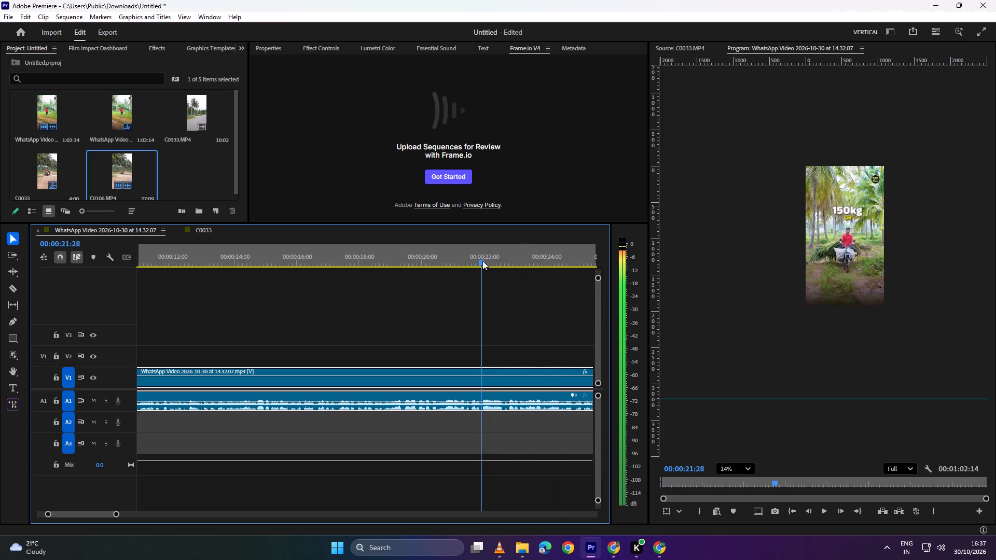
left_click_drag(482, 261, 436, 266)
key("space")
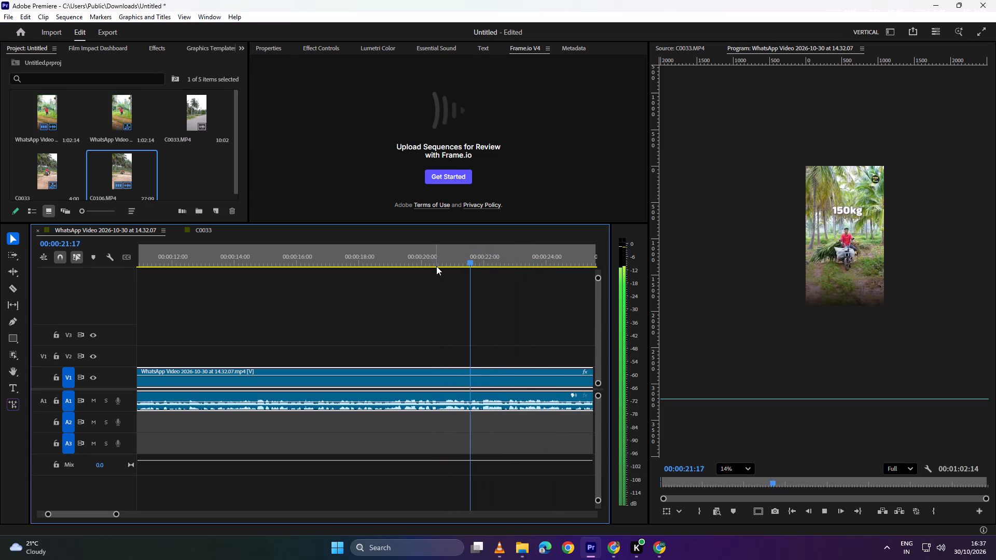
key("space")
Enlarge the program preview and replay the loaded-bike shot to examine the rider and luggage closely.
scroll(876, 254, "up", 6)
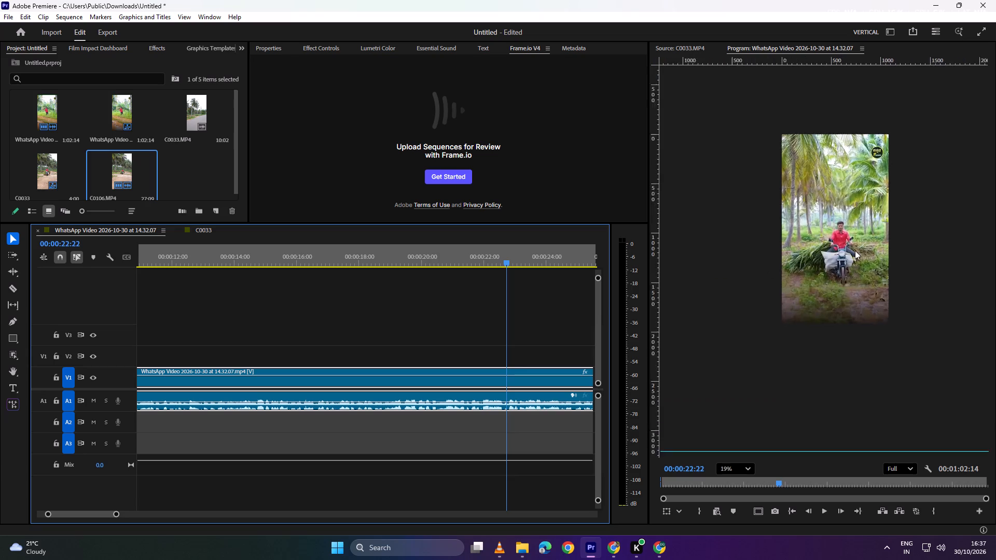
scroll(855, 250, "up", 2)
key("space")
key("space")
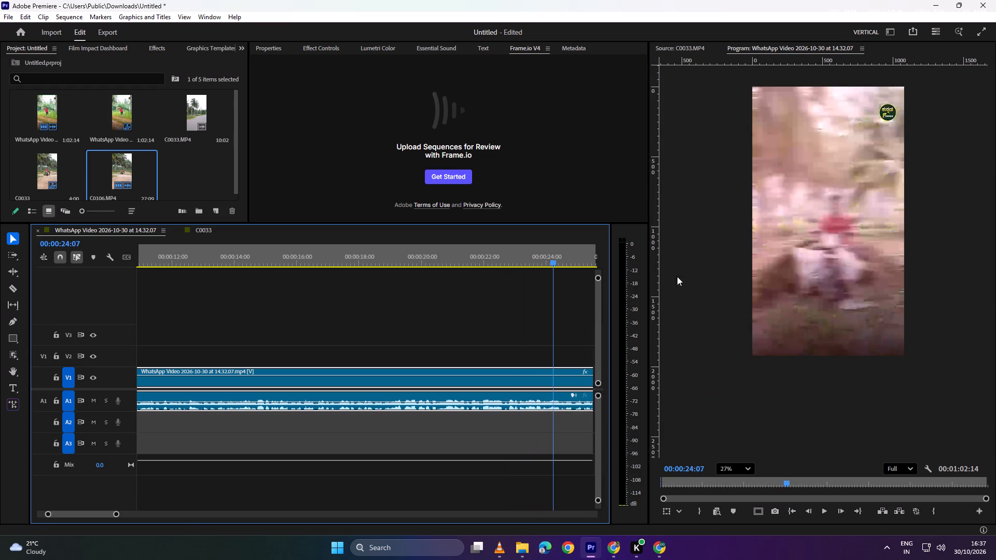
left_click_drag(516, 263, 434, 274)
key("space")
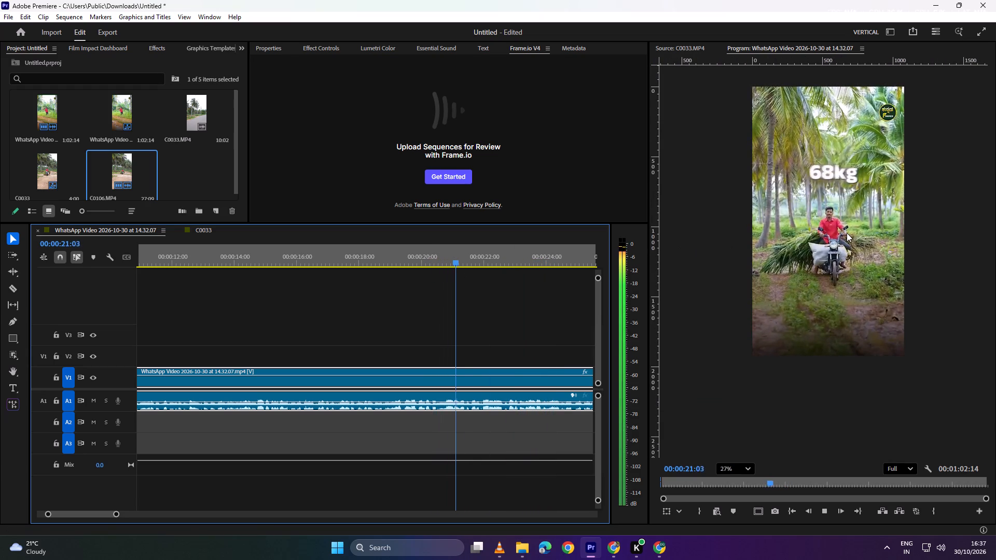
scroll(848, 232, "up", 3)
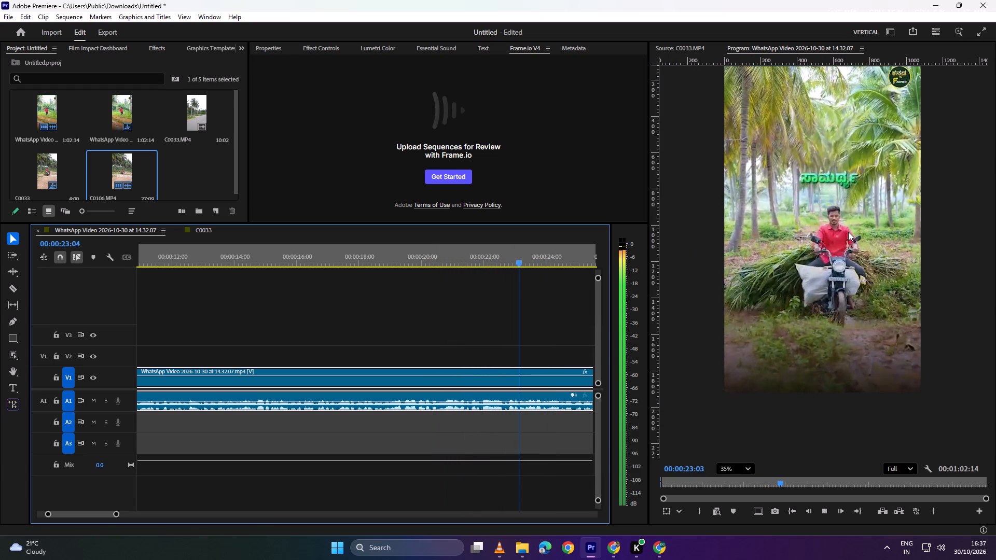
key("space")
key("space")
key("space")
key("space")
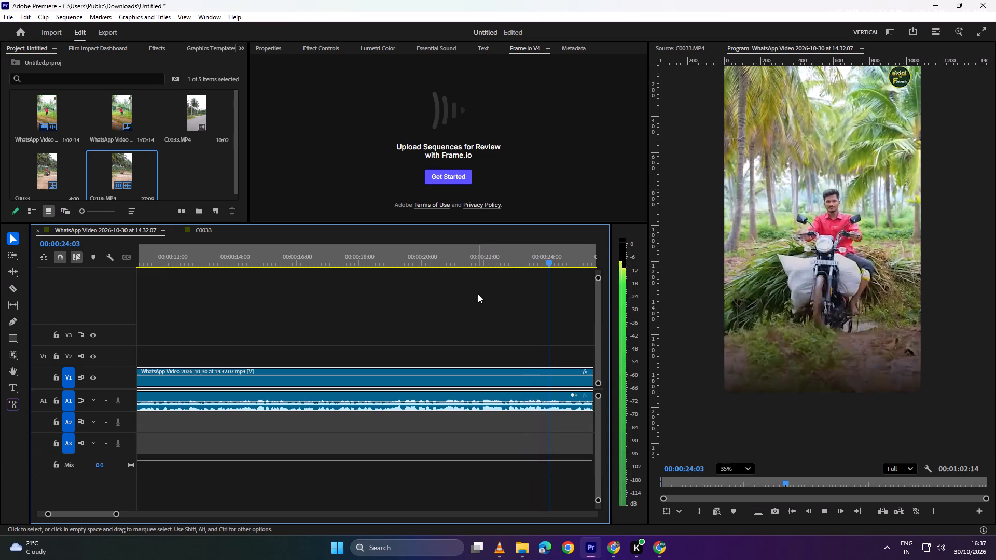
key("space")
left_click_drag(521, 262, 349, 272)
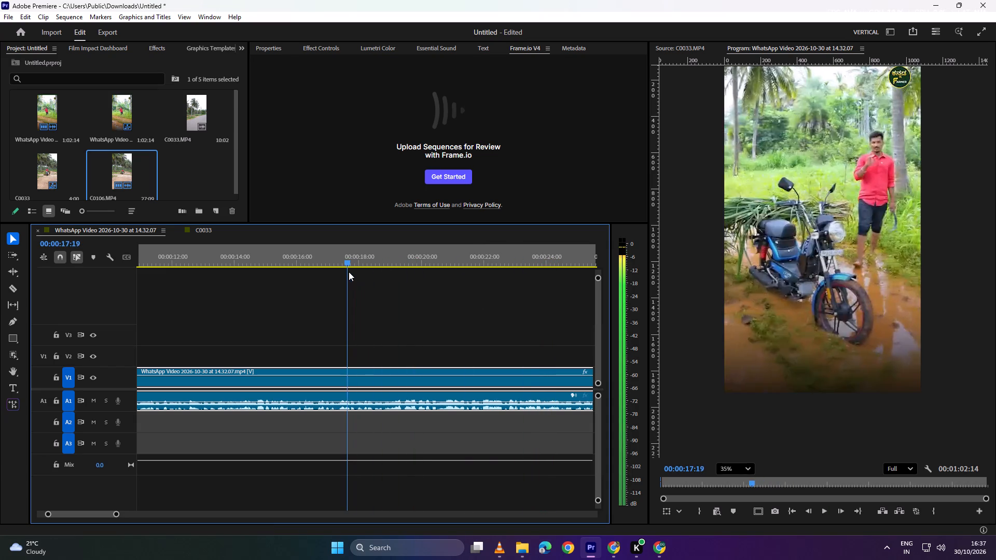
left_click_drag(349, 272, 410, 273)
key("space")
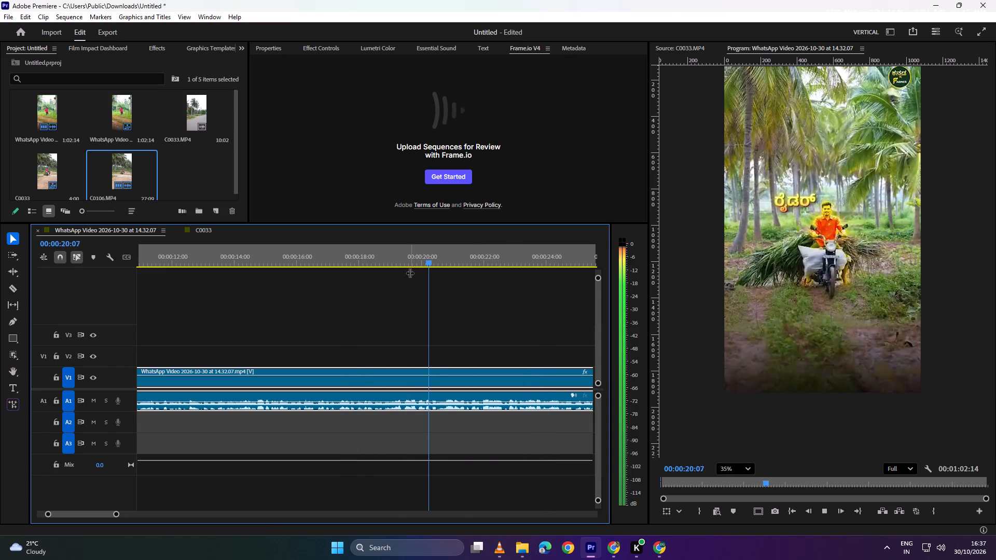
key("space")
key("space")
key("space")
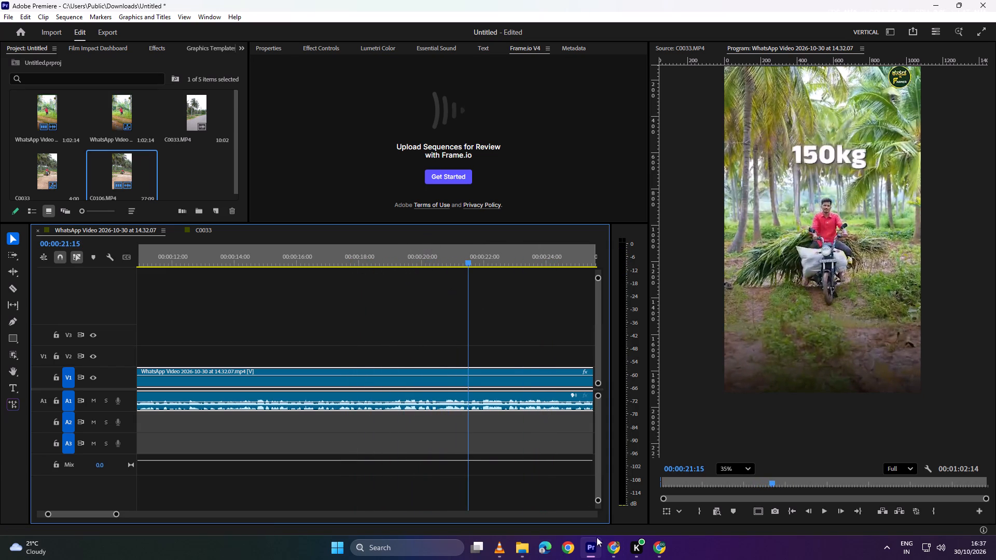
left_click(661, 551)
left_click(268, 151)
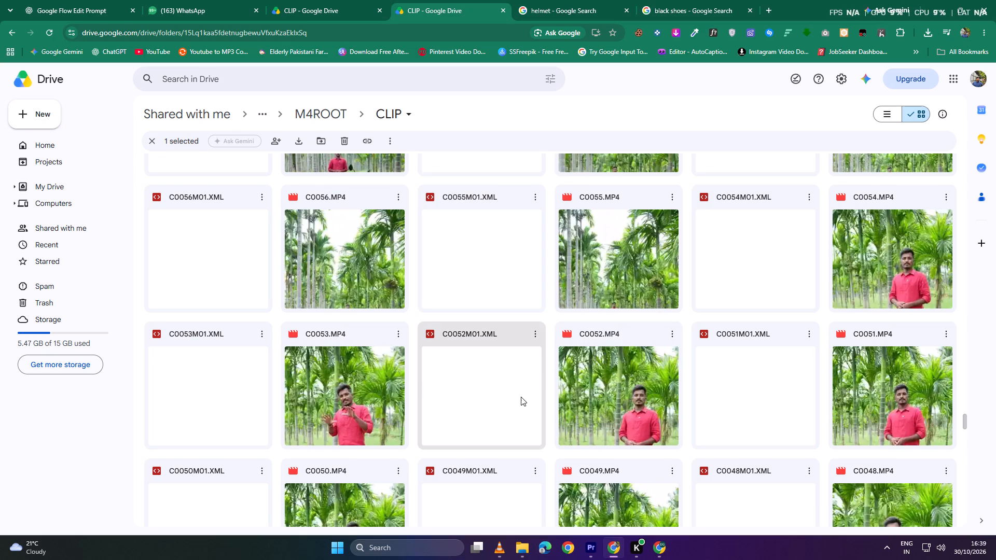
scroll(521, 397, "down", 5)
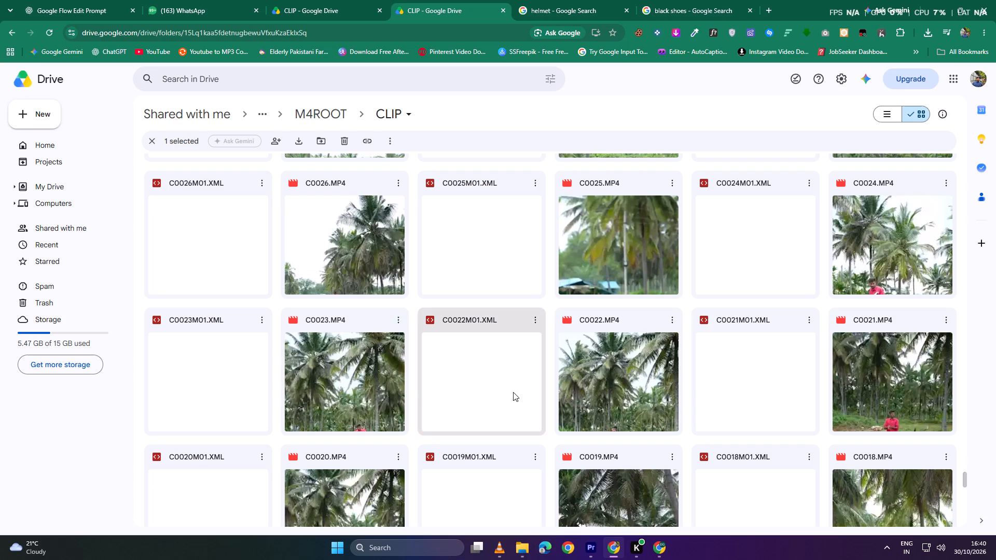
double_click(360, 242)
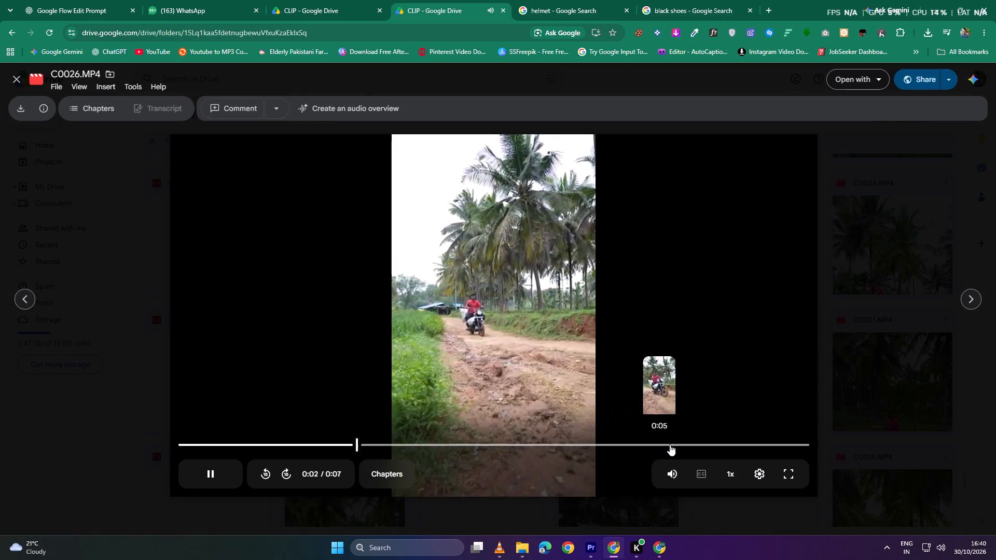
left_click(951, 146)
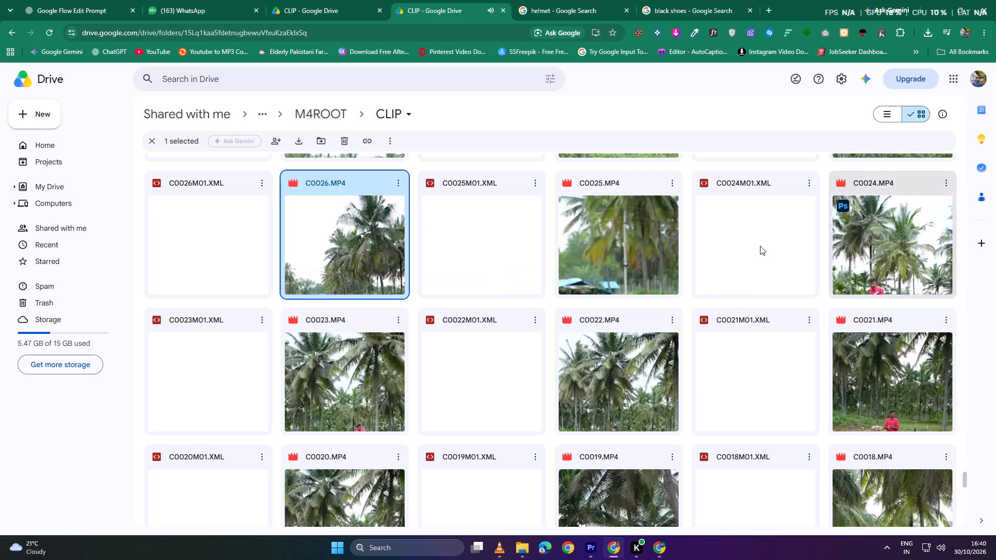
Preview the source clip C0020.MP4 from the CLIP folder, then return to the folder.
scroll(522, 360, "down", 1)
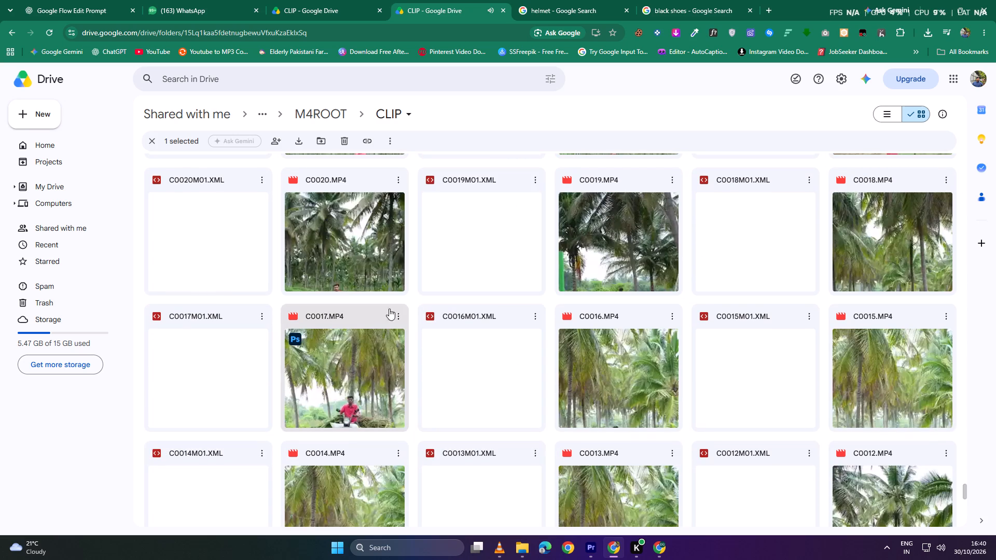
double_click(355, 255)
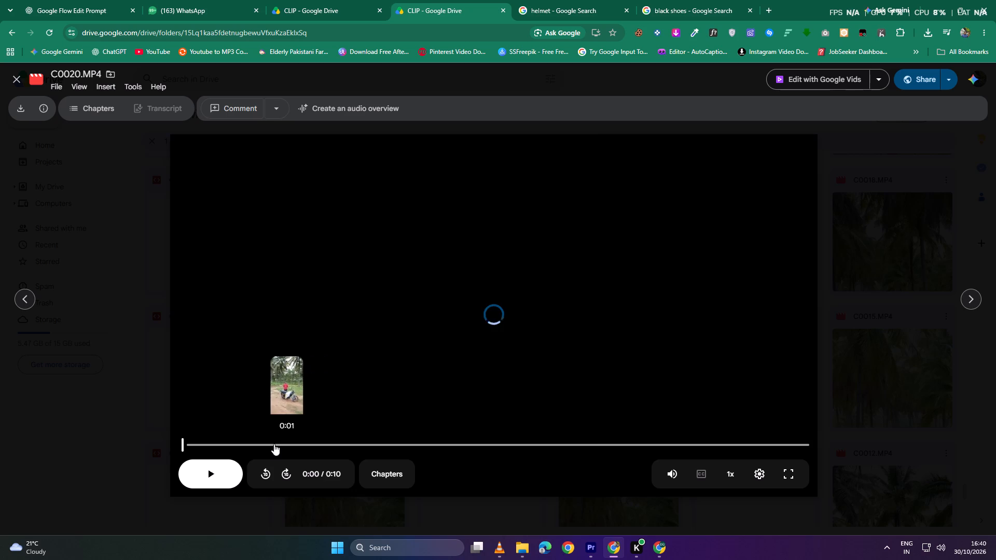
left_click(891, 187)
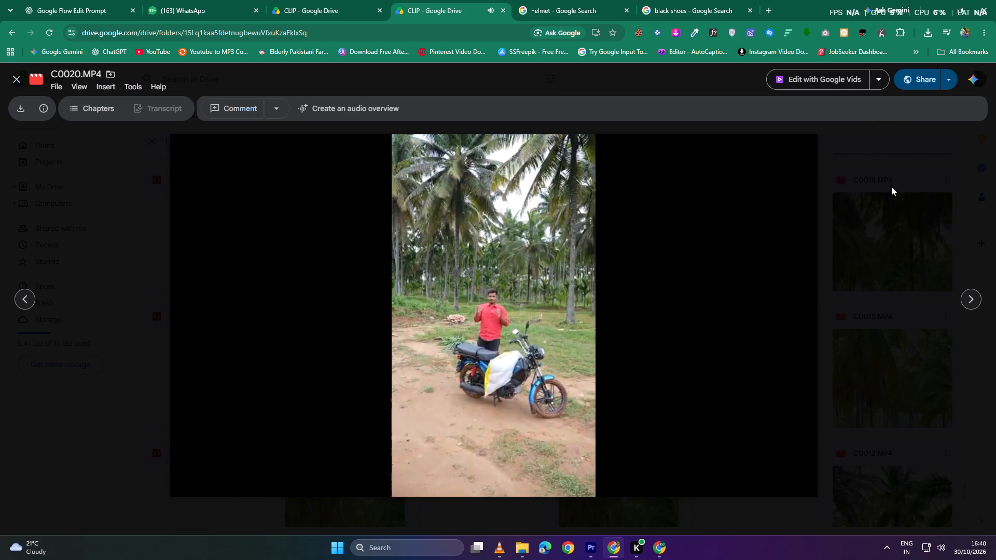
Look through the older clips in the CLIP folder and preview C0067.MP4, skimming the plantation riding shot.
scroll(357, 431, "down", 2)
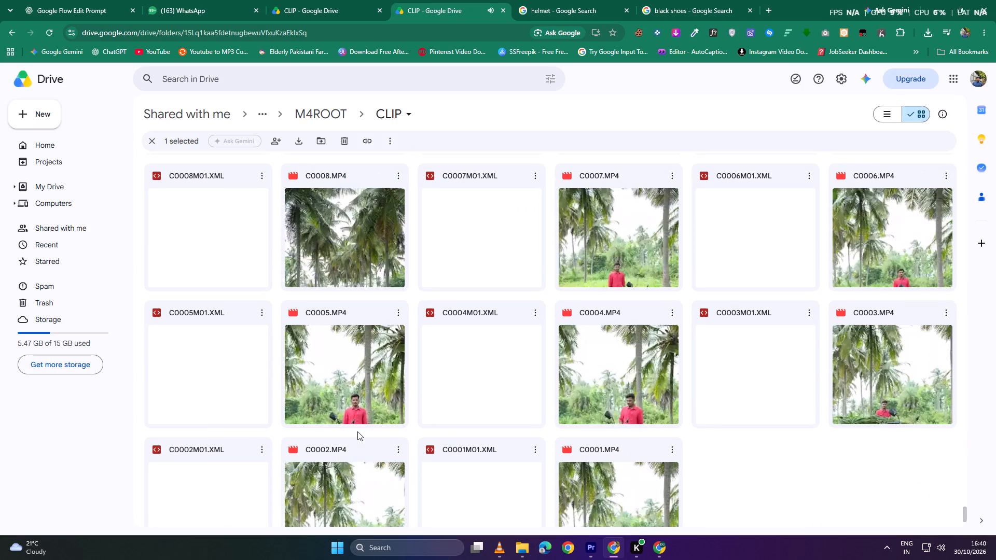
scroll(357, 431, "down", 1)
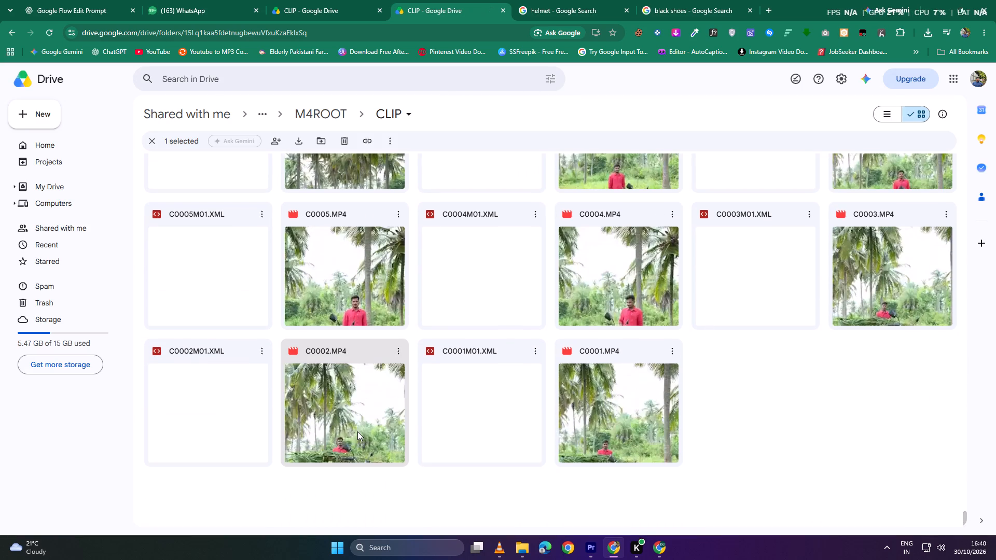
scroll(381, 437, "down", 1)
scroll(382, 436, "up", 5)
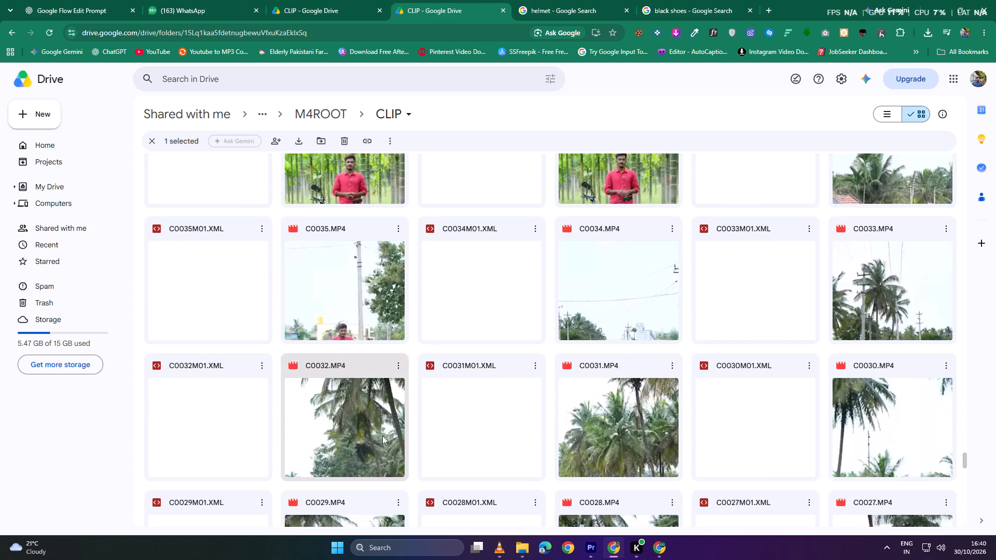
scroll(382, 436, "up", 2)
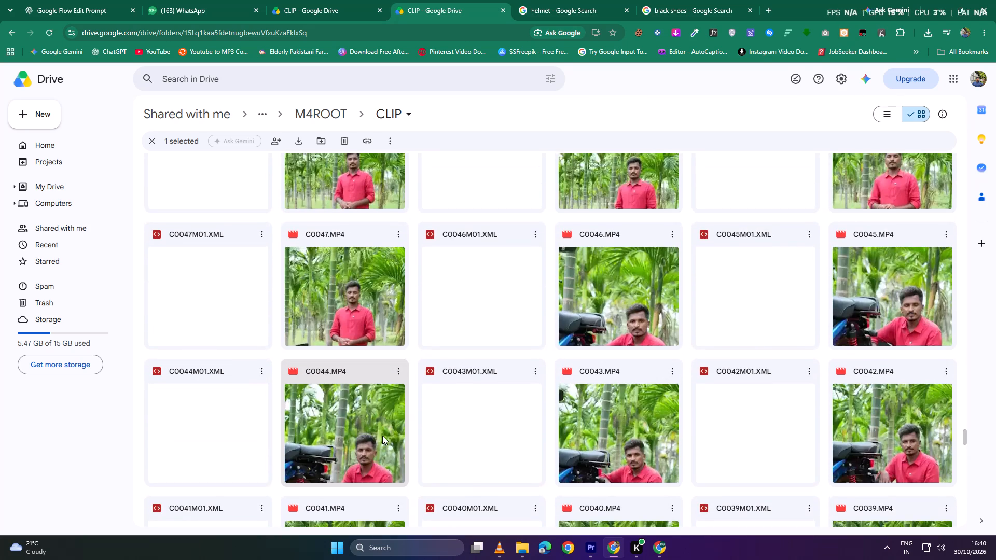
scroll(382, 436, "up", 3)
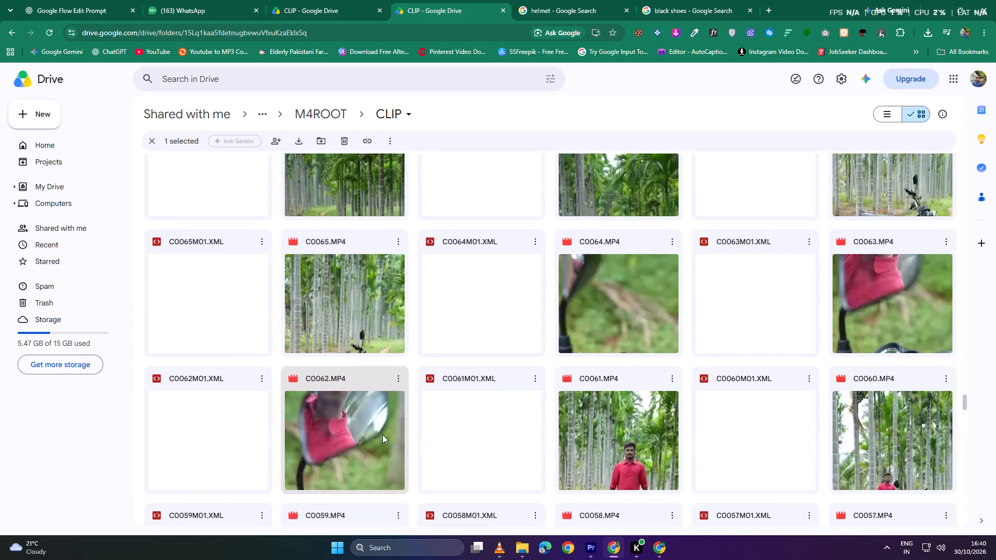
scroll(382, 435, "up", 1)
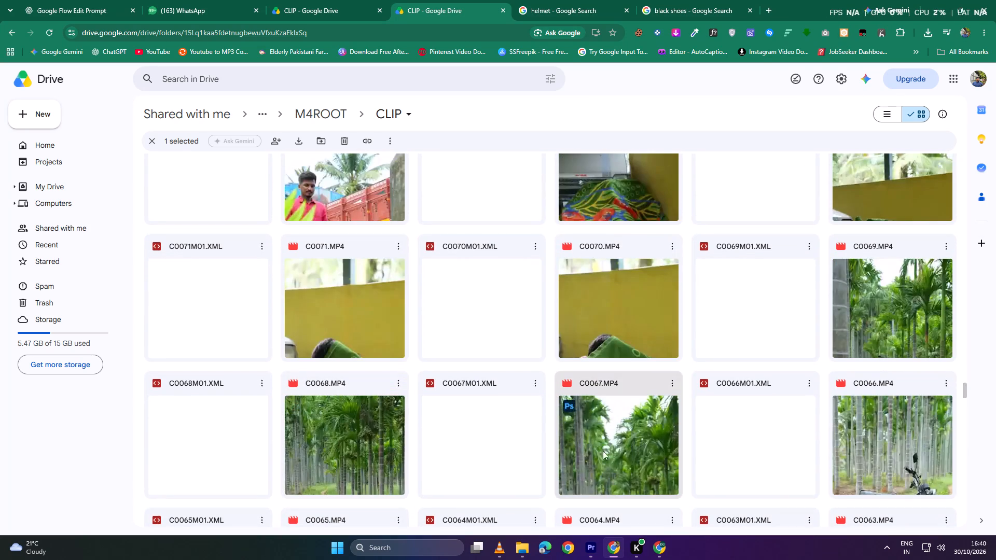
double_click(604, 442)
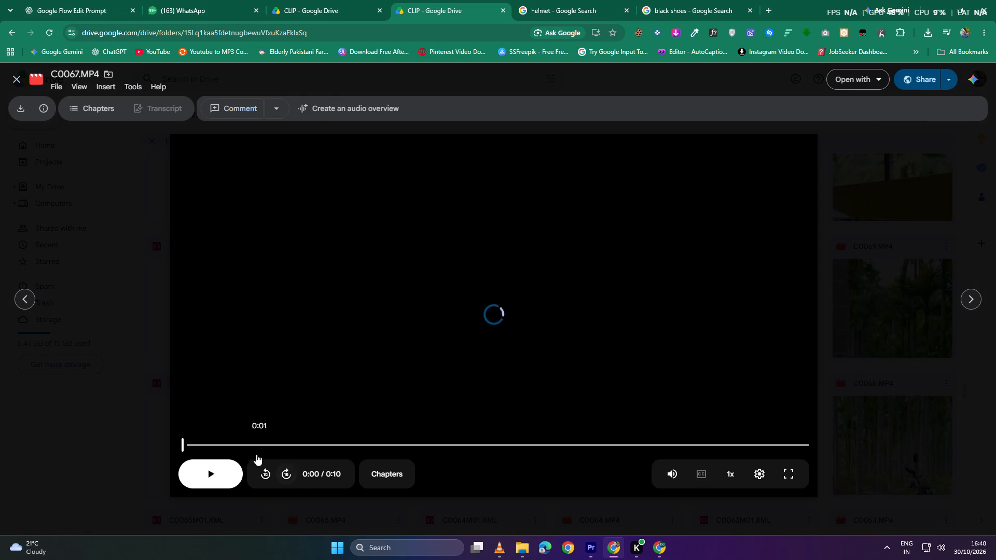
left_click_drag(246, 444, 353, 440)
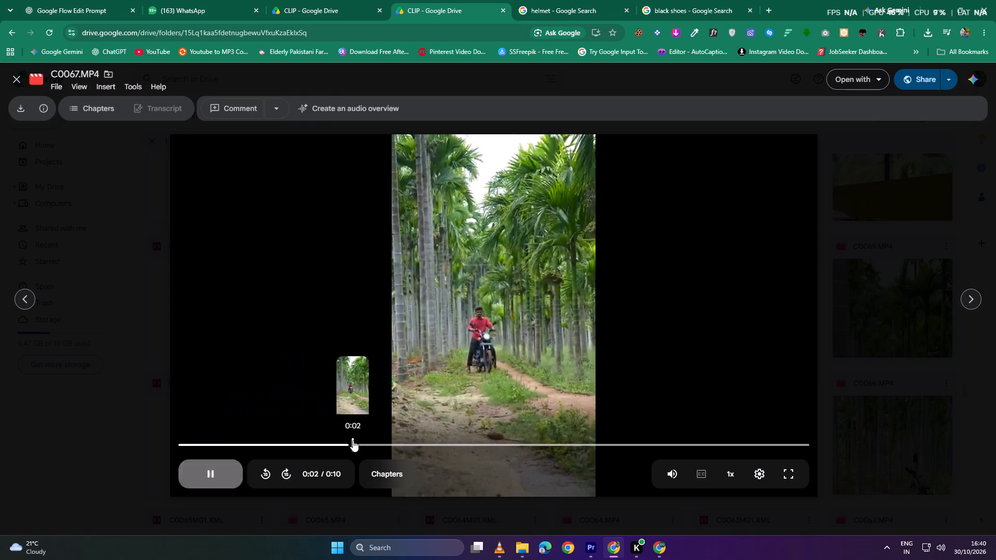
left_click_drag(358, 439, 421, 435)
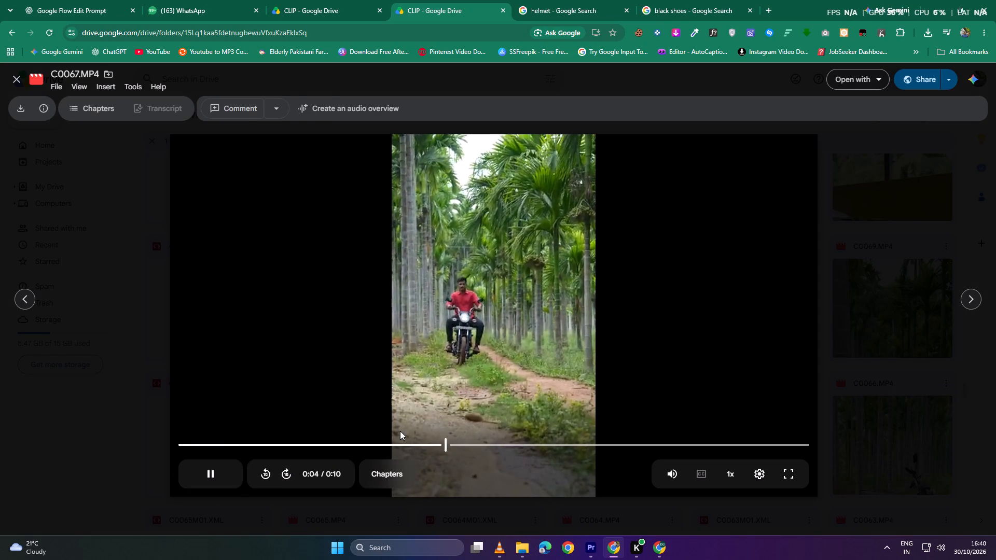
left_click(213, 474)
left_click(139, 265)
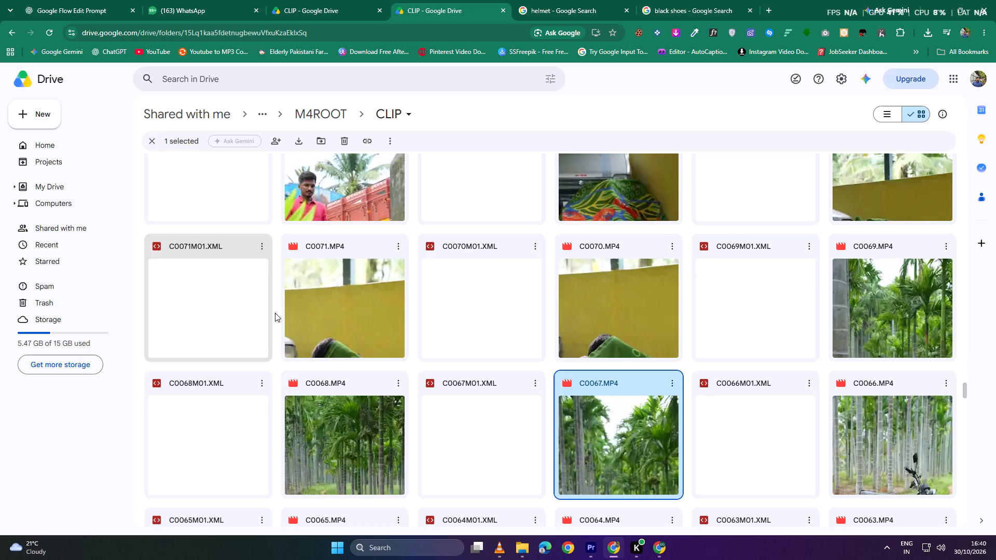
Examine the remaining clip thumbnails in the CLIP folder, from C0067 through C9999 and on to the C995x bike close-ups.
scroll(468, 347, "up", 4)
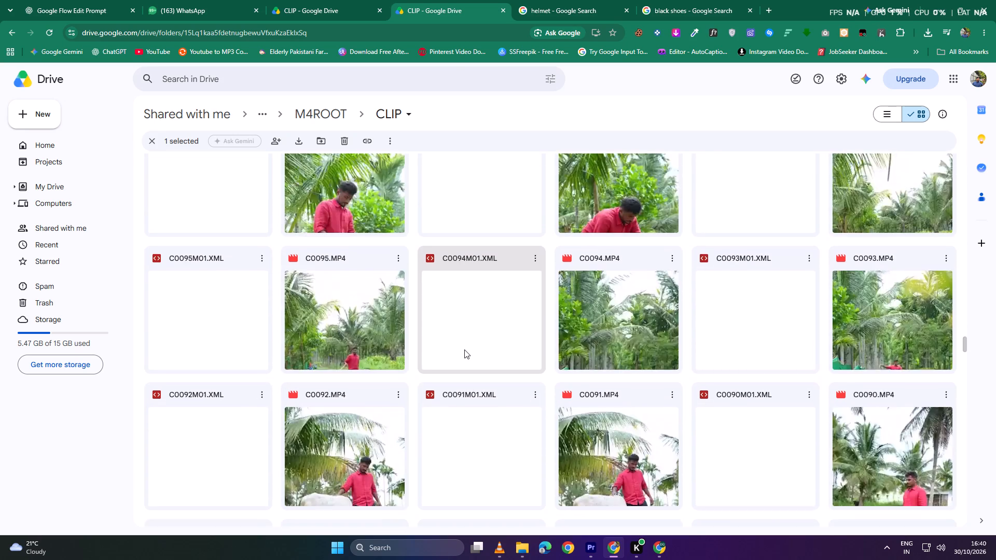
scroll(464, 349, "up", 2)
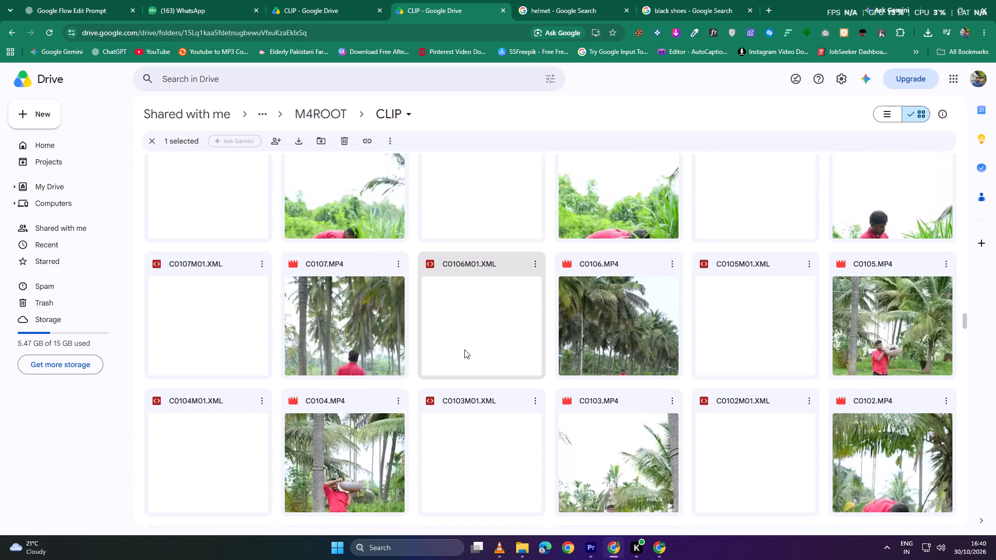
scroll(464, 349, "up", 3)
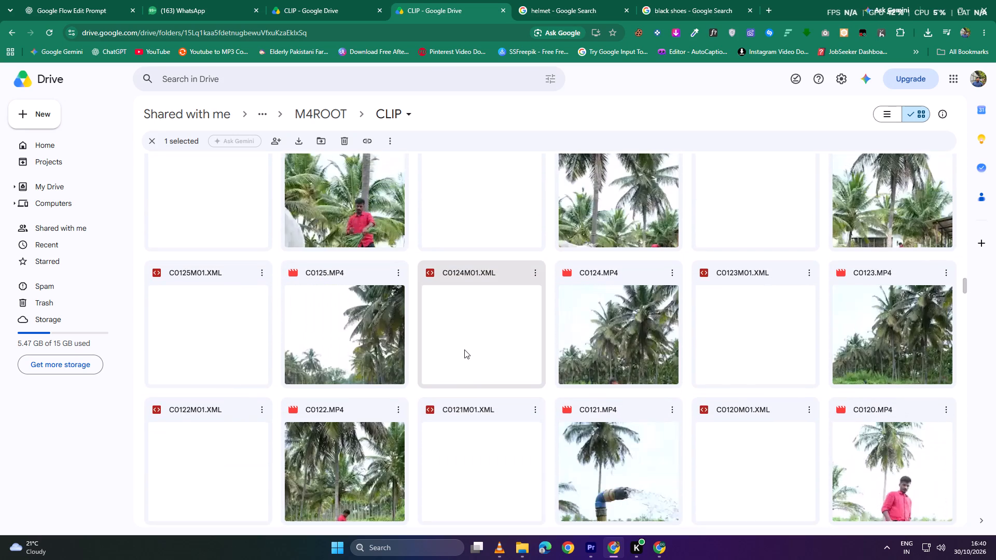
scroll(464, 349, "up", 4)
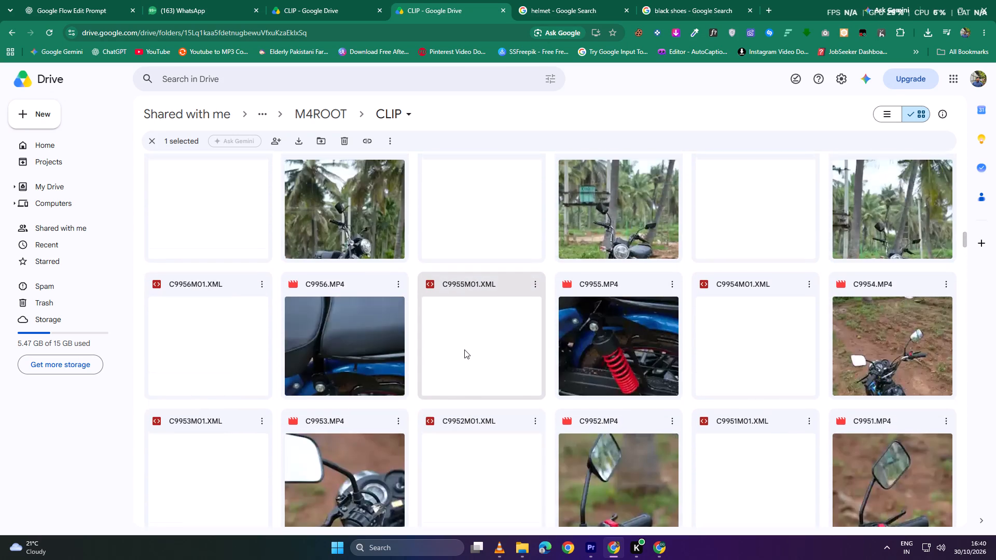
scroll(464, 349, "up", 4)
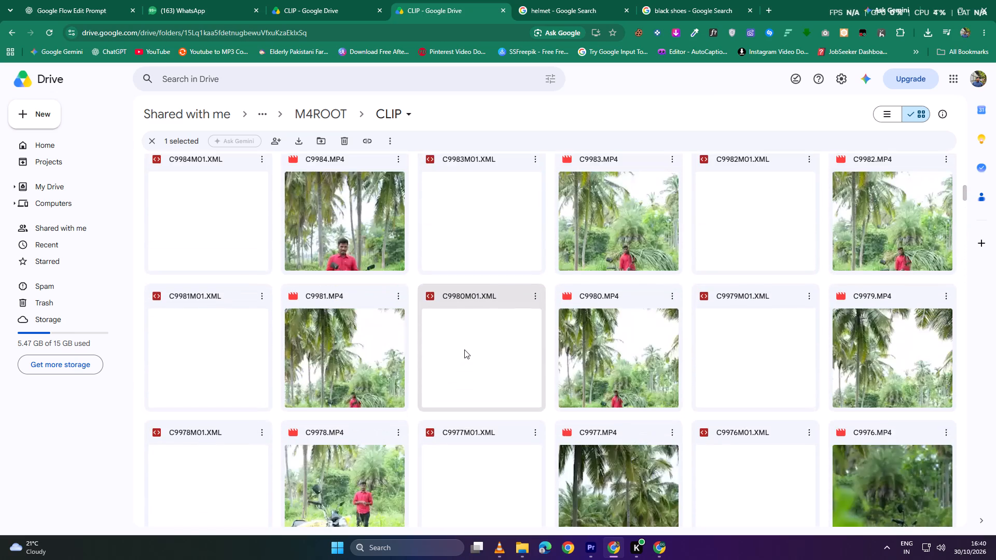
scroll(464, 349, "up", 3)
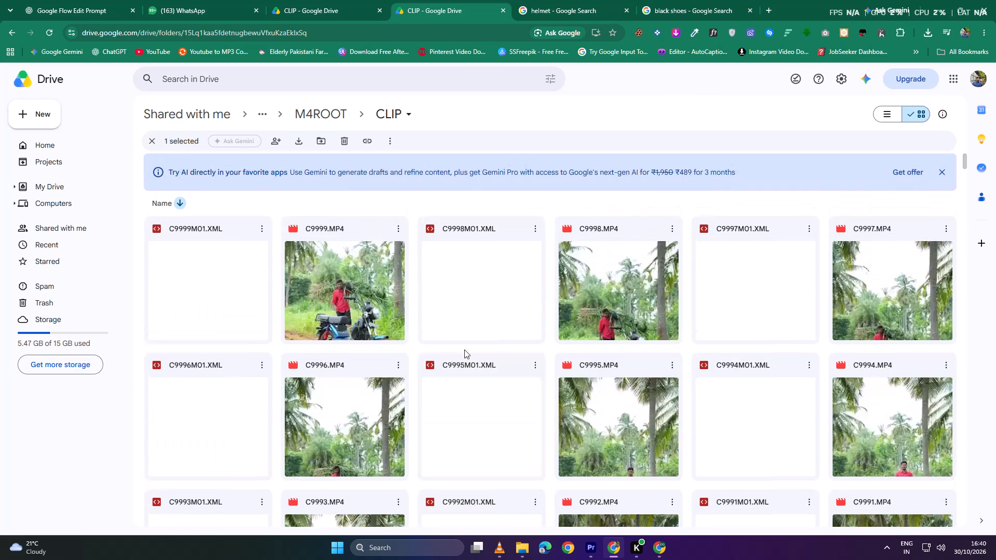
scroll(464, 349, "up", 3)
scroll(464, 349, "down", 2)
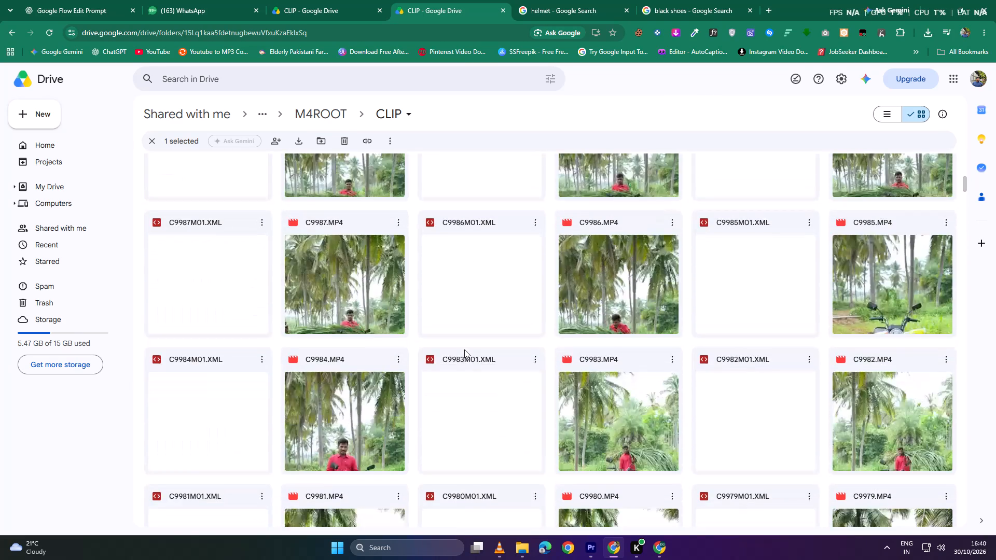
scroll(464, 349, "down", 5)
scroll(464, 349, "up", 1)
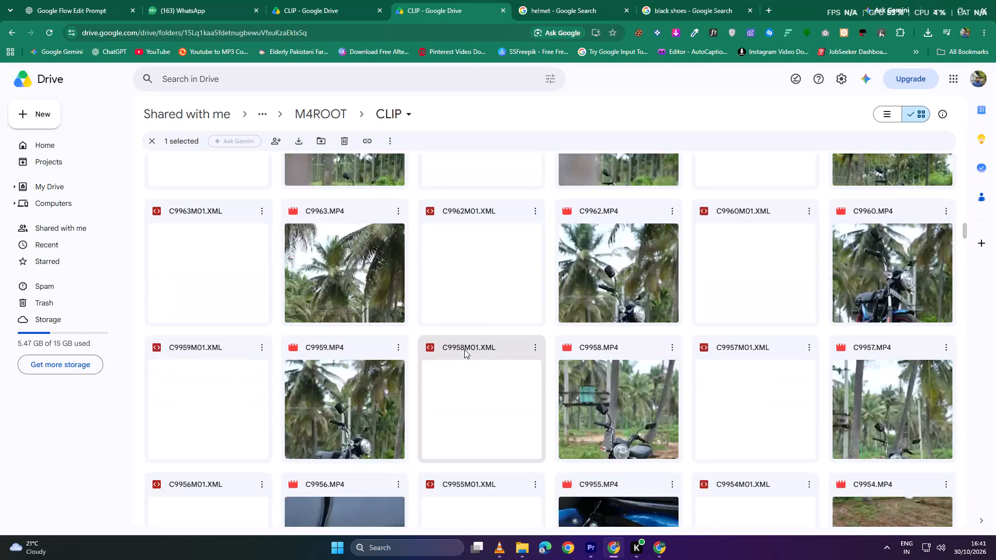
scroll(464, 349, "down", 1)
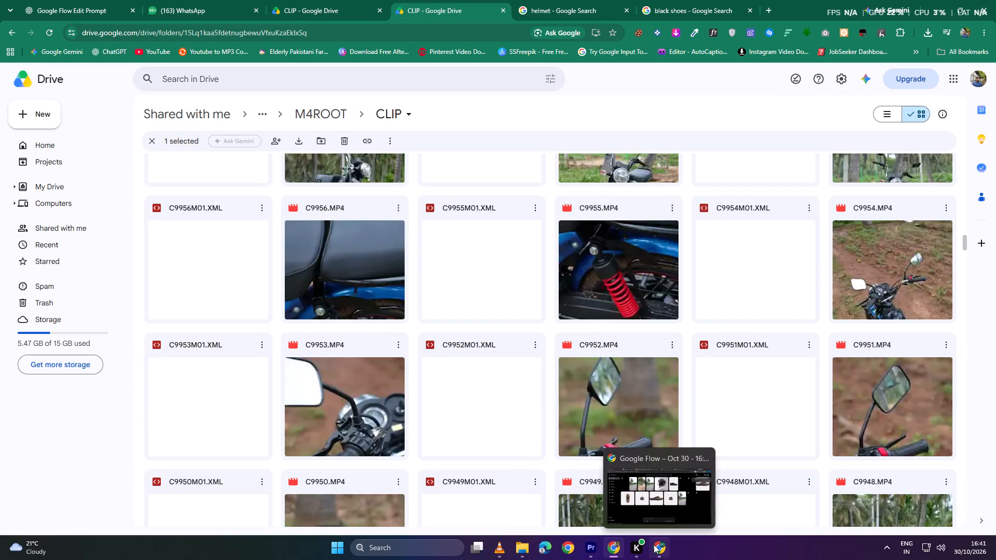
Switch to Adobe Premiere and review the loaded-bike riding shot in the WhatsApp Video sequence, playing from about 19 to 22 seconds.
left_click(590, 549)
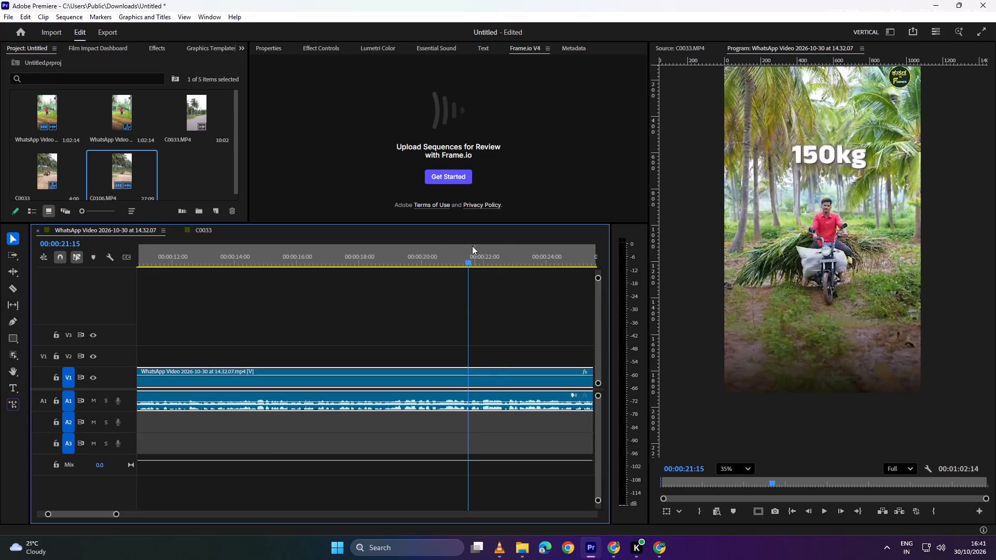
left_click_drag(474, 259, 403, 279)
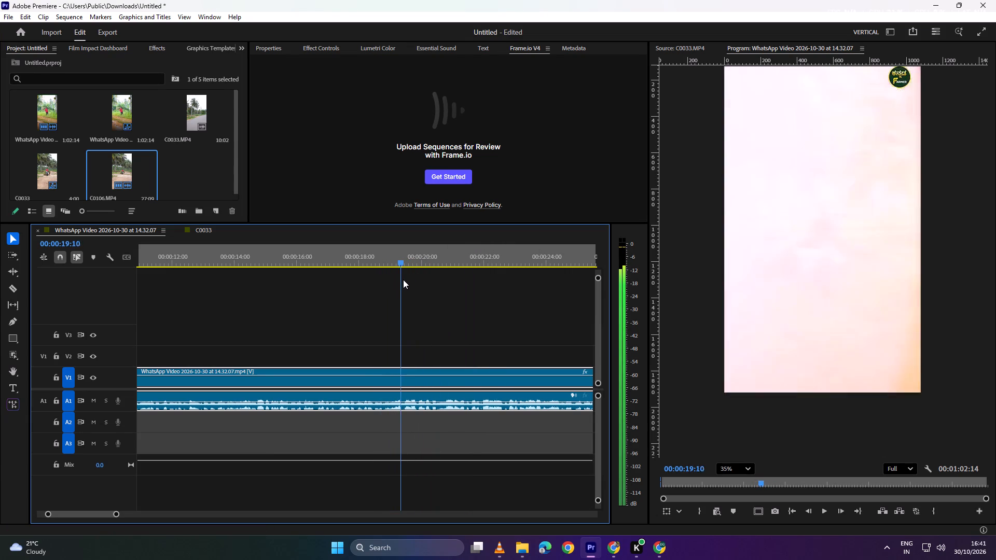
left_click_drag(403, 279, 413, 279)
key("space")
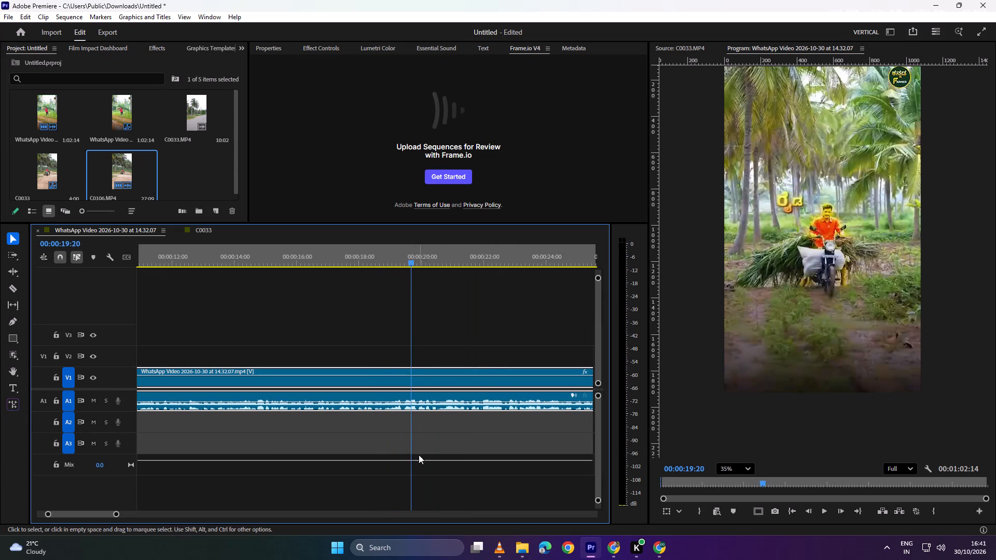
key("space")
key("space")
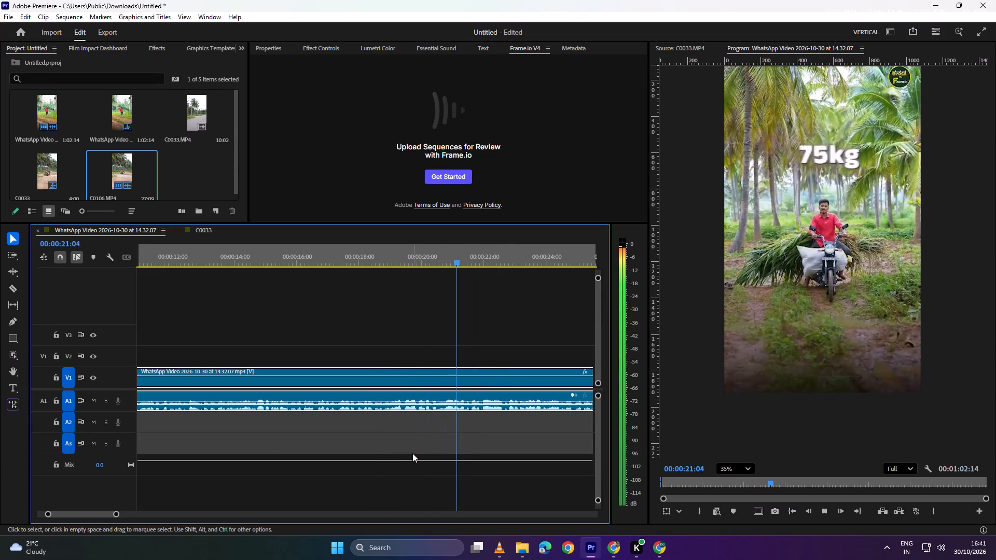
key("space")
key("space")
key("space")
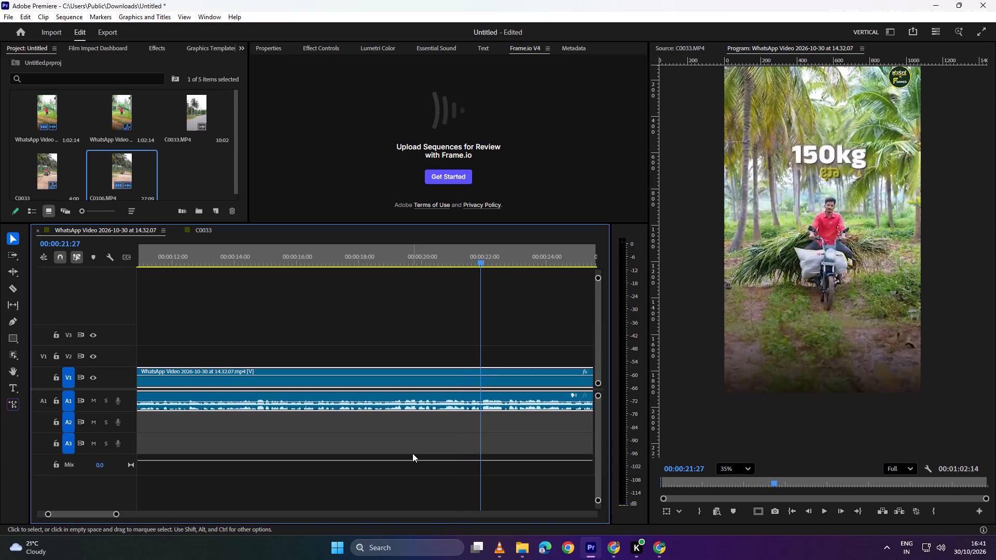
key("space")
key("space")
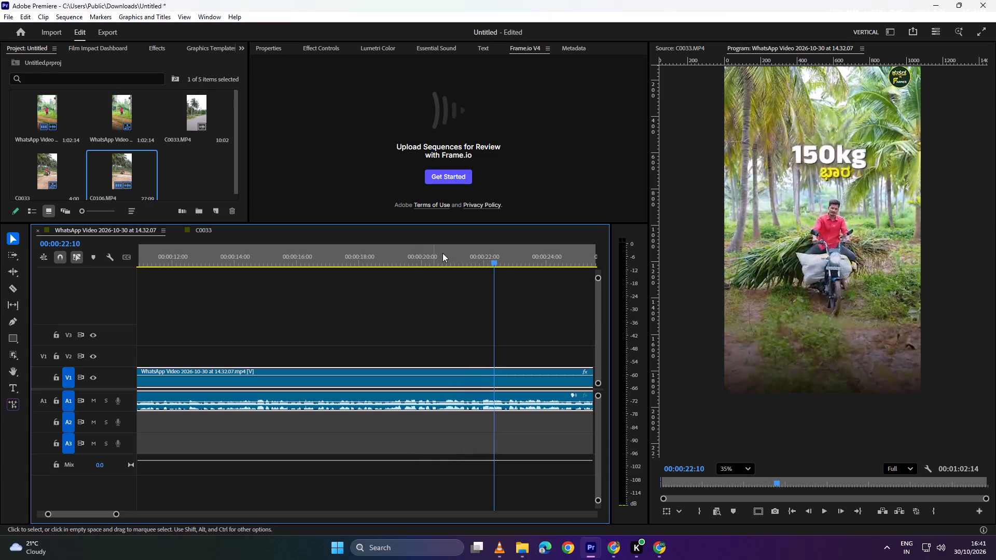
Replay the loaded-bike riding shot in the WhatsApp Video sequence from about 19 seconds to the transition at about 24 seconds.
left_click_drag(467, 255, 399, 276)
key("space")
key("space")
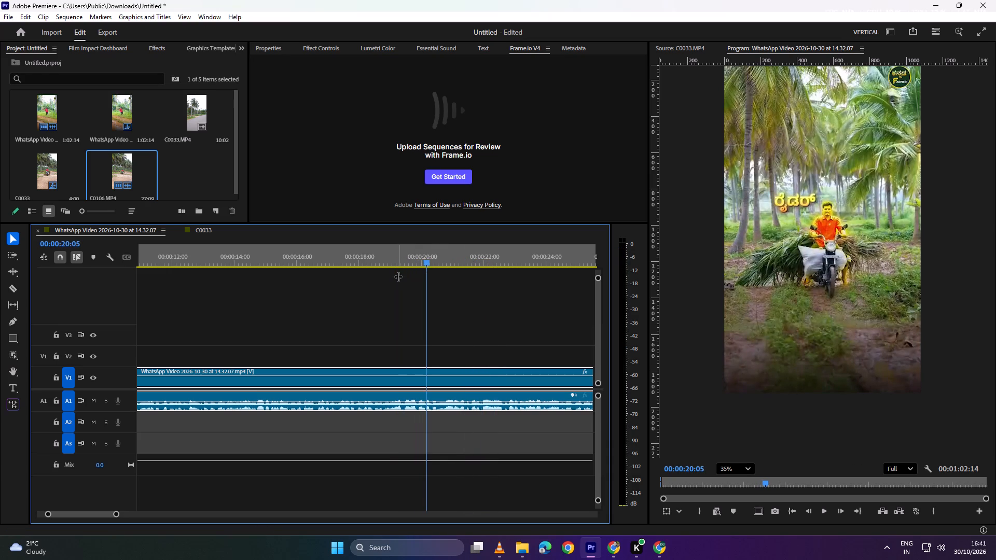
key("space")
key("space")
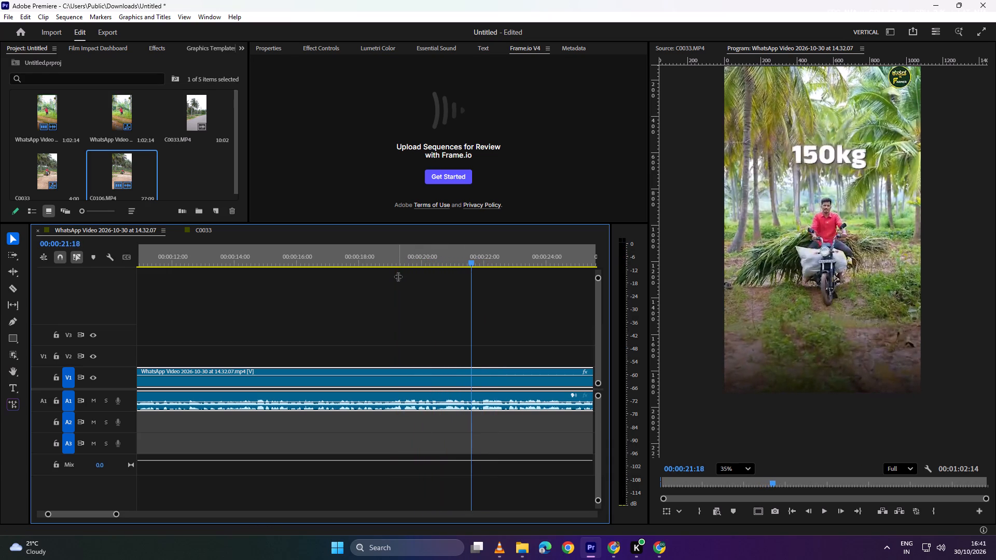
key("space")
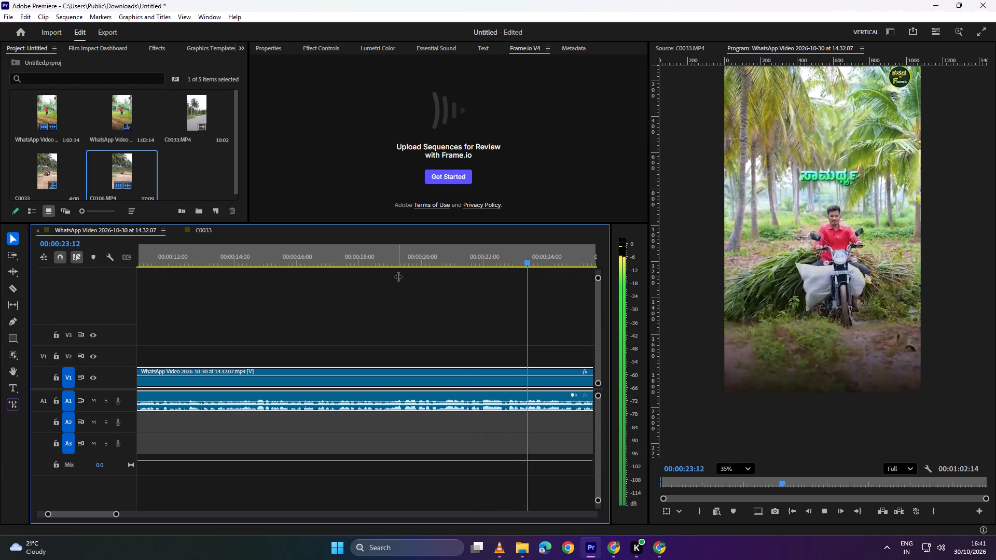
key("space")
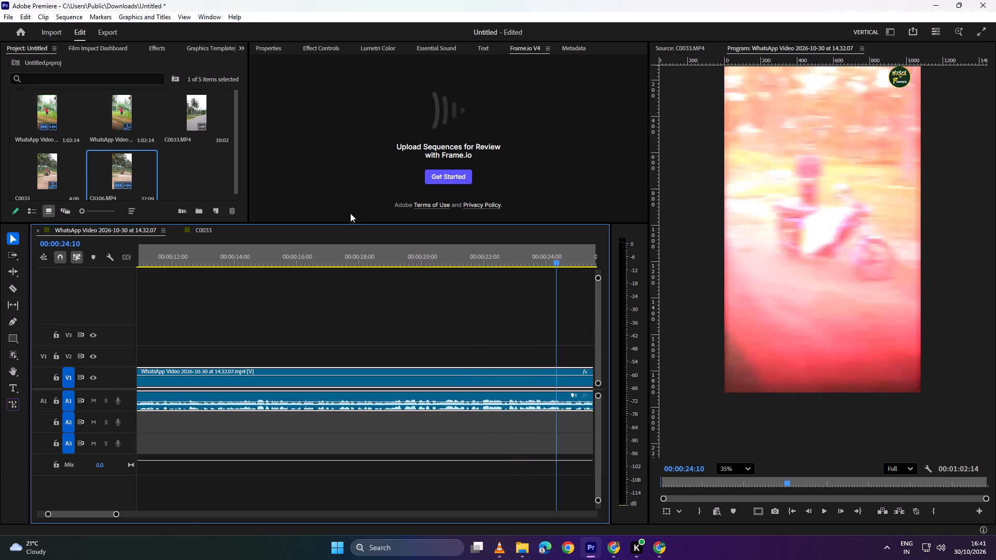
Review the WhatsApp Video sequence after the transition to about 26 seconds, and replay the lead-in to the loaded-bike riding shot from about 18 seconds.
scroll(413, 326, "down", 2)
key("space")
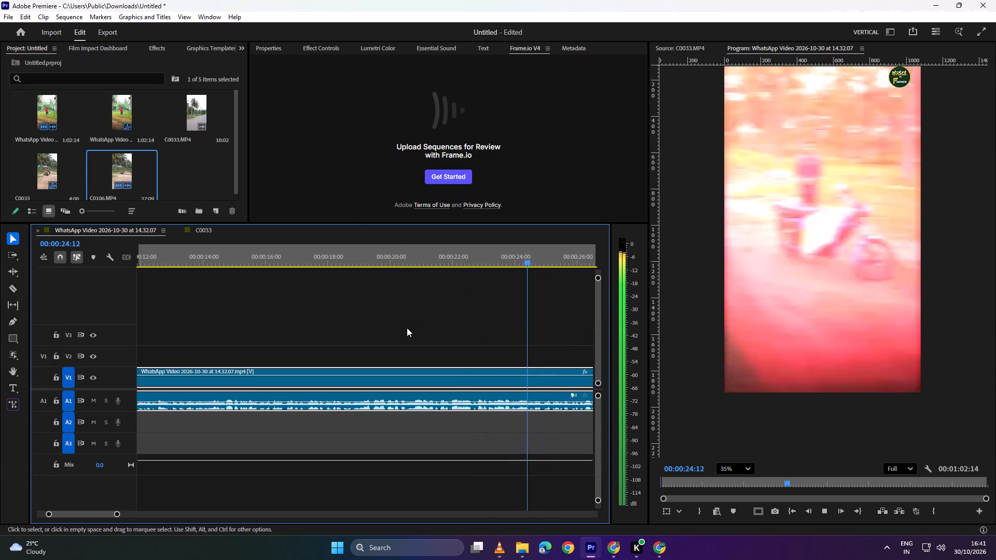
scroll(394, 332, "down", 6, "alt")
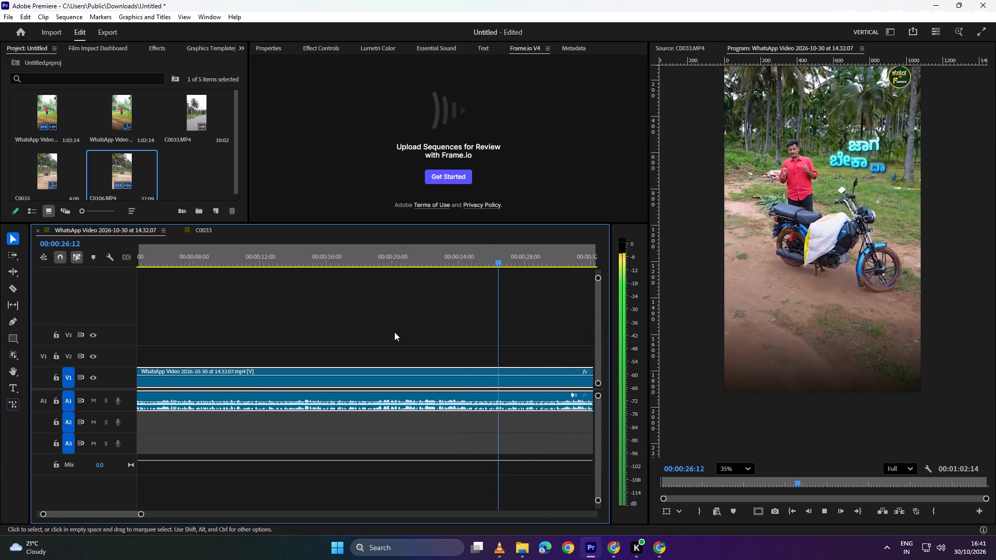
key("space")
scroll(404, 316, "down", 4, "alt")
scroll(407, 315, "up", 6)
left_click_drag(433, 256, 385, 265)
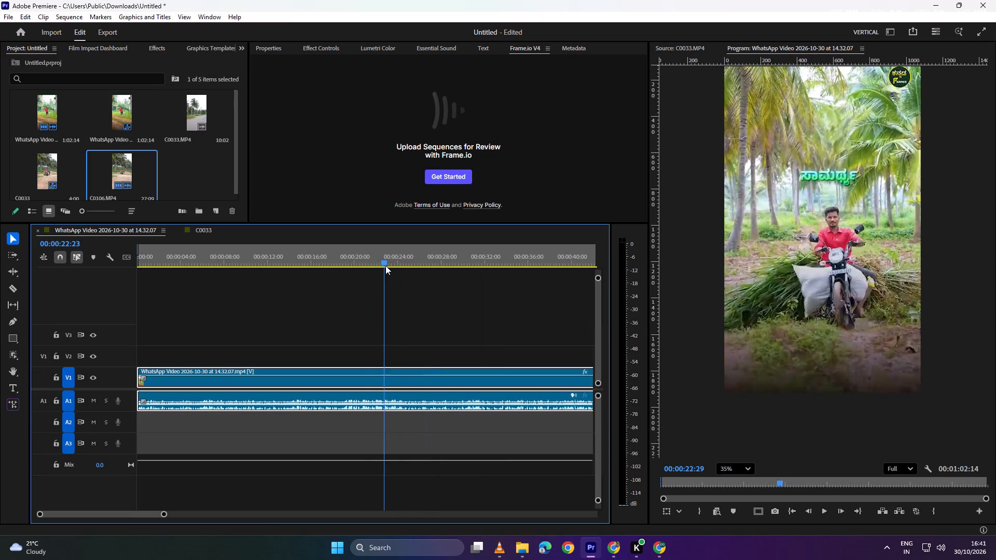
left_click_drag(385, 265, 331, 277)
key("space")
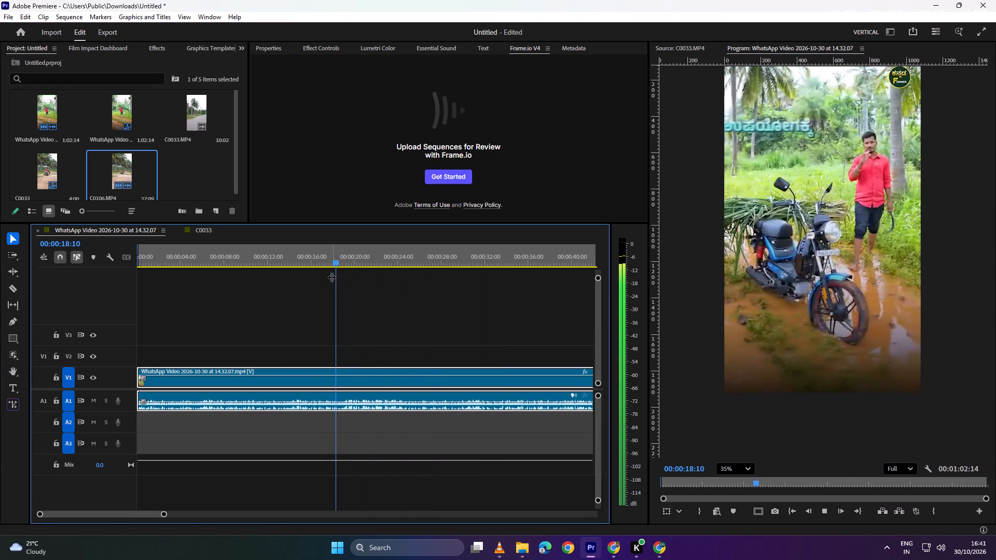
key("space")
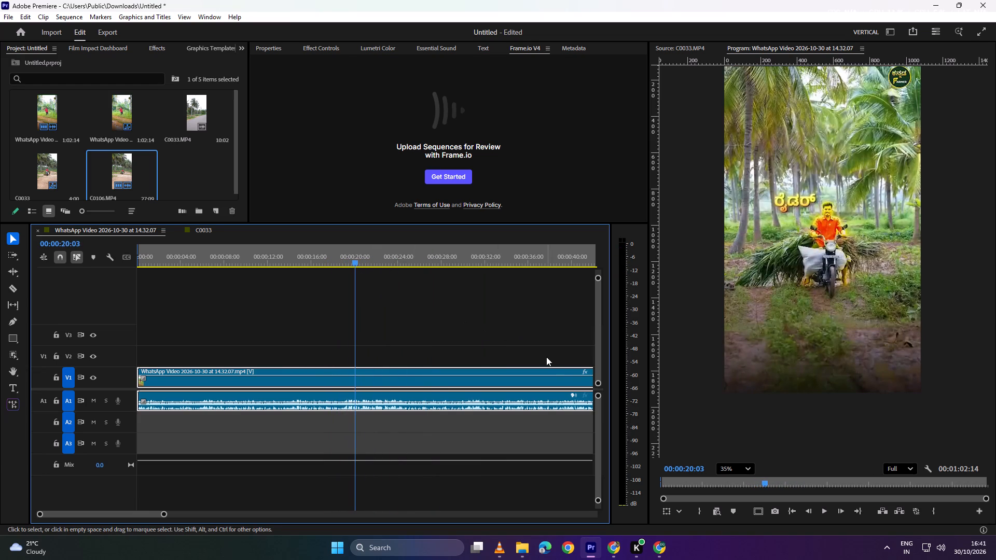
Switch to the CLIP folder in Google Drive and examine the clip thumbnails from C9973 up through the C999x clips.
left_click(666, 550)
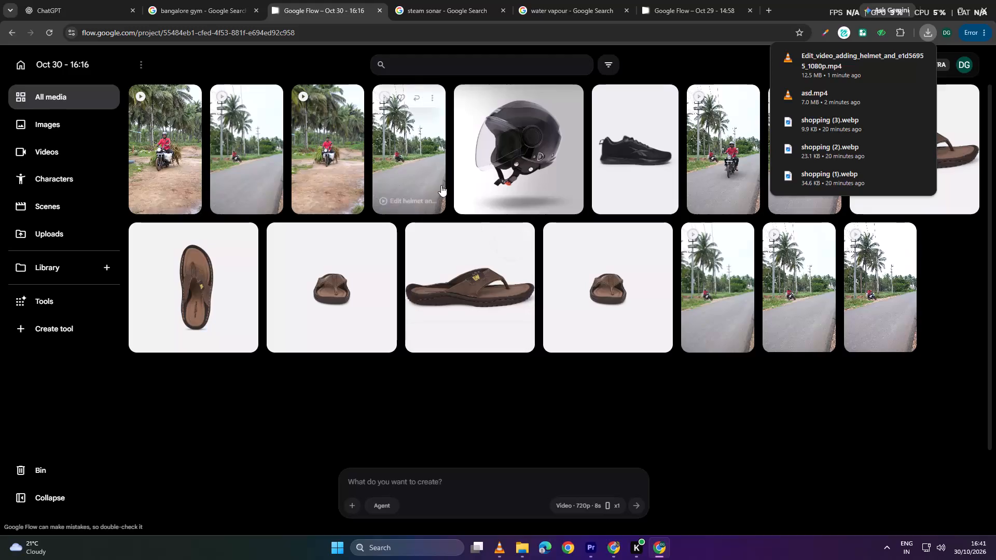
left_click(615, 554)
scroll(439, 296, "up", 3)
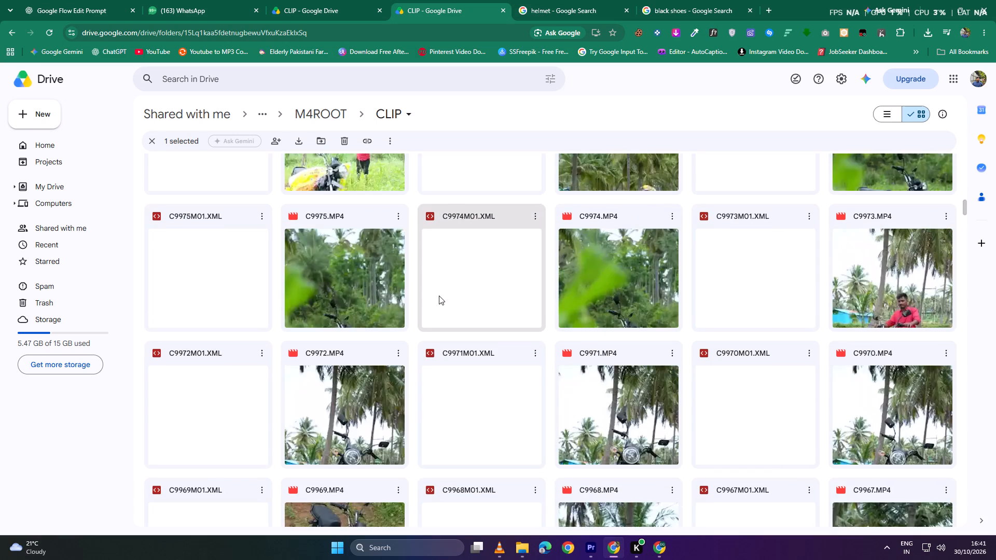
scroll(439, 296, "up", 1)
scroll(479, 309, "down", 1)
scroll(460, 314, "up", 1)
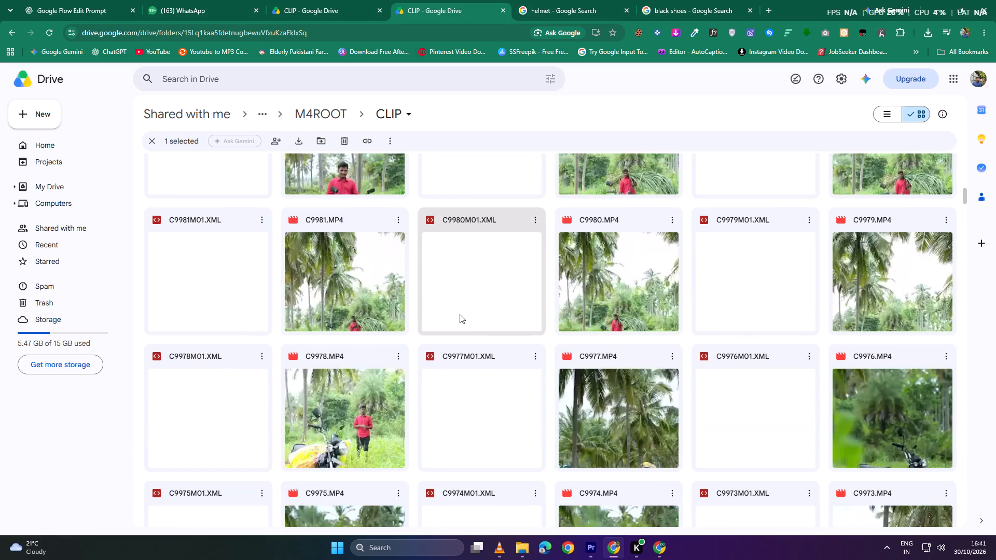
scroll(460, 314, "up", 3)
scroll(463, 314, "down", 1)
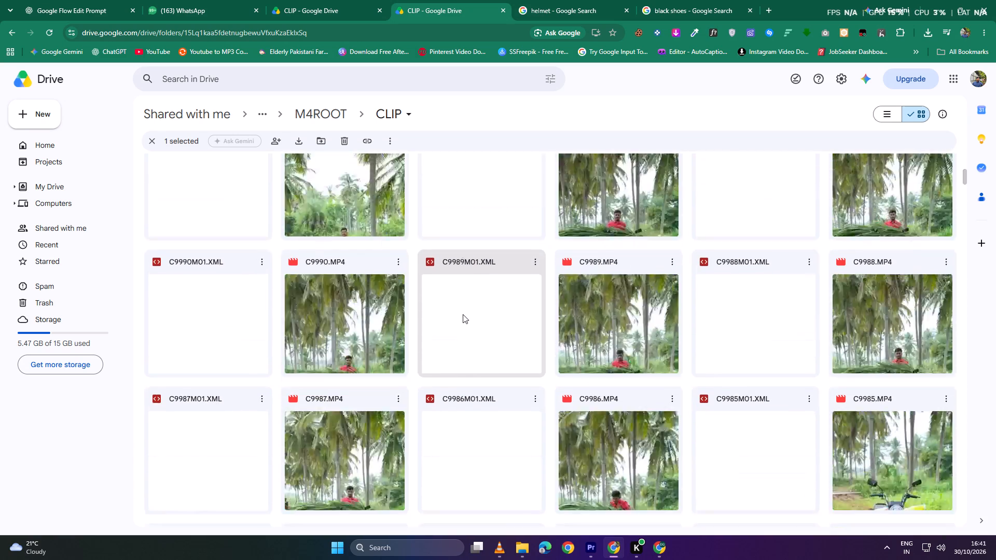
Look through the older clip thumbnails in the CLIP folder, from C0137 through C0107 and on to C0067.
scroll(463, 314, "down", 8)
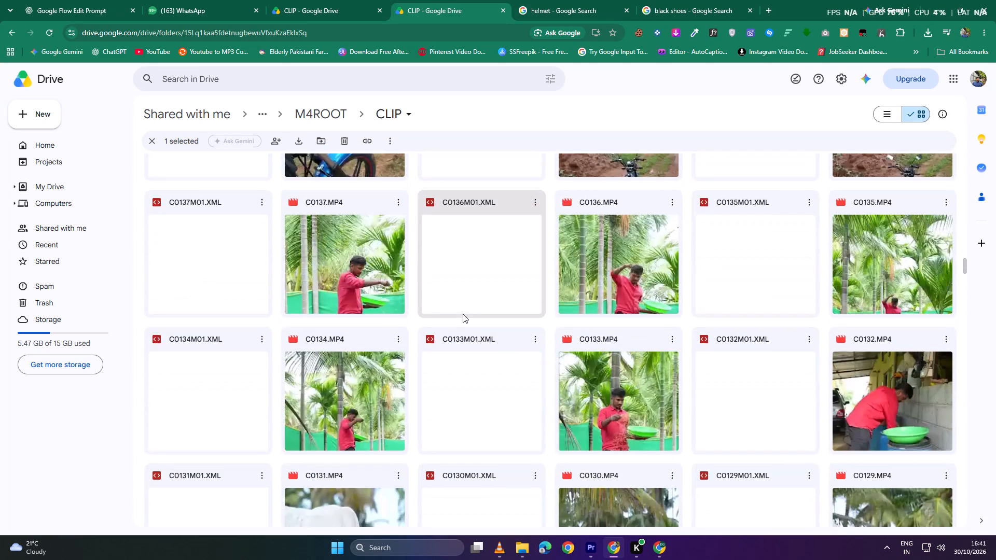
scroll(463, 314, "down", 1)
scroll(463, 314, "up", 1)
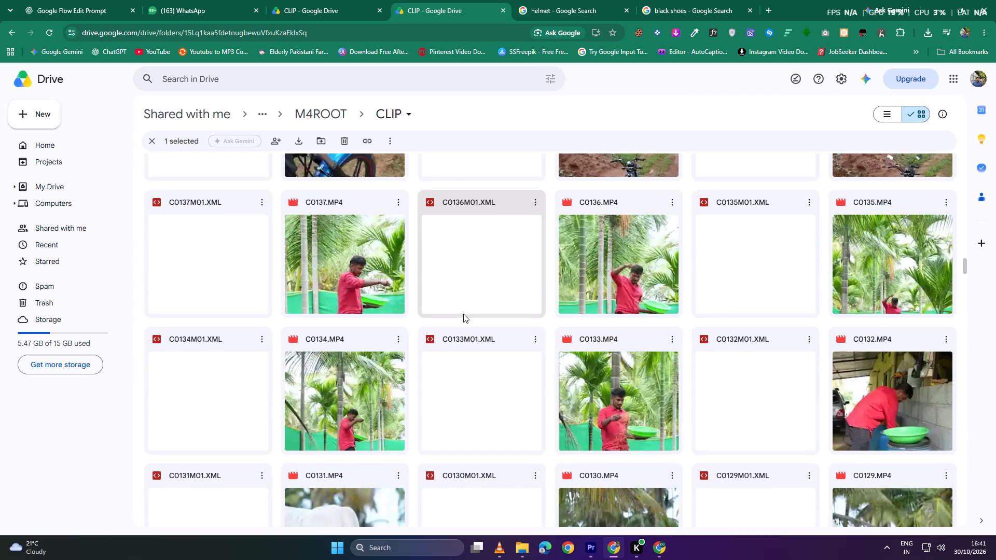
scroll(463, 314, "down", 5)
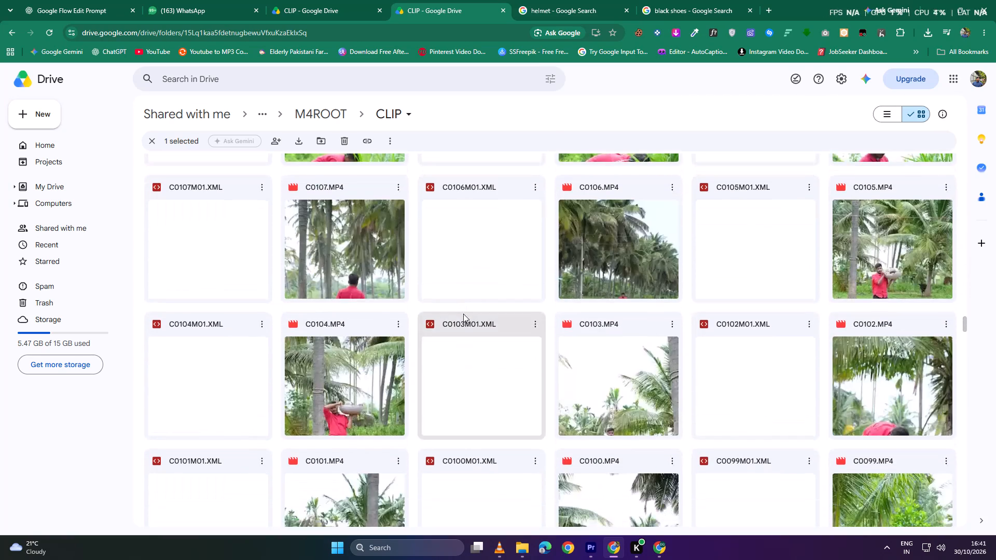
scroll(463, 314, "down", 6)
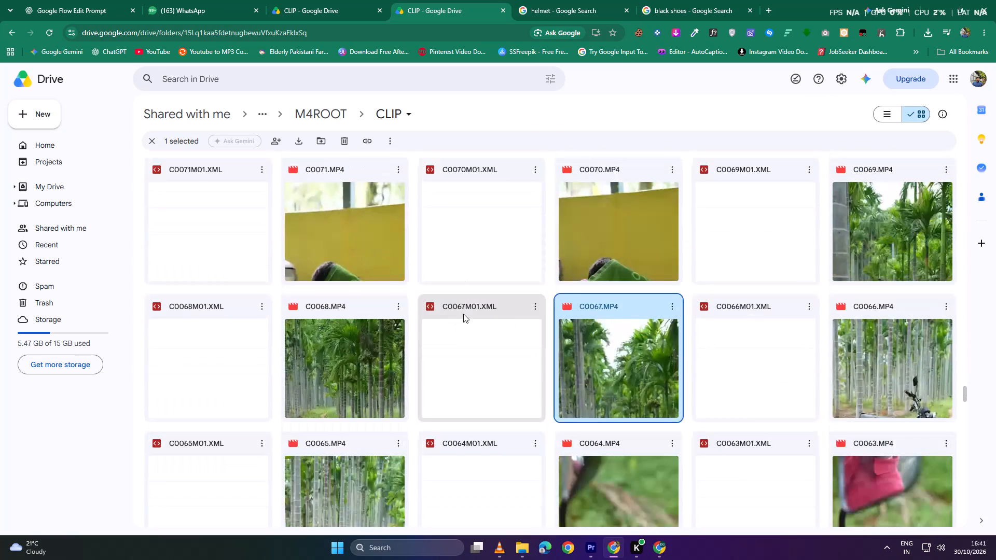
Preview C0069.MP4 in the CLIP folder to check its plantation riding shot.
scroll(463, 314, "up", 1)
scroll(463, 314, "down", 2)
scroll(463, 314, "up", 1)
double_click(878, 231)
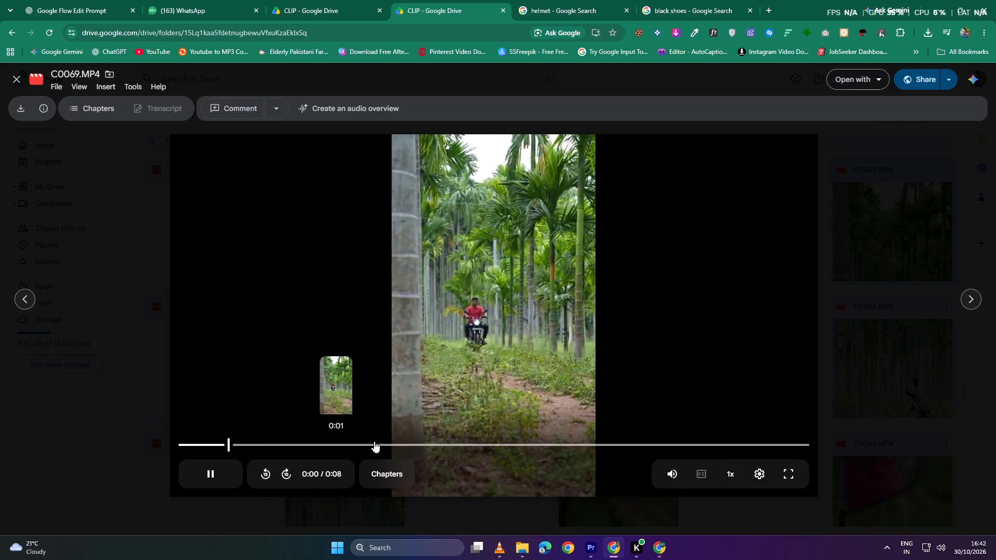
left_click(904, 173)
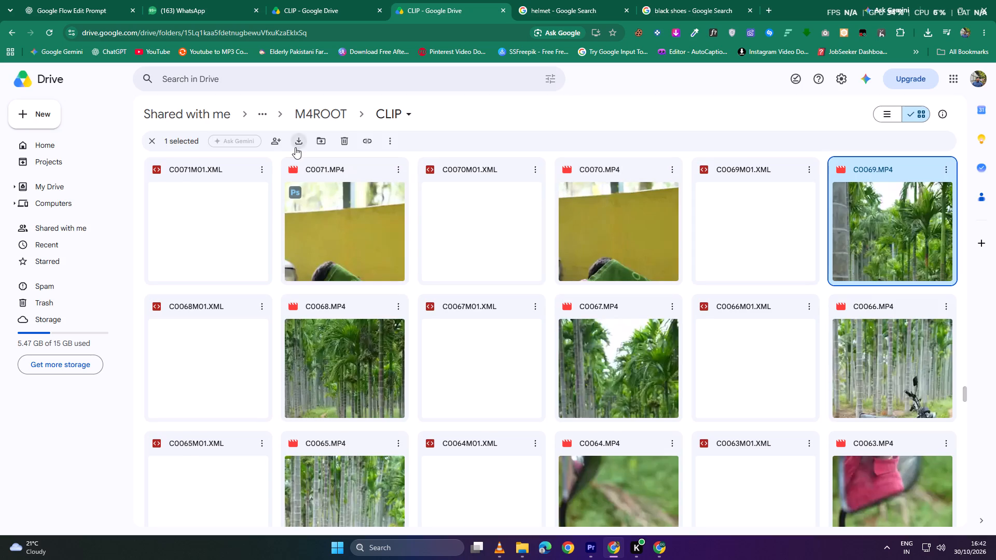
Look through the clip thumbnails in the other open CLIP folder, from C0156 to C0138.
left_click(330, 10)
left_click(116, 201)
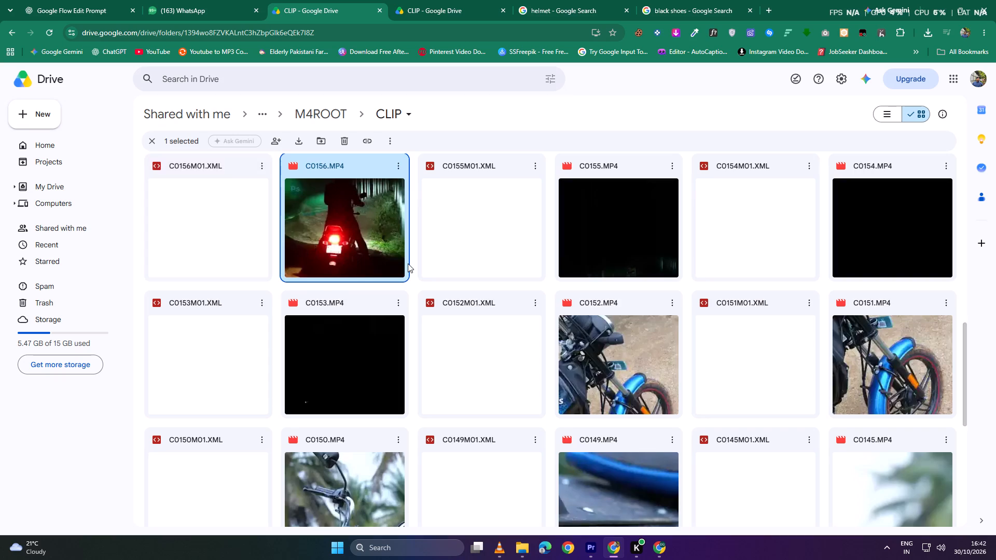
scroll(408, 264, "down", 4)
scroll(408, 267, "up", 8)
scroll(408, 267, "down", 4)
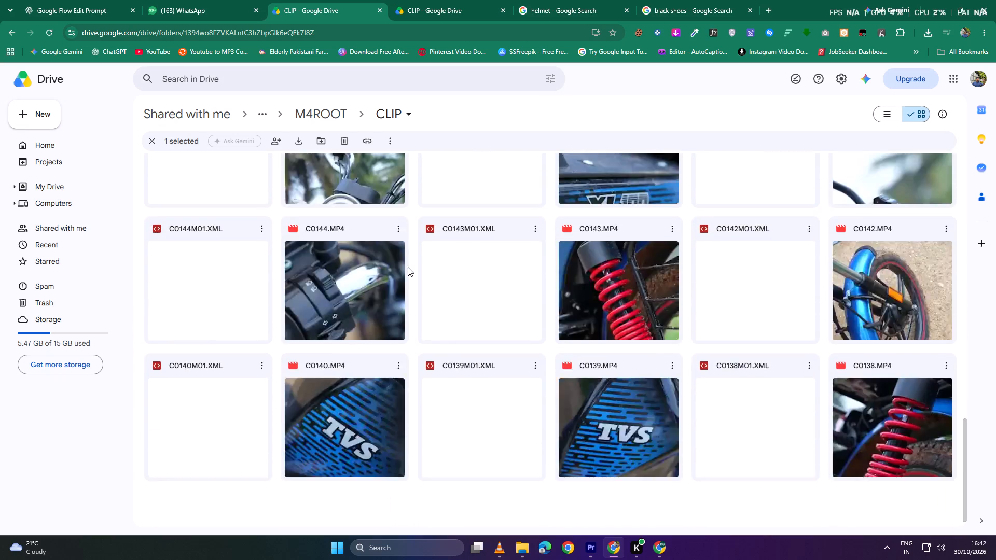
scroll(408, 267, "up", 5)
Return to the larger CLIP folder and examine its thumbnails from about C0107 back up to C9999.
left_click(432, 1)
scroll(432, 288, "up", 6)
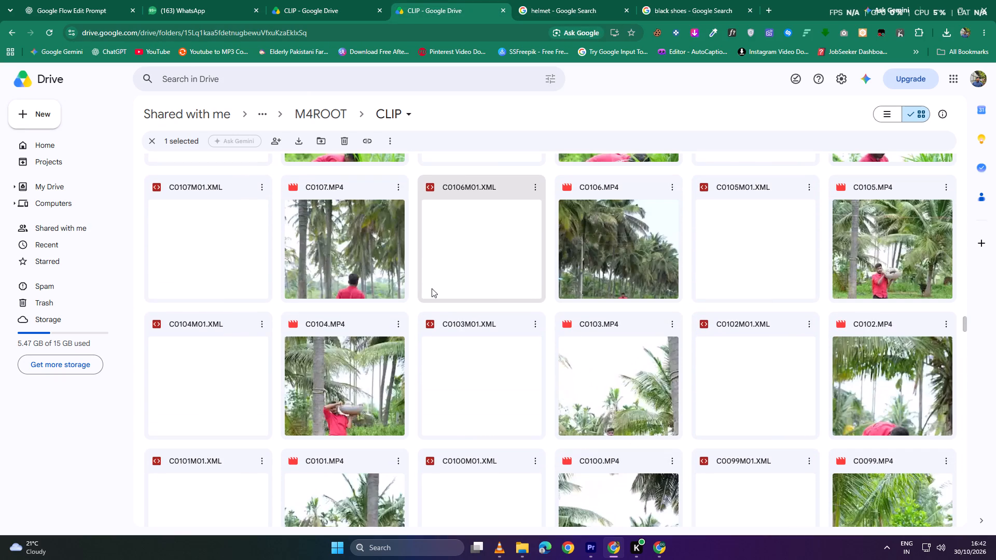
scroll(624, 272, "up", 4)
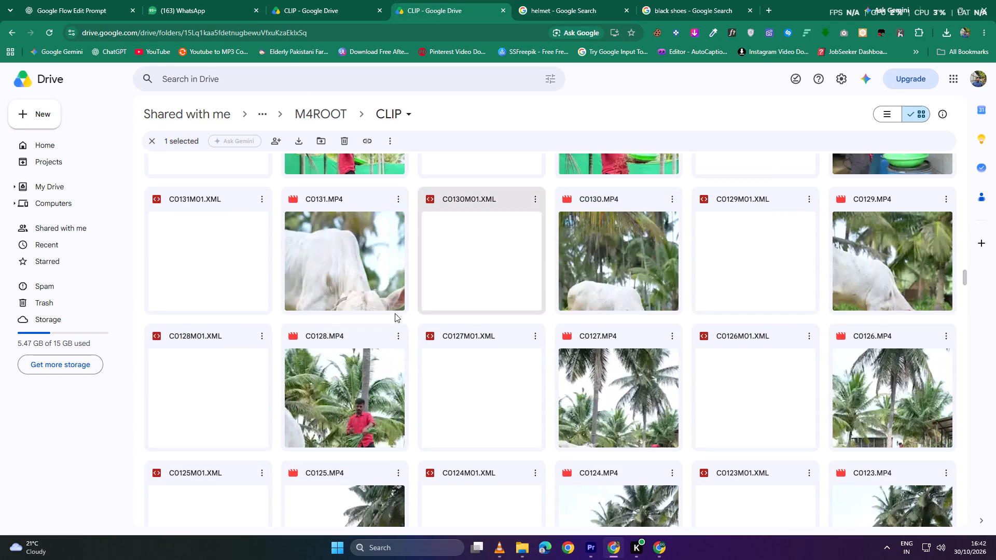
scroll(598, 385, "up", 2)
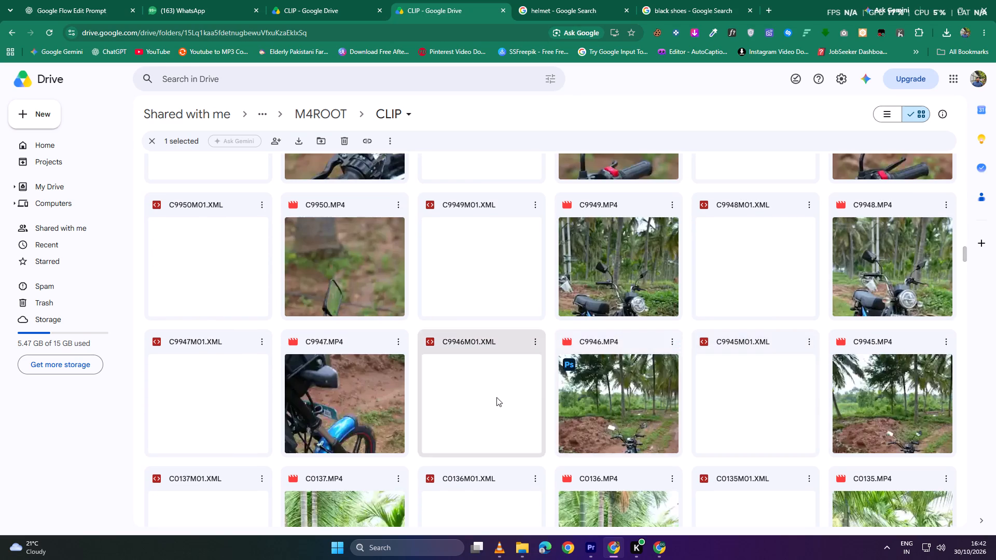
scroll(496, 397, "up", 1)
scroll(423, 398, "up", 2)
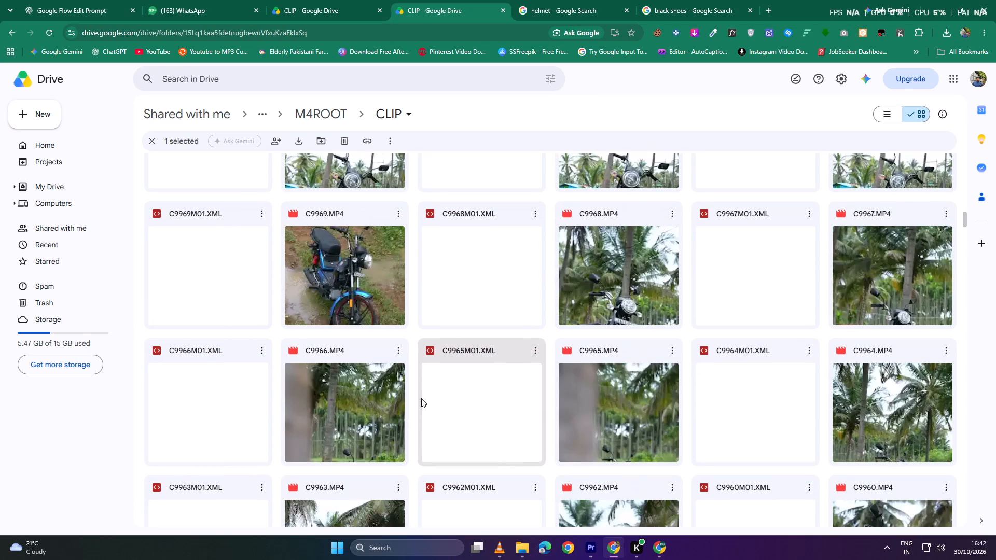
scroll(498, 398, "up", 2)
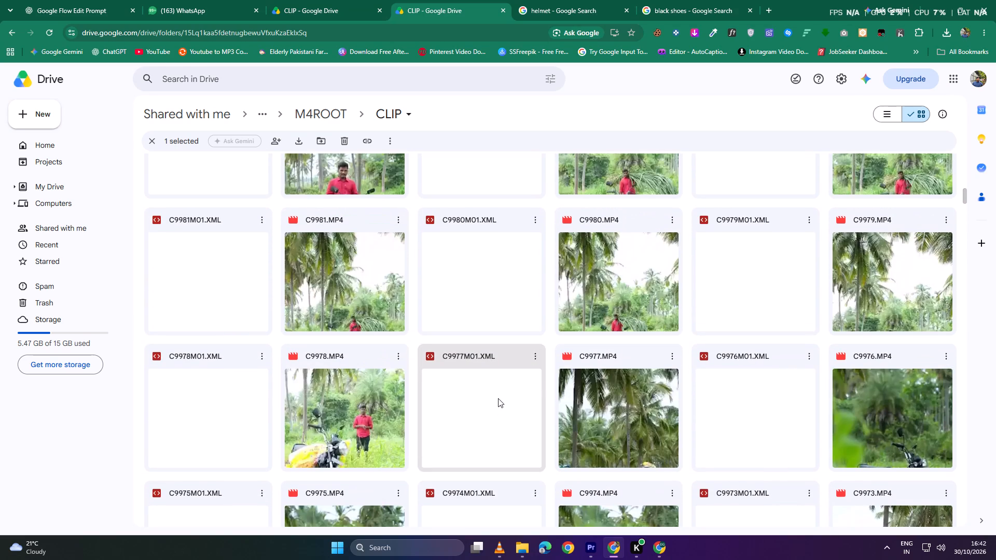
scroll(342, 403, "up", 3)
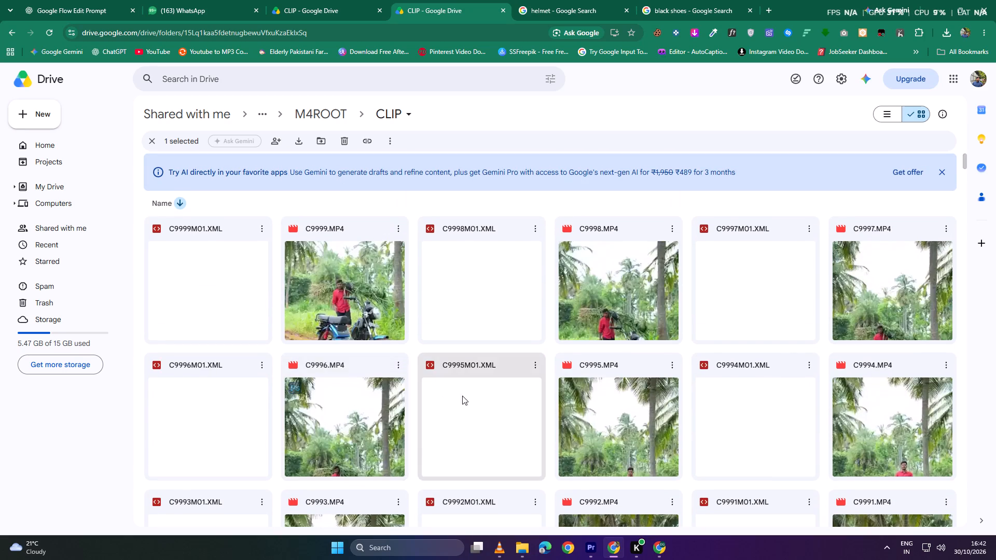
Examine the clip thumbnails at the end of the CLIP folder, from C0014 to C0001.
scroll(465, 407, "down", 12)
scroll(467, 408, "up", 1)
scroll(467, 408, "down", 19)
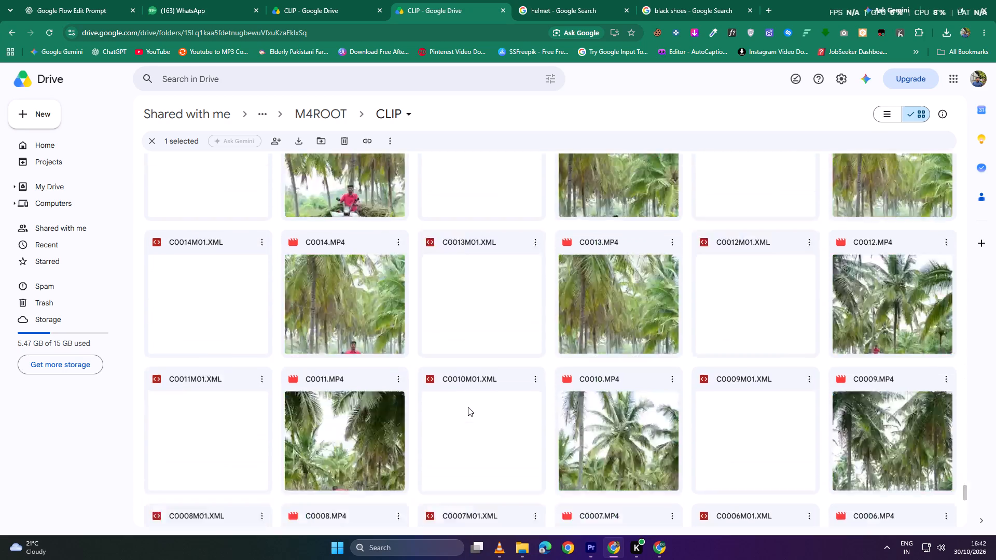
scroll(468, 407, "down", 11)
scroll(663, 386, "down", 4)
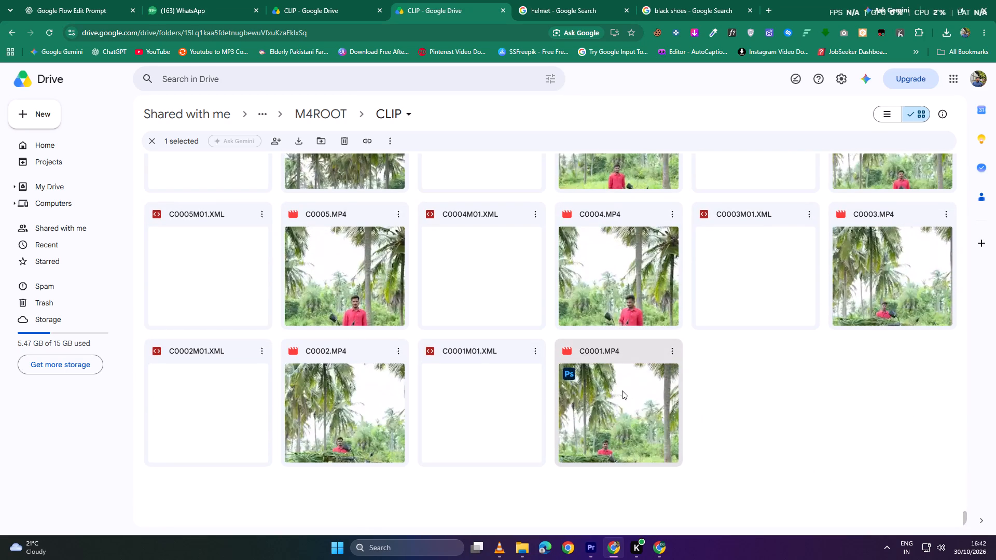
scroll(551, 387, "up", 2)
scroll(565, 387, "down", 1)
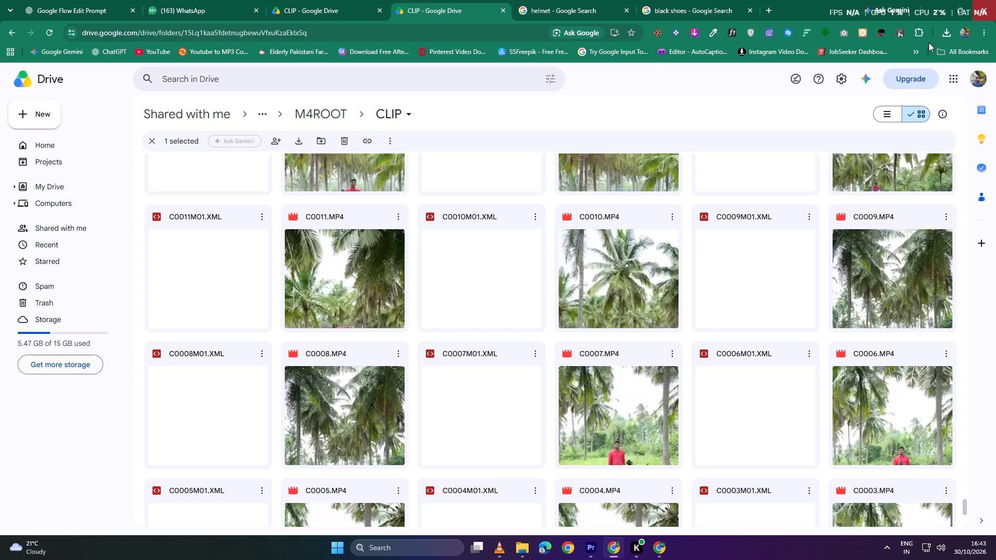
scroll(995, 559, "down", 1)
scroll(841, 512, "down", 1)
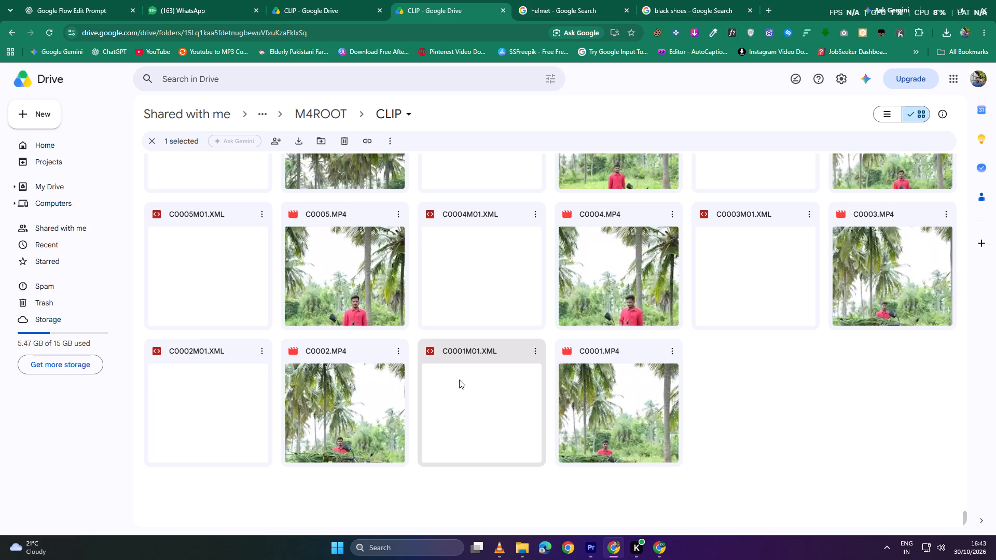
Preview C0011.MP4 in the CLIP folder, skimming the shot of the loaded bike seen from behind.
scroll(386, 326, "up", 1)
double_click(315, 274)
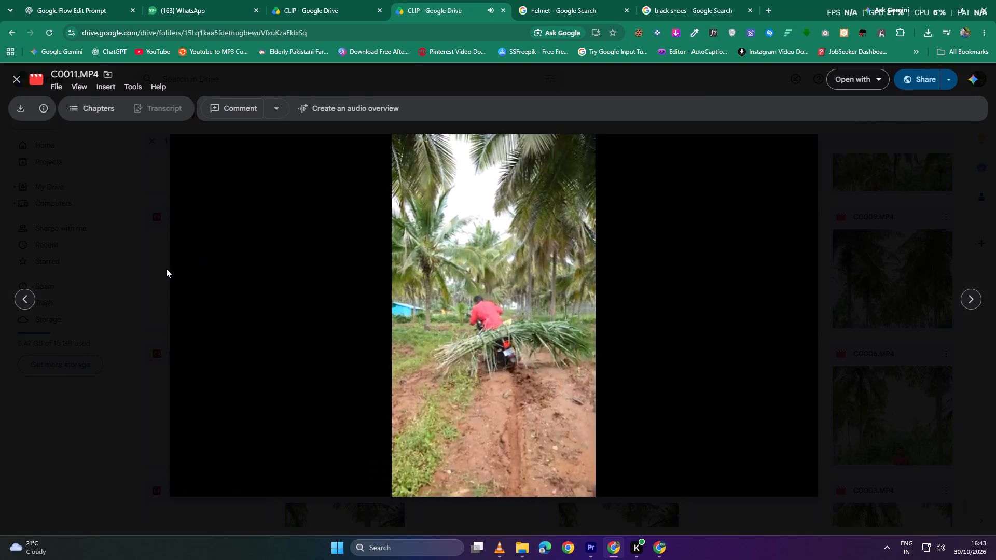
left_click_drag(409, 439, 408, 439)
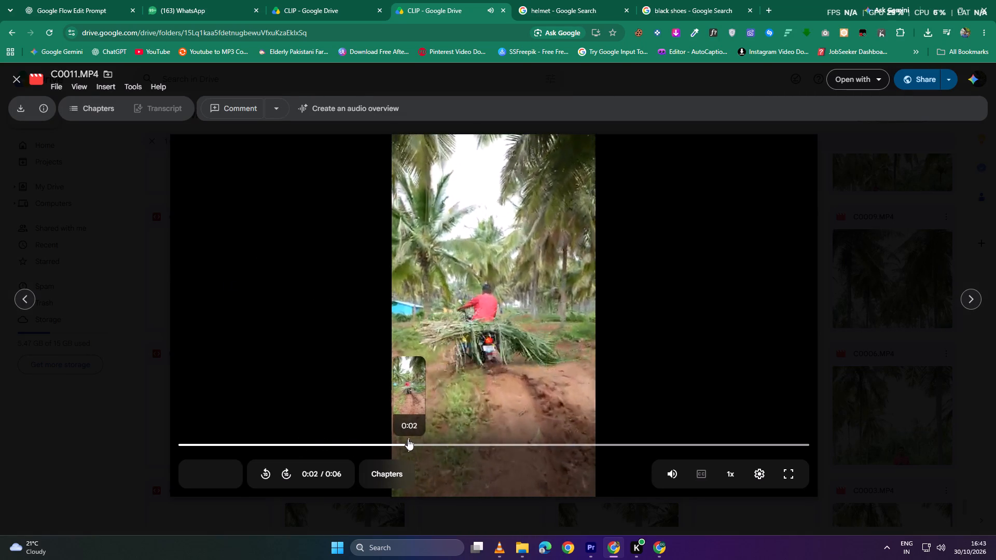
left_click_drag(408, 439, 262, 442)
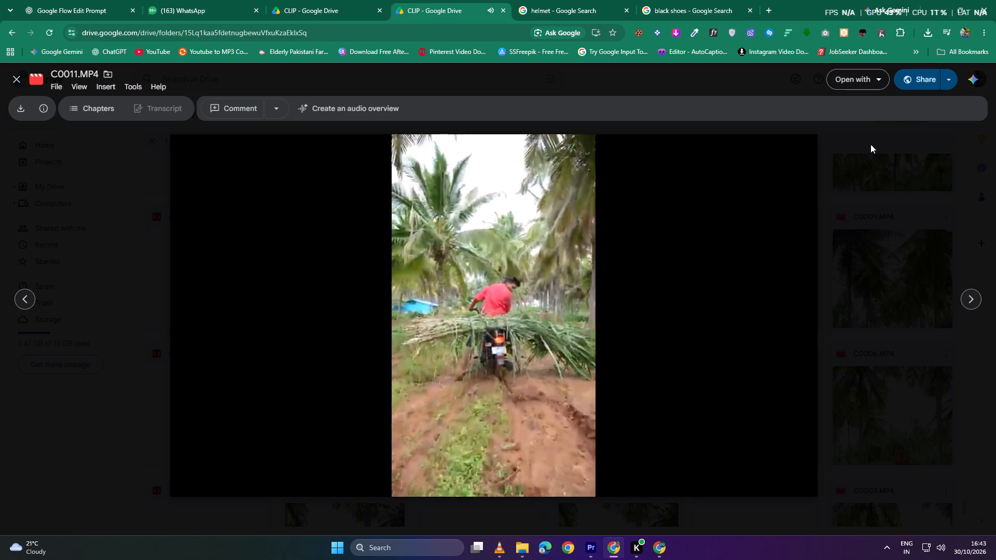
left_click(870, 144)
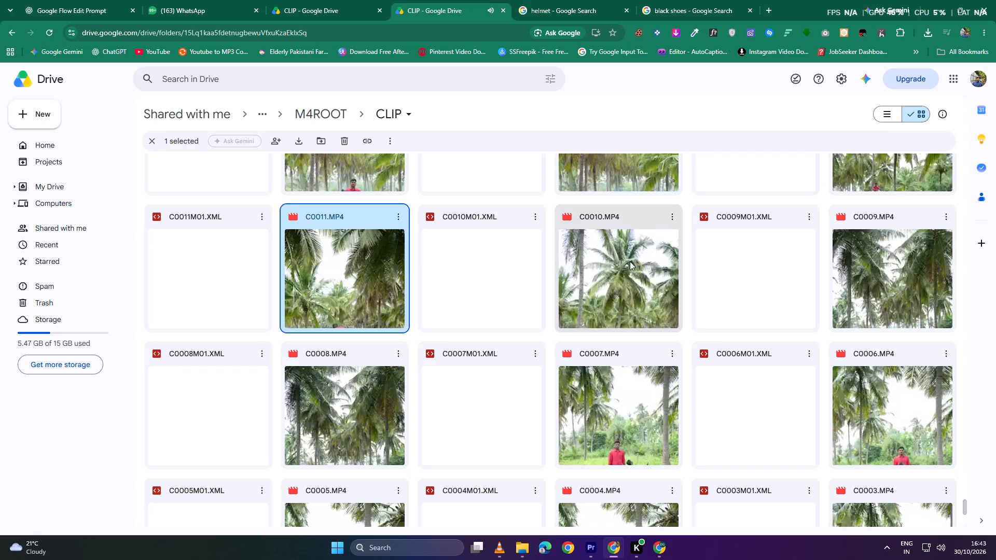
Preview C0010.MP4 in the CLIP folder, skimming the loaded-bike shot to about 7 seconds.
double_click(649, 272)
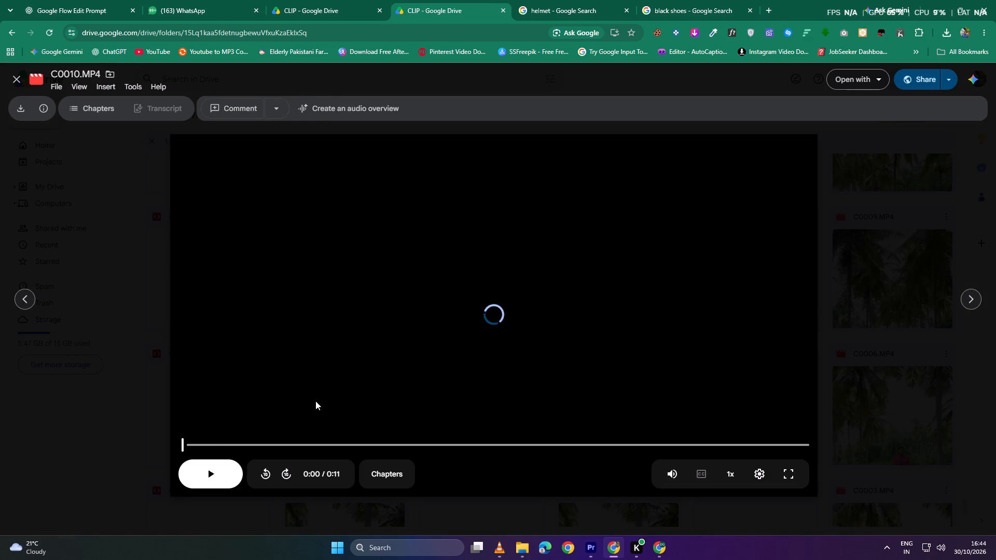
left_click_drag(351, 438, 364, 439)
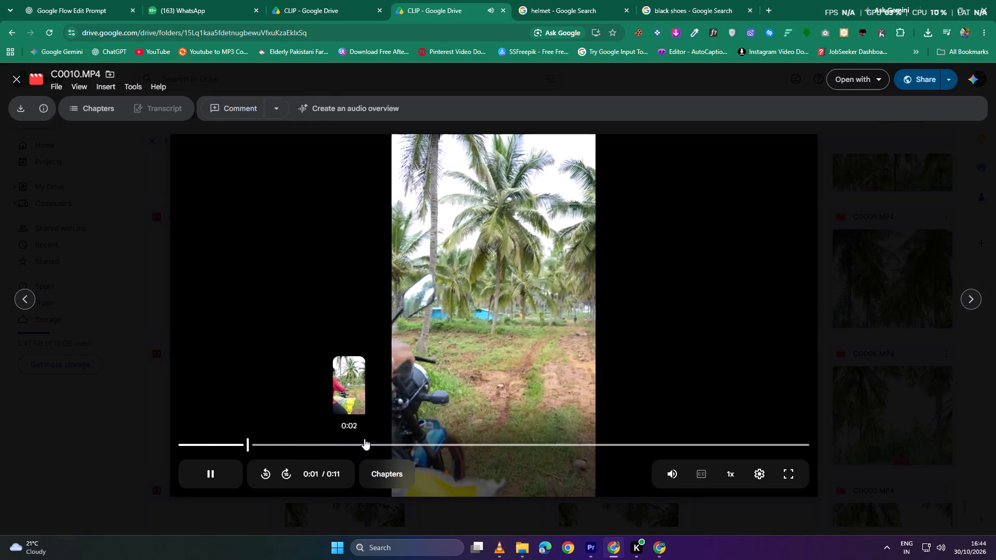
left_click_drag(364, 439, 641, 438)
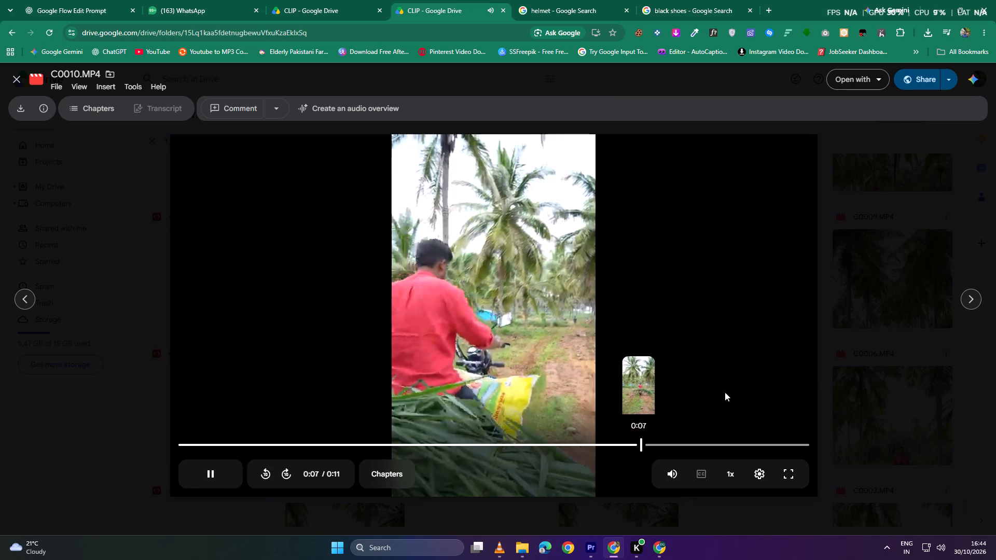
left_click(894, 348)
Preview C0009.MP4 in the CLIP folder, skimming the muddy-track riding shot to its end and back to about 6 seconds.
double_click(927, 303)
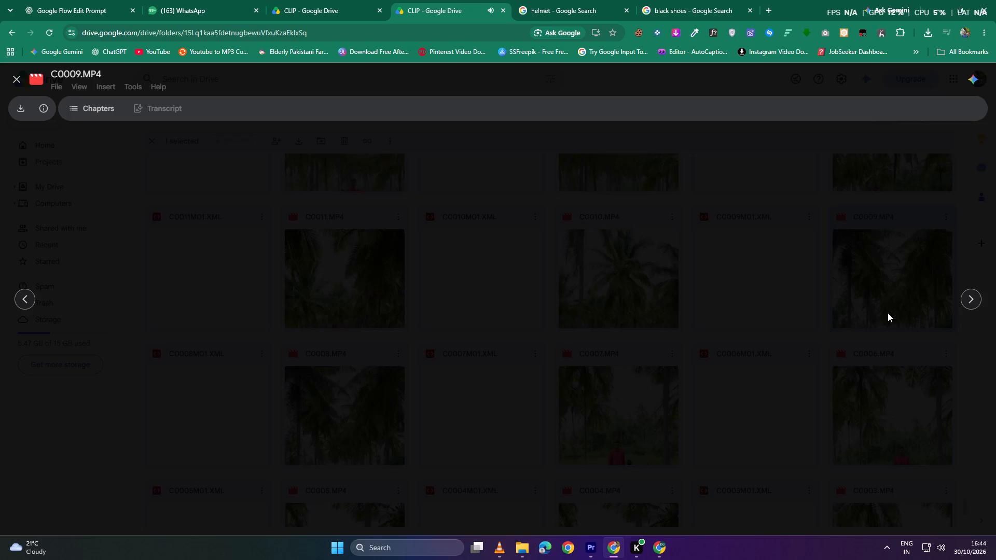
left_click_drag(220, 445, 230, 446)
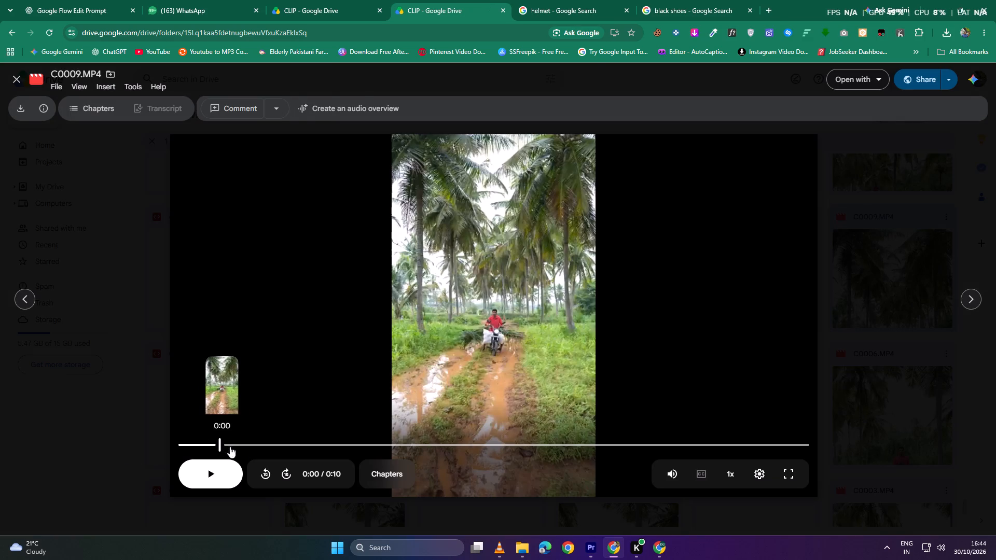
left_click_drag(230, 446, 287, 450)
left_click_drag(317, 446, 437, 445)
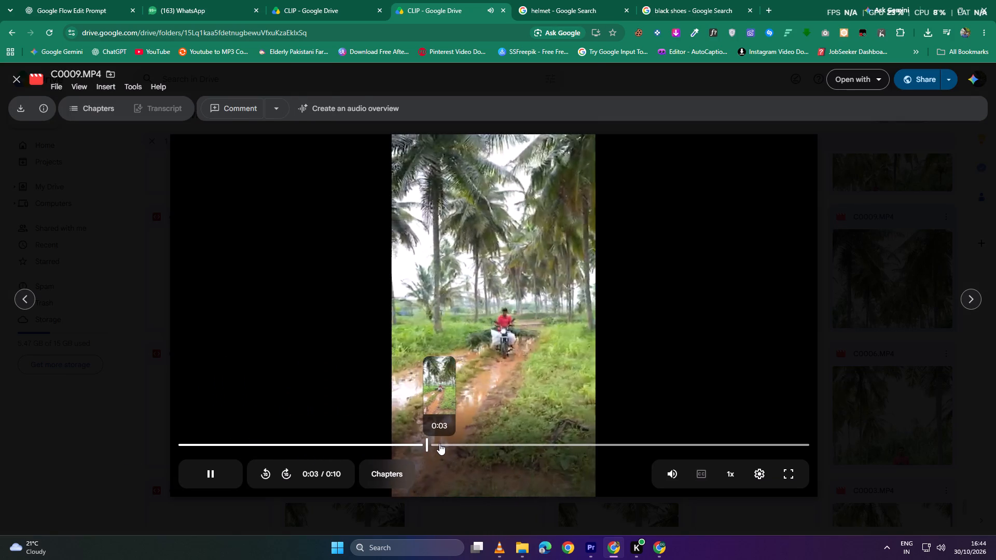
left_click_drag(450, 443, 558, 448)
left_click_drag(591, 445, 687, 444)
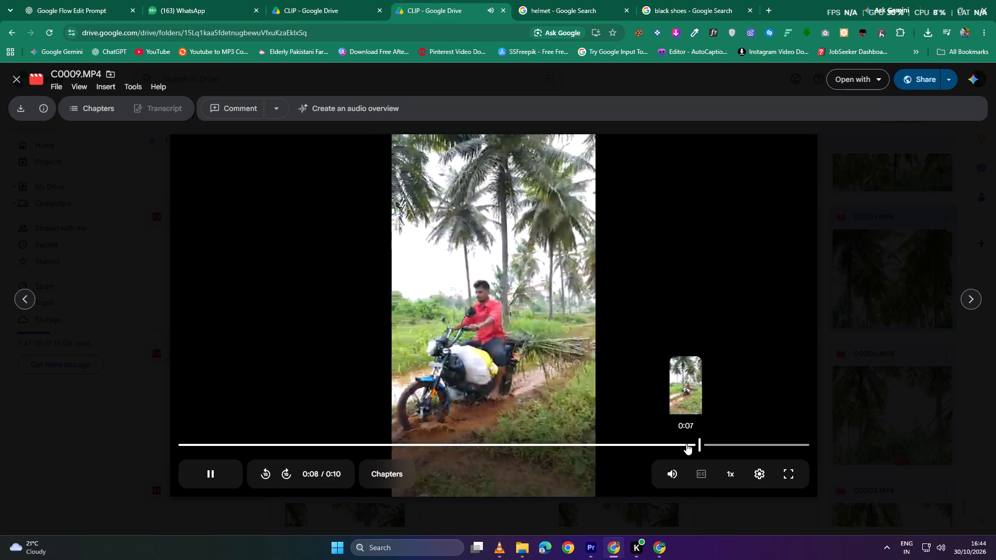
left_click_drag(723, 443, 787, 443)
left_click_drag(793, 442, 684, 441)
left_click_drag(683, 440, 635, 437)
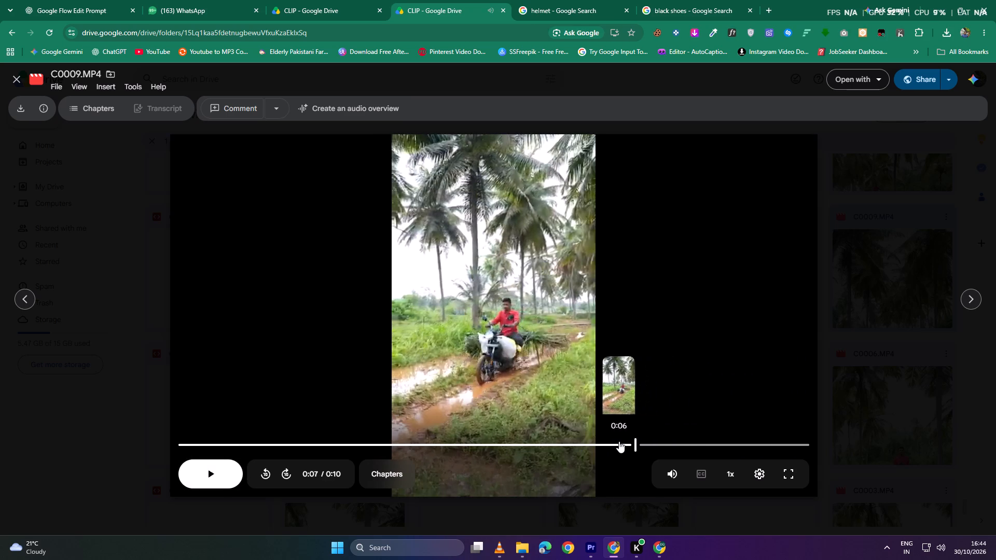
key("space")
key("space")
left_click_drag(634, 441, 594, 442)
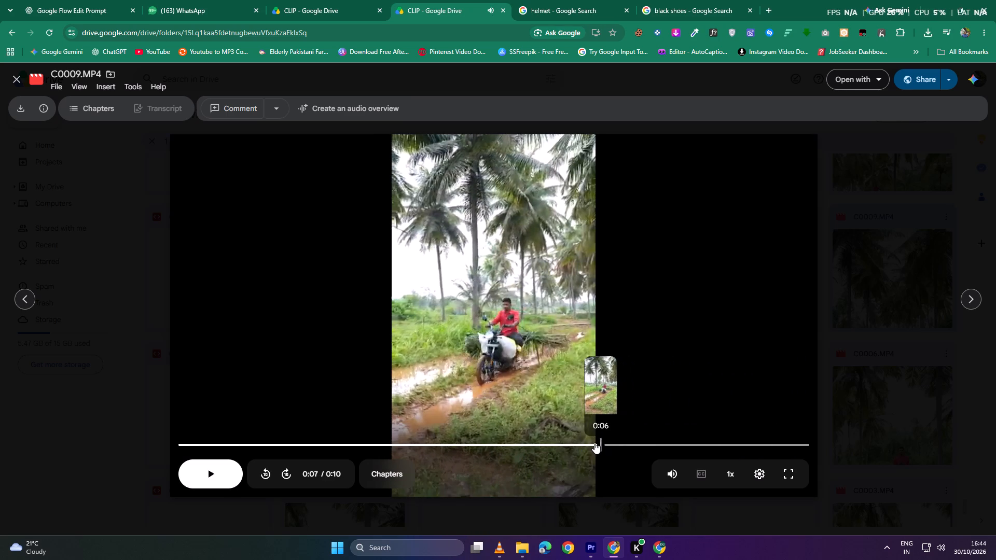
left_click_drag(594, 442, 593, 442)
key("space")
key("space")
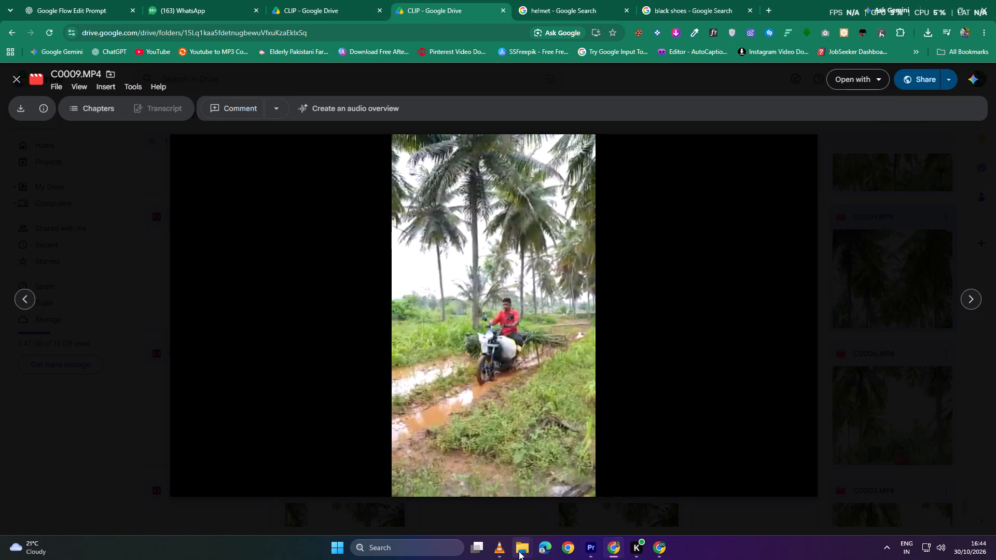
left_click(519, 551)
left_click(589, 546)
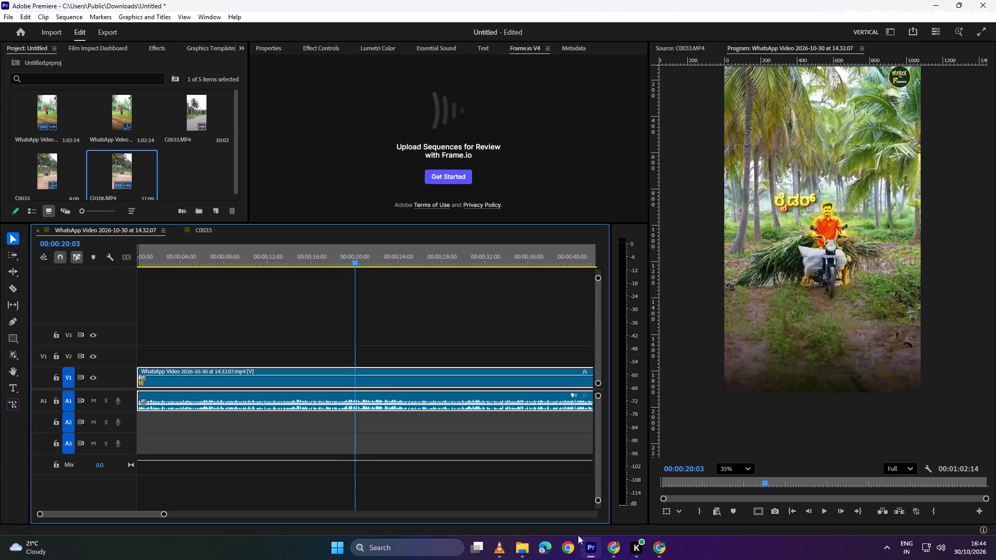
left_click_drag(357, 261, 347, 264)
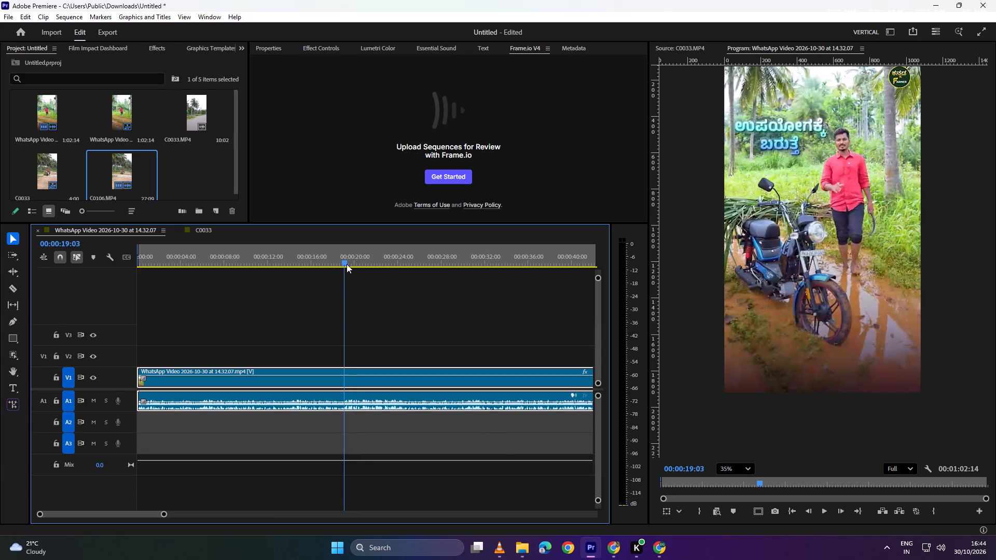
left_click_drag(347, 264, 344, 265)
key("space")
key("space")
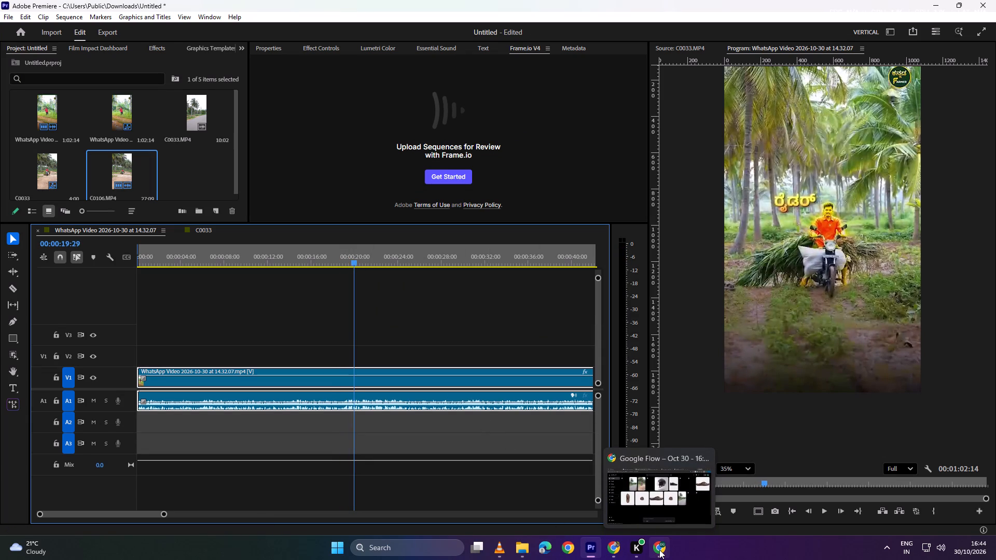
Return to the CLIP folder in Chrome and skim C0011.MP4 again through to its end.
left_click(616, 548)
left_click(101, 187)
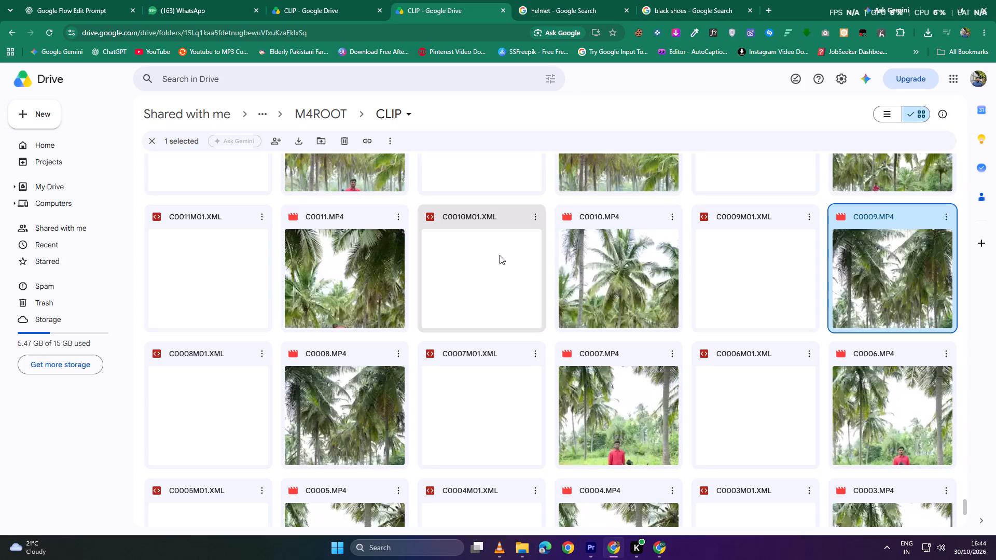
double_click(367, 286)
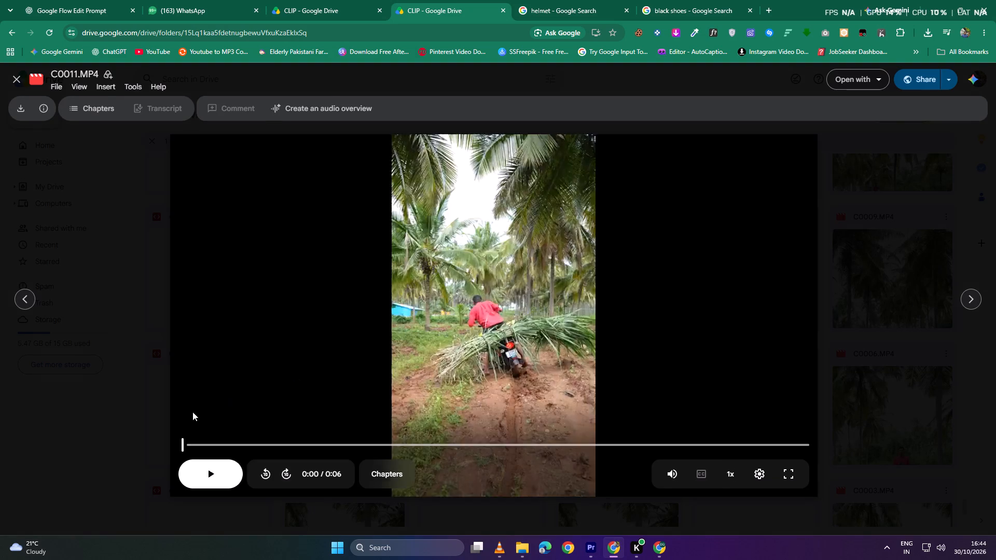
left_click_drag(229, 441, 757, 438)
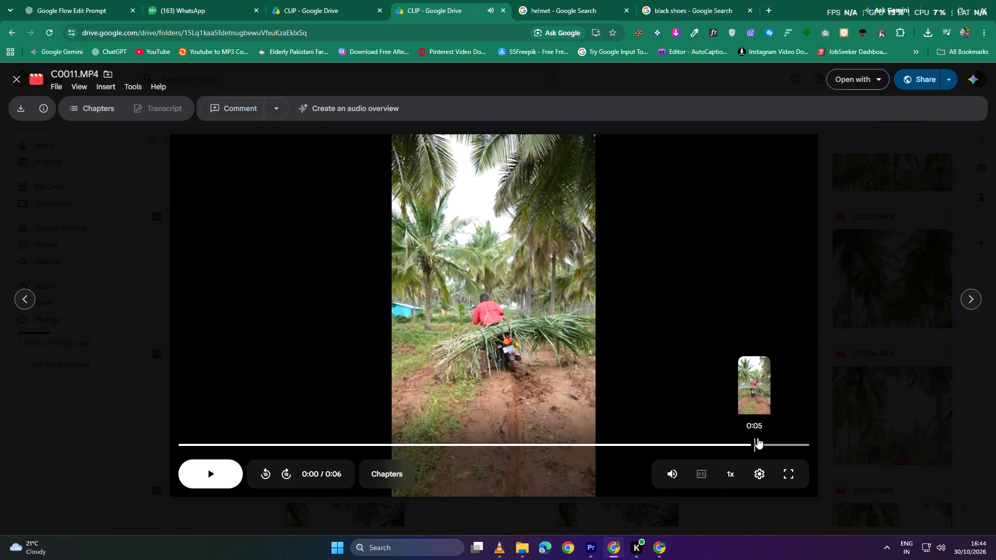
left_click_drag(757, 438, 790, 436)
left_click(112, 365)
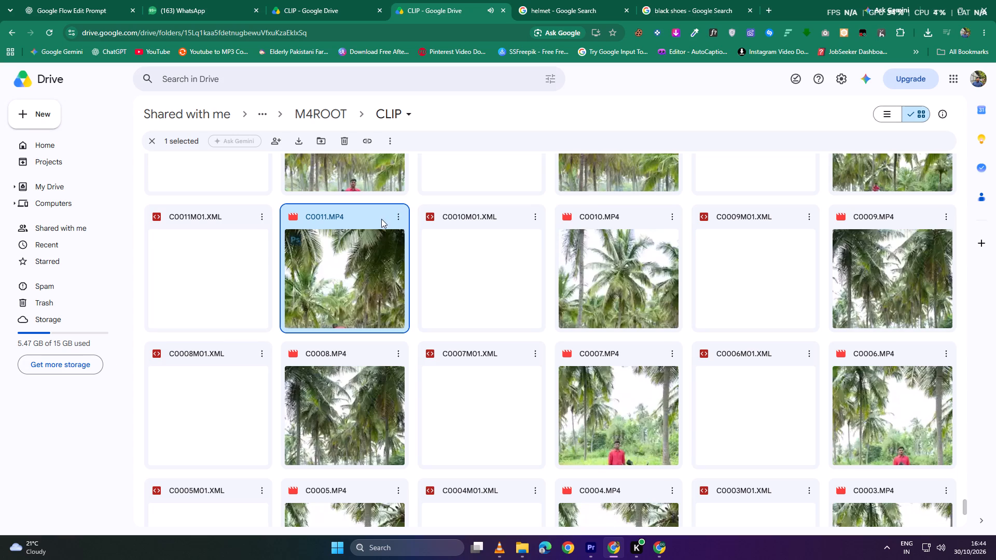
Preview C0014.MP4 in the CLIP folder, skimming and playing the front view of the loaded bike to its end.
scroll(377, 219, "up", 1)
double_click(350, 416)
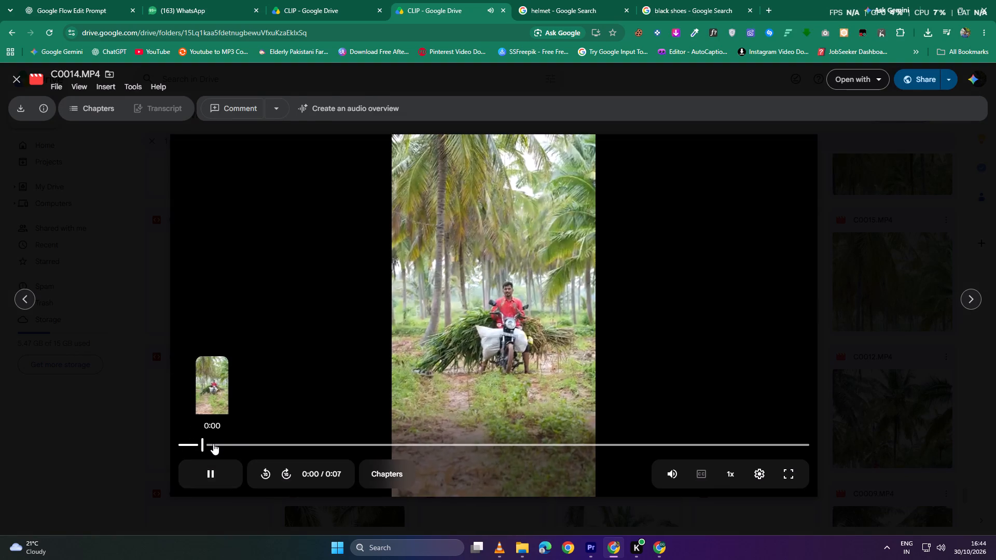
left_click_drag(215, 443, 257, 443)
left_click_drag(325, 439, 364, 439)
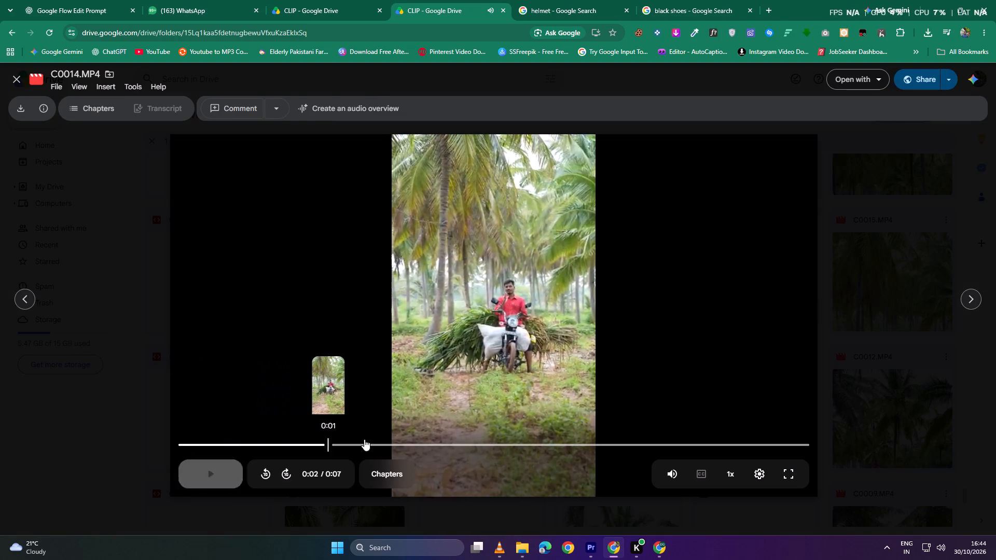
left_click_drag(364, 439, 577, 440)
key("space")
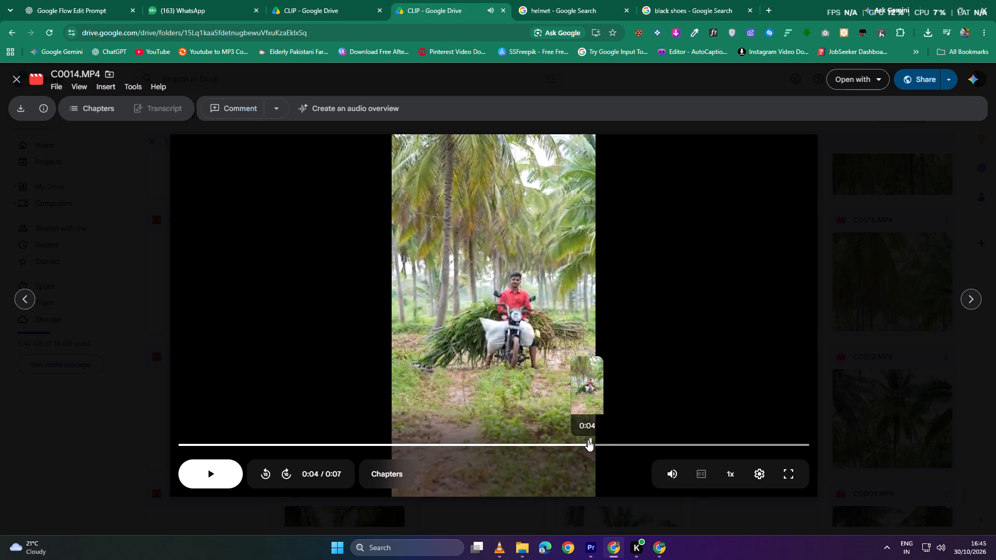
key("space")
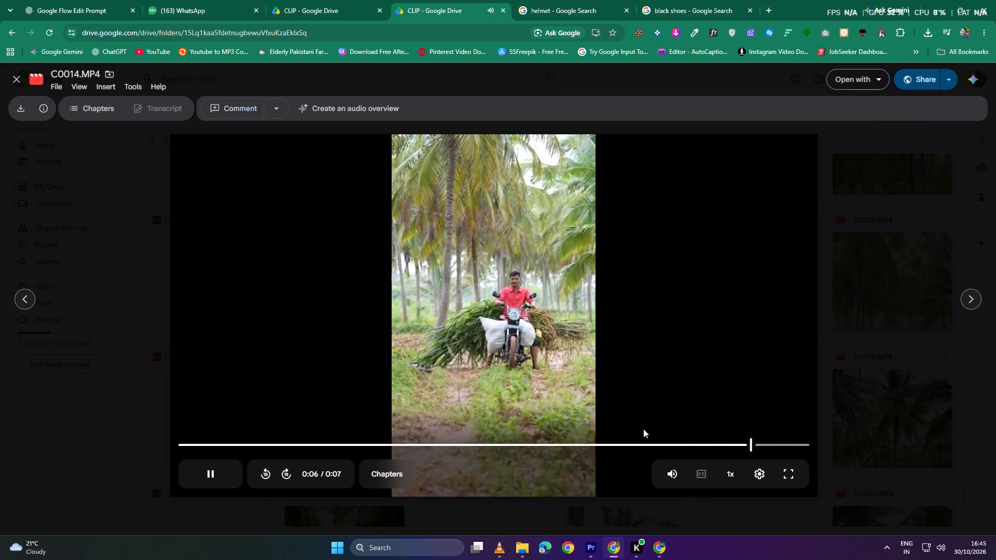
key("space")
left_click(274, 303)
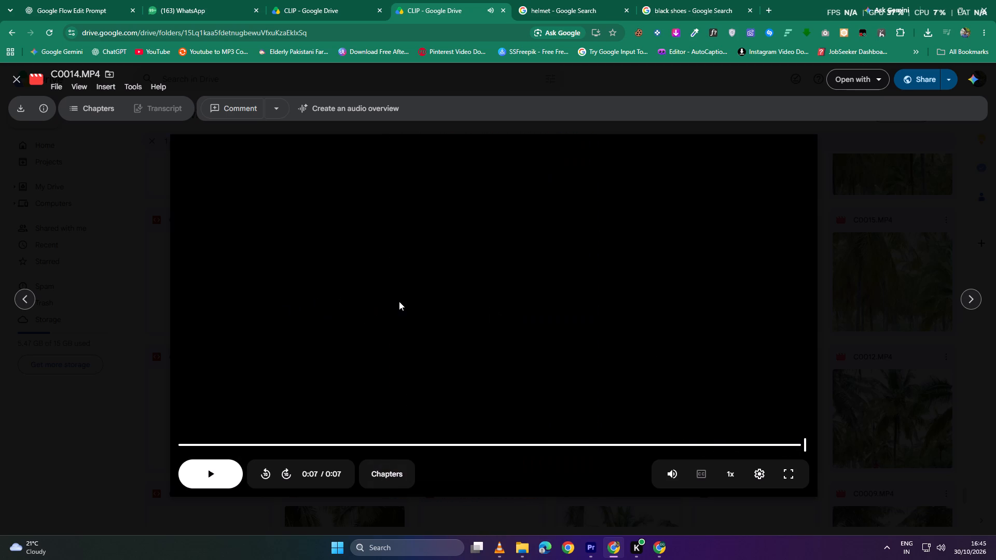
left_click(127, 301)
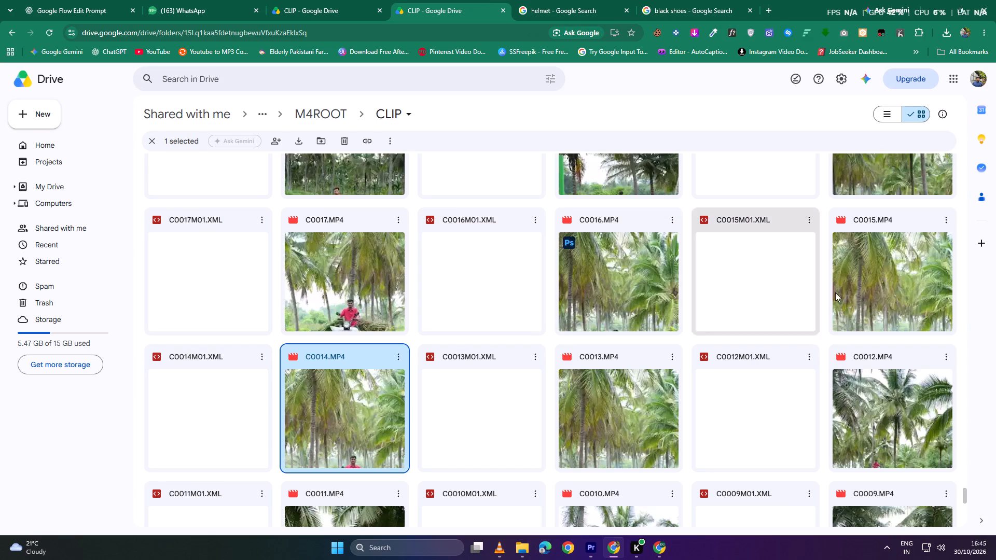
Preview C0015.MP4 in the CLIP folder, playing the front view of the loaded bike from the start.
double_click(884, 289)
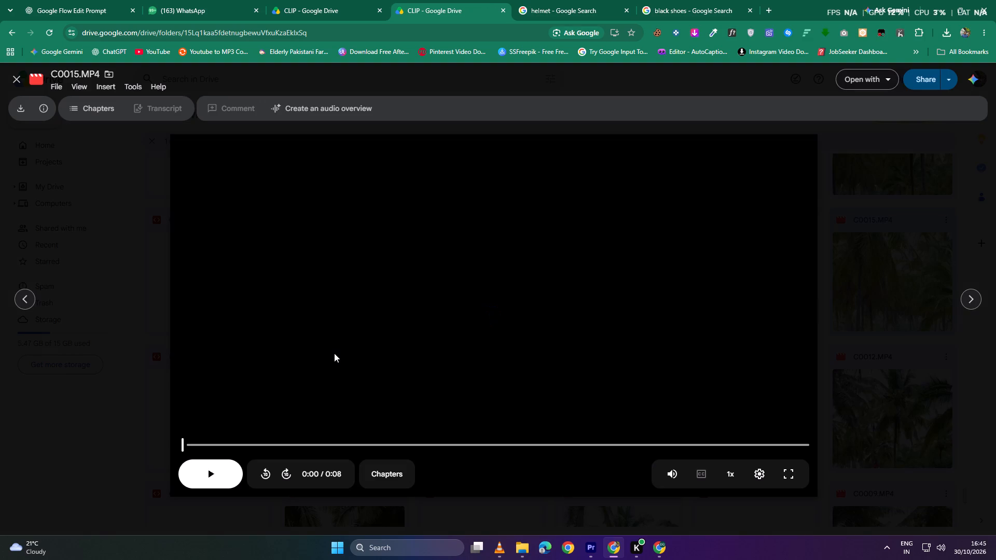
key("space")
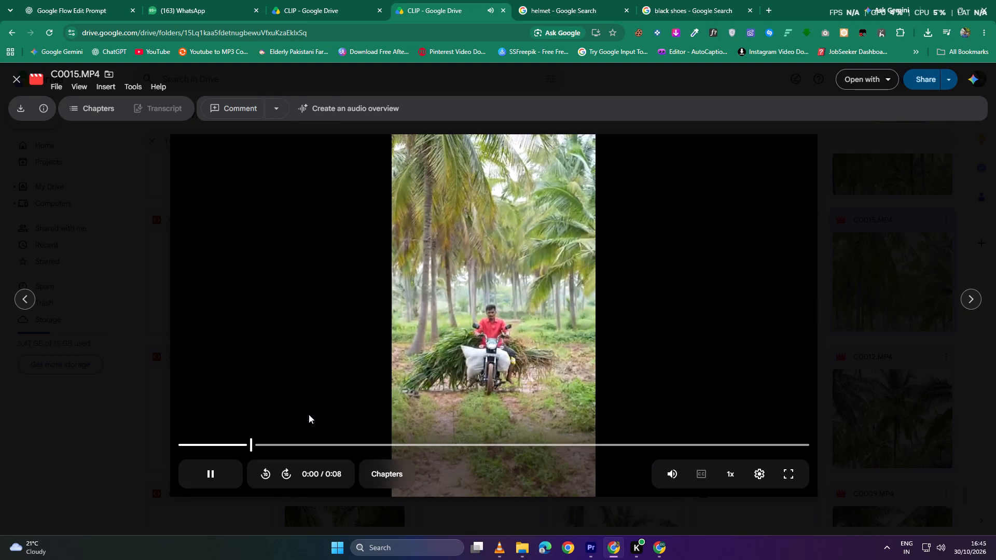
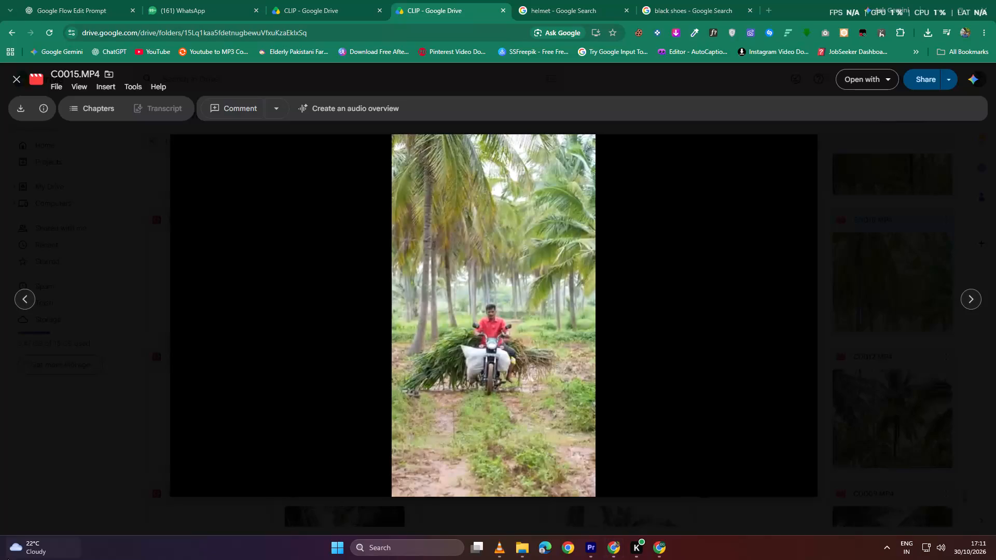
Close the C0015.MP4 preview and play the opening seconds of C0016.MP4, replaying its front view of the loaded bike.
double_click(0, 555)
double_click(0, 501)
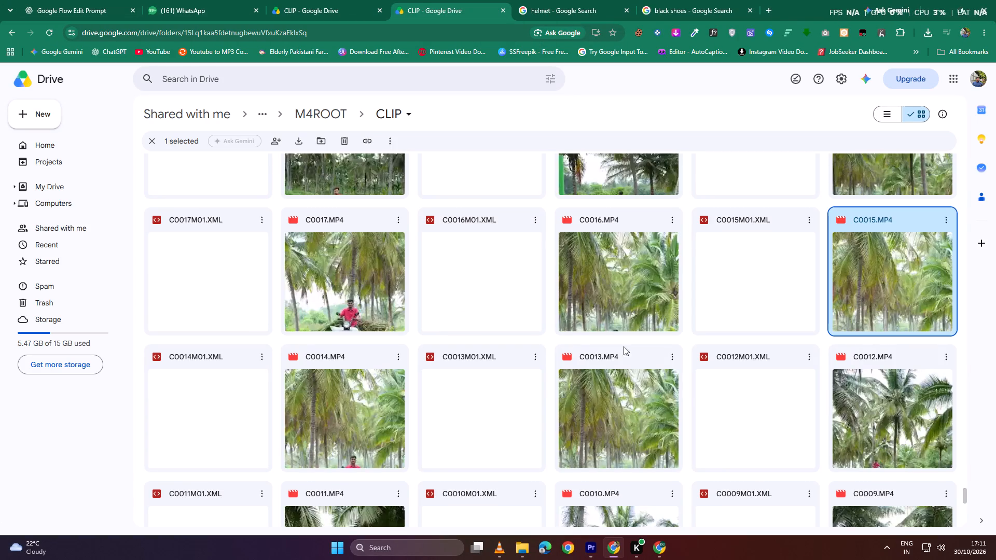
double_click(624, 305)
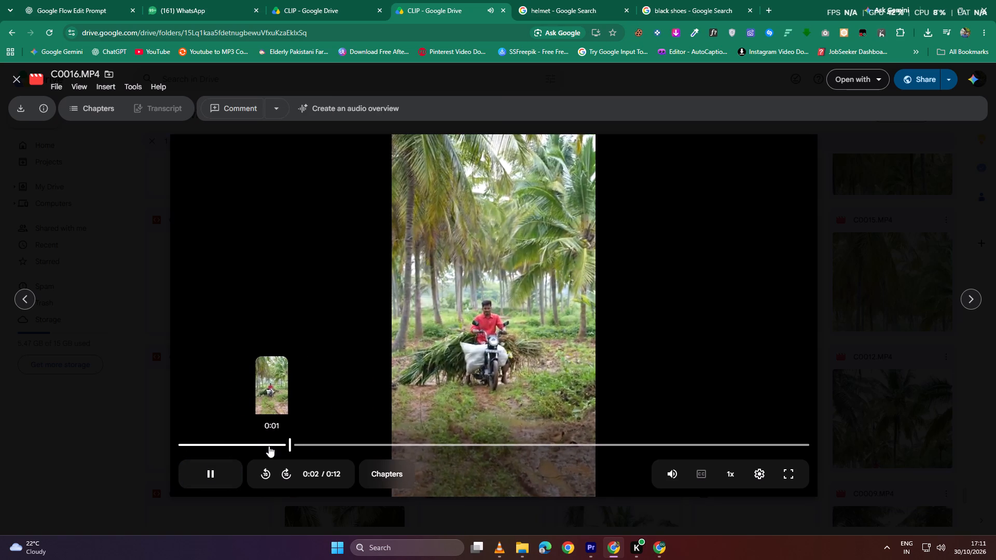
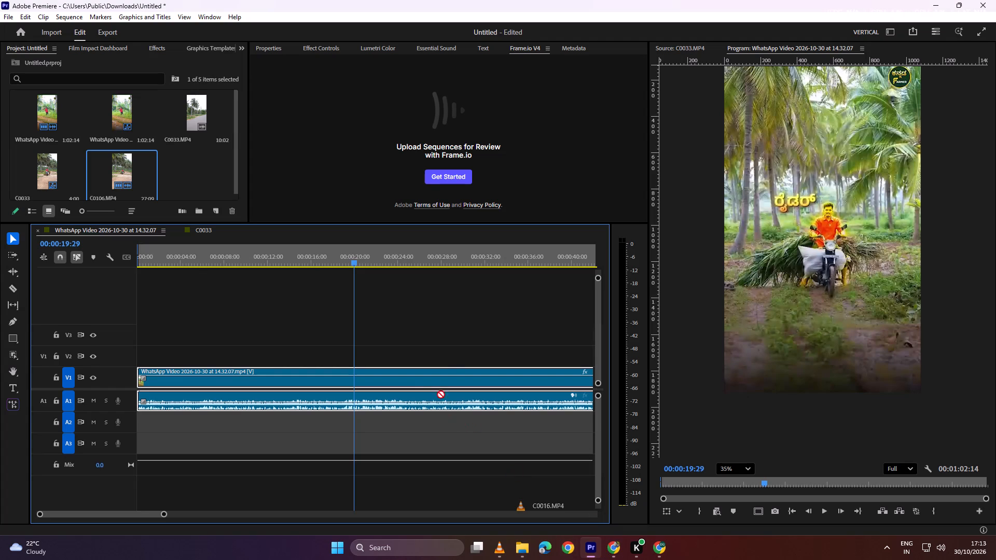
Add C0016.MP4 on track V2 at the start of the WhatsApp video sequence and fit it to the frame.
left_click_drag(441, 395, 132, 348)
left_click_drag(294, 255, 174, 257)
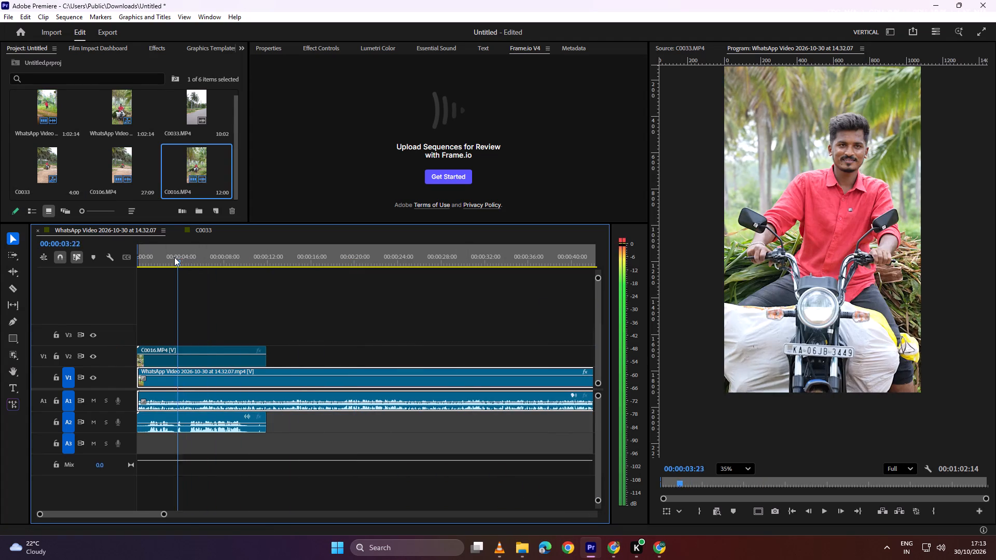
left_click_drag(174, 257, 163, 258)
left_click(202, 352)
right_click(202, 352)
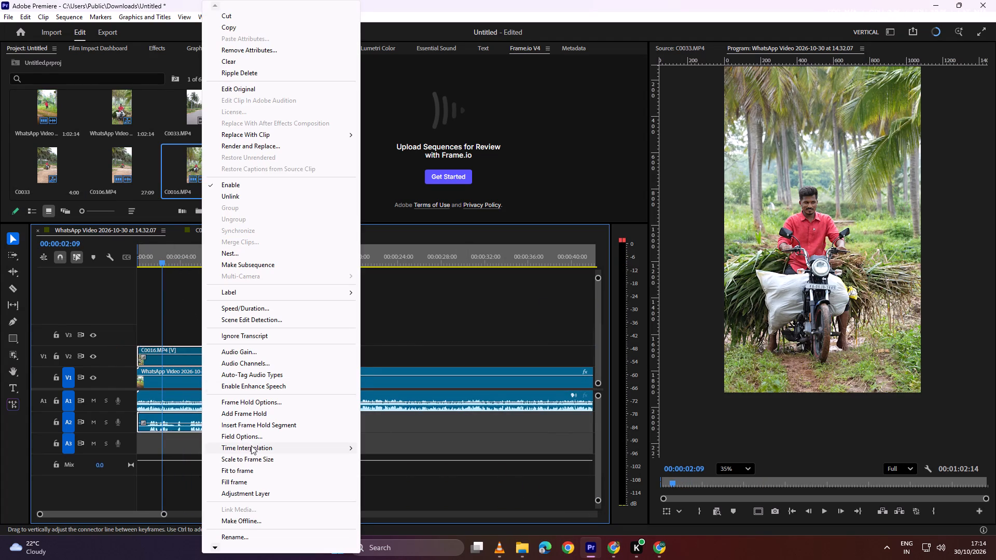
left_click(248, 471)
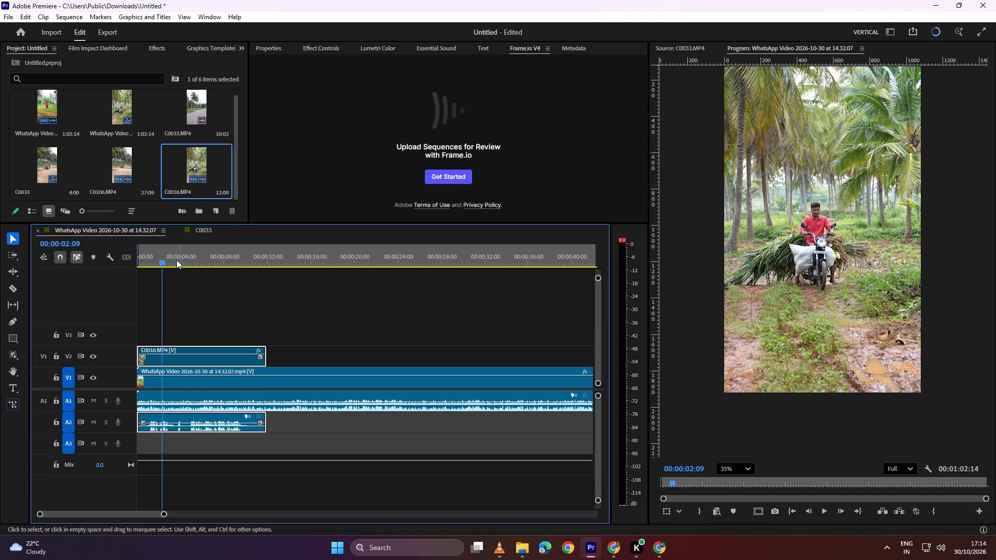
Split C0016.MP4 at 00:00:00:26 and delete the opening piece before the cut.
left_click_drag(176, 260, 79, 275)
key("space")
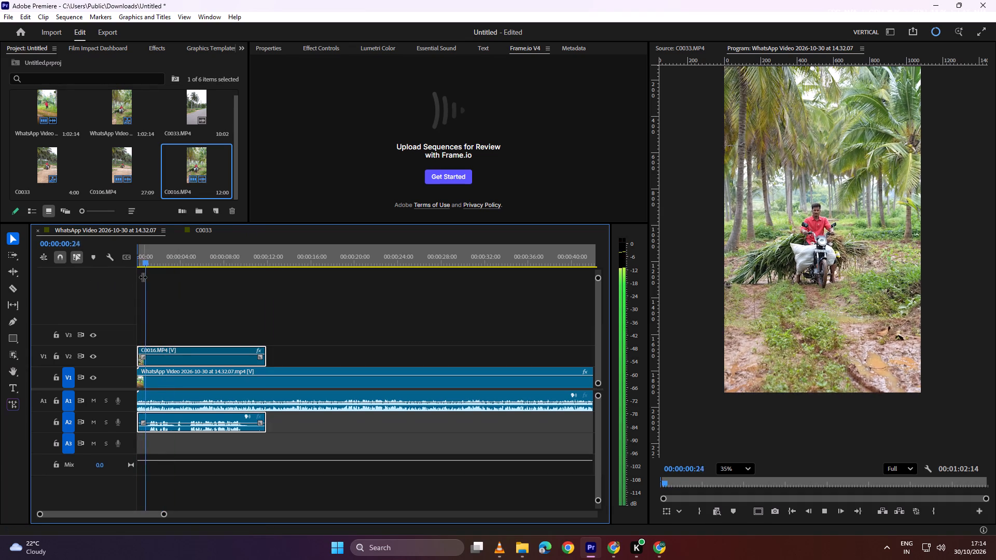
key("space")
scroll(149, 329, "up", 18, "alt")
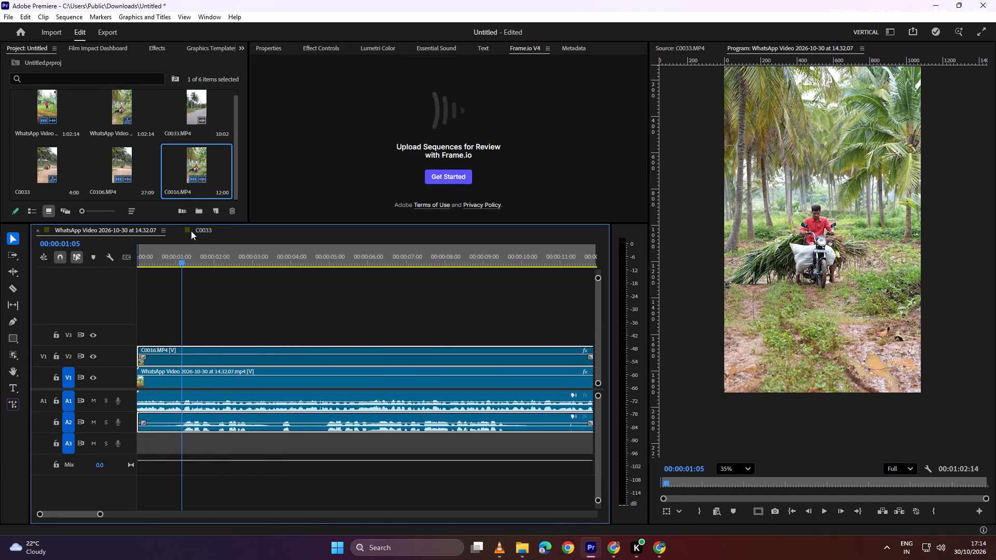
left_click_drag(183, 259, 172, 261)
key("c")
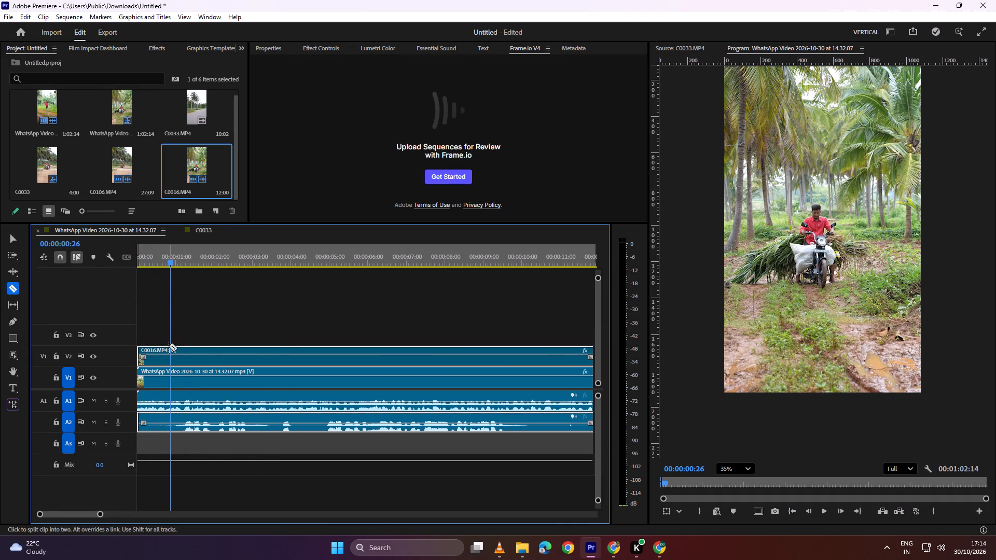
left_click(169, 349)
key("v")
left_click(159, 354)
key("BackSpace")
Play the trimmed C0016.MP4 up to about 00:00:10:00 to check the loaded bike's approach.
key("space")
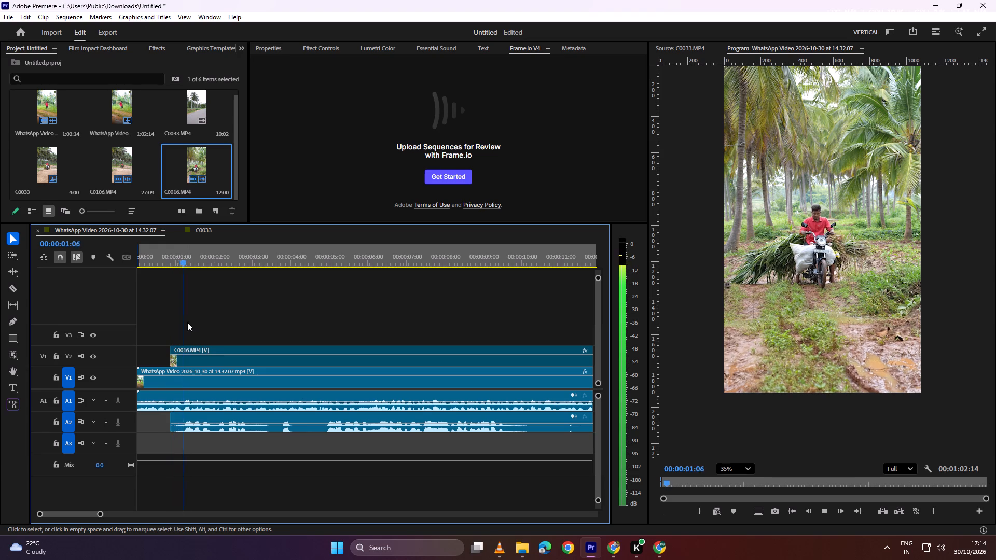
scroll(221, 342, "down", 8, "alt")
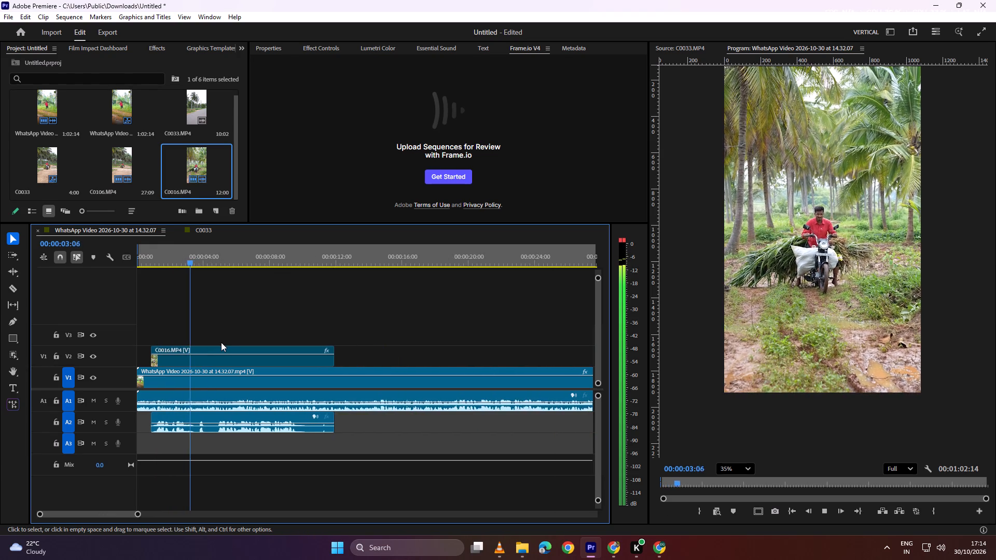
scroll(221, 342, "up", 16, "alt")
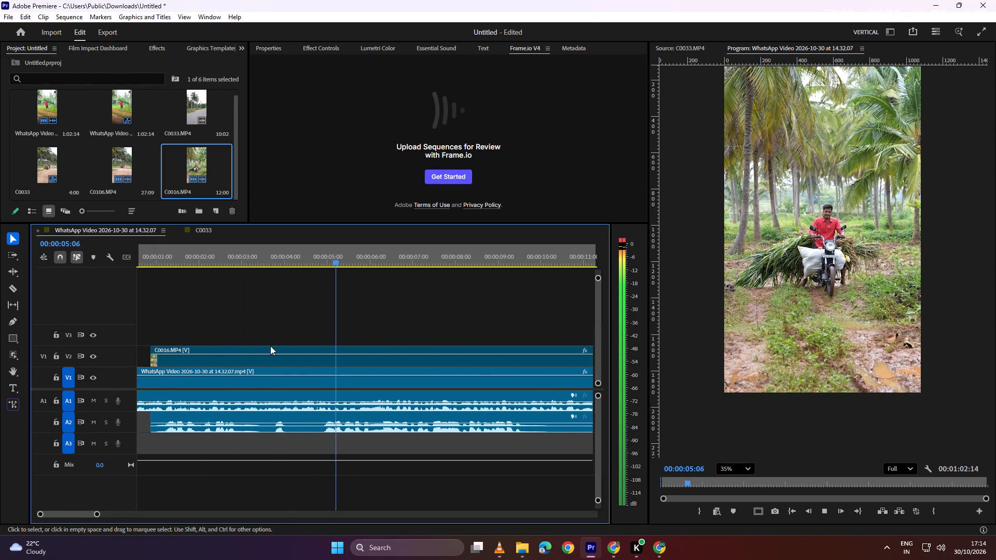
scroll(278, 346, "down", 5, "alt")
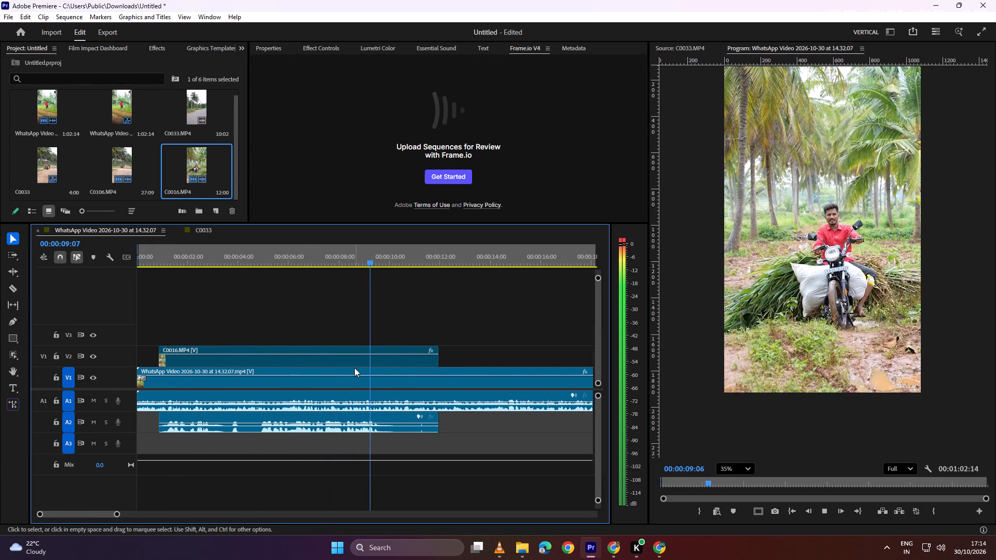
key("space")
scroll(374, 359, "up", 4, "alt")
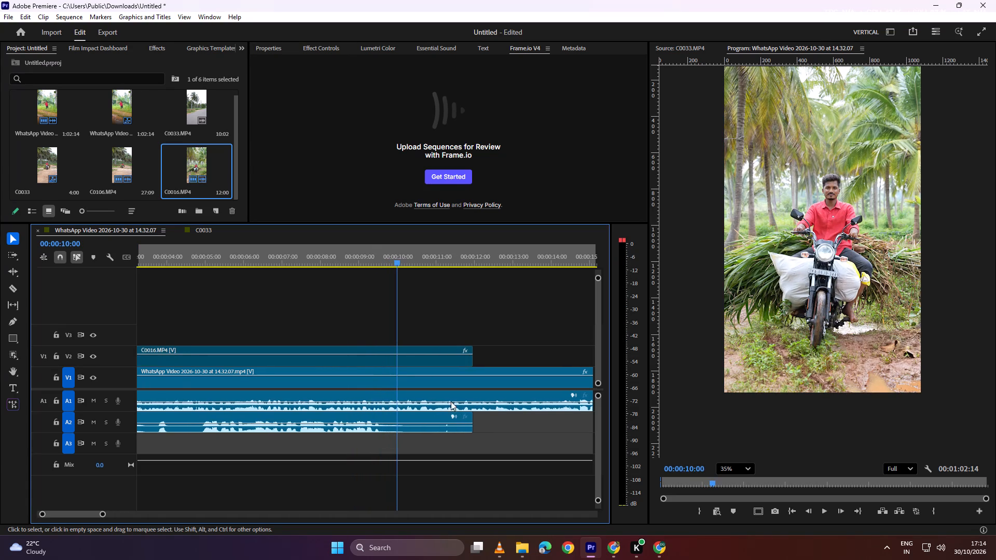
left_click(441, 399)
scroll(435, 341, "down", 5, "alt")
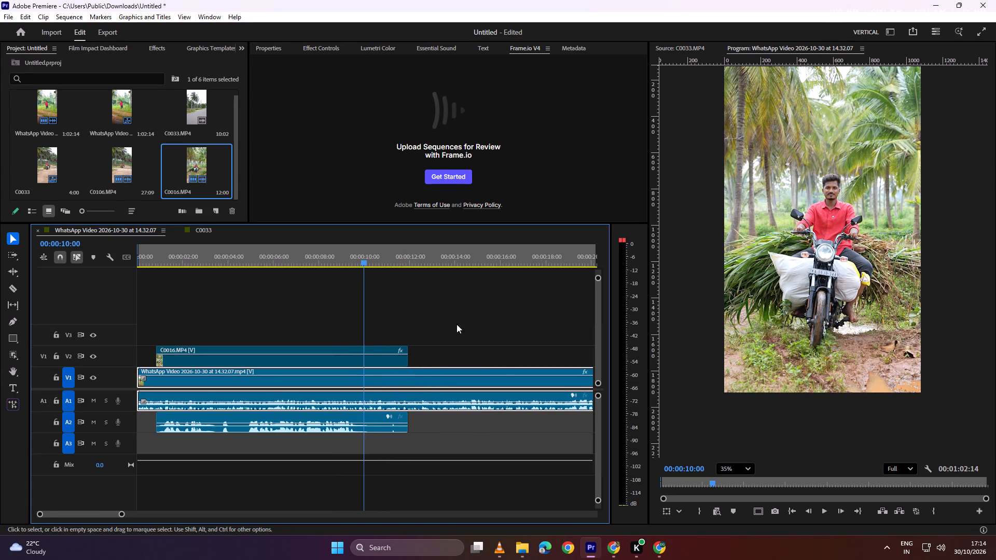
scroll(335, 327, "down", 5, "alt")
Cut C0016.MP4 out of the WhatsApp video sequence and switch to the C0033 sequence.
left_click(246, 351)
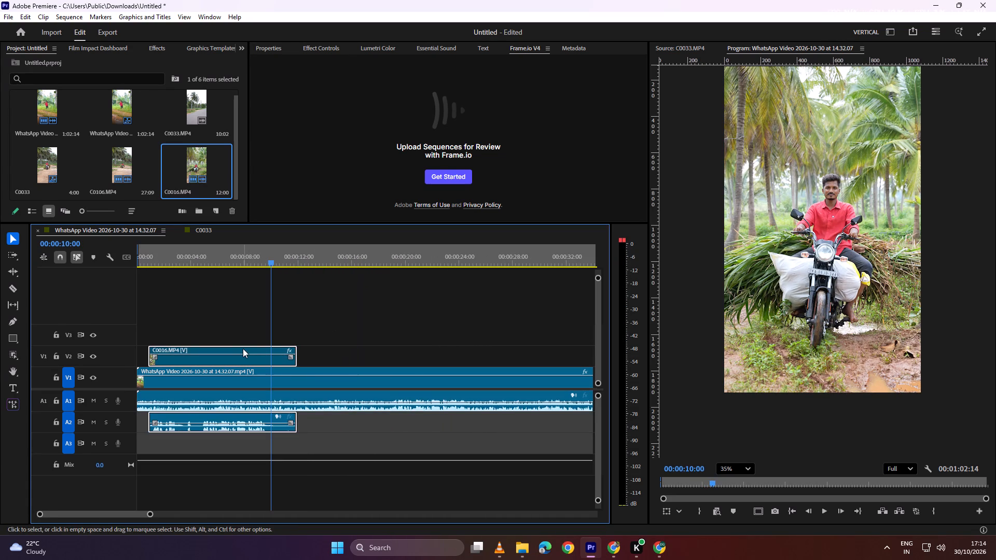
key("ctrl+x")
left_click(212, 231)
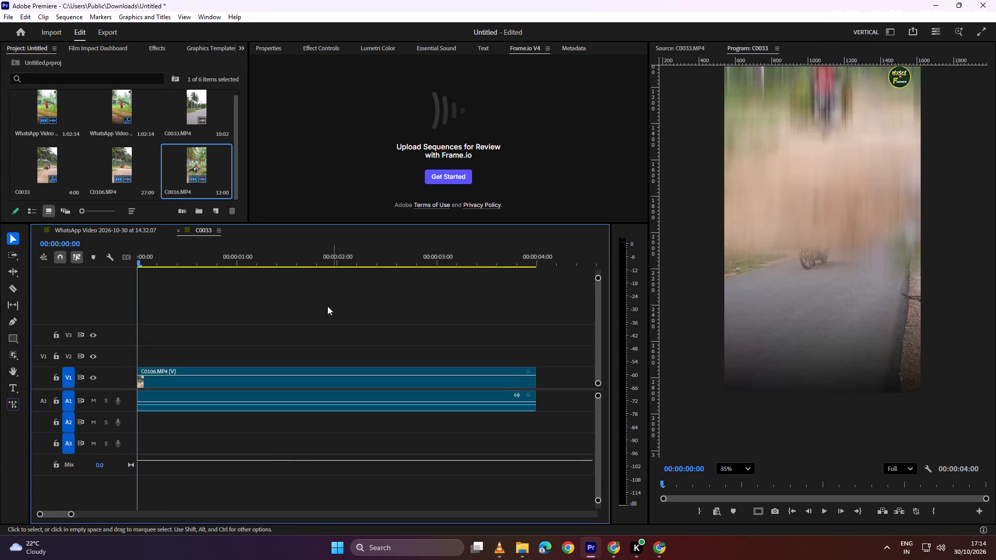
Skim the C0106.MP4 clip in the C0033 sequence and delete it with its audio.
left_click_drag(239, 254, 0, 279)
left_click_drag(436, 337, 310, 418)
key("space")
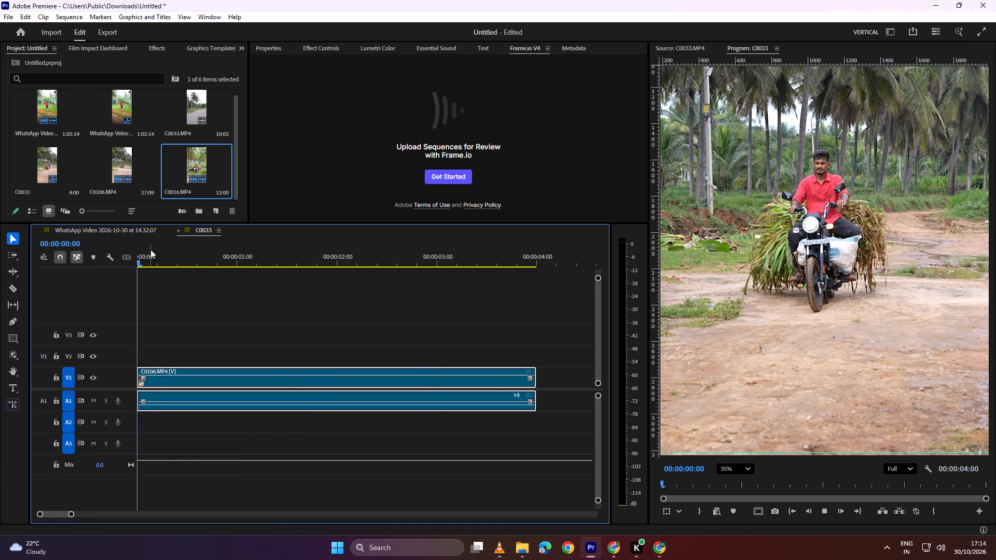
left_click_drag(214, 248, 404, 263)
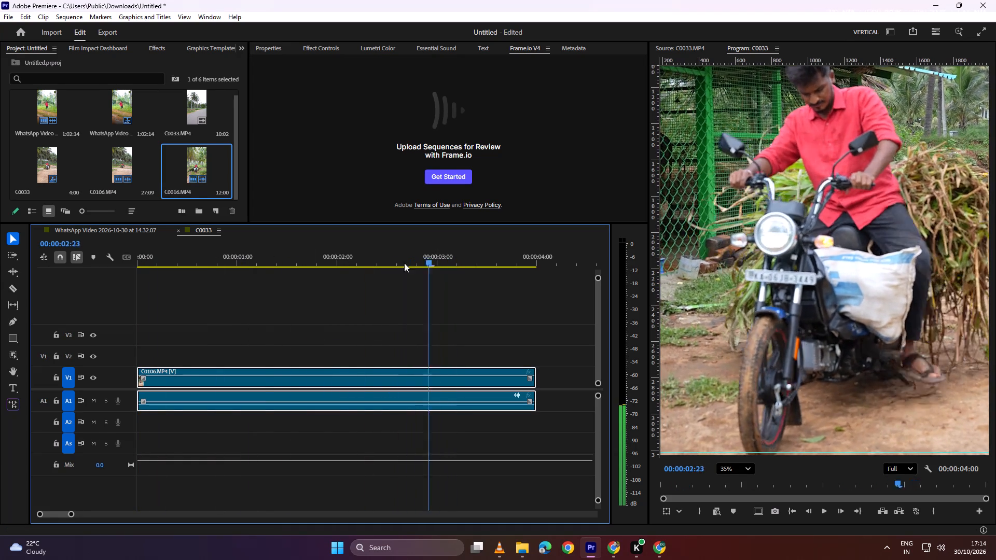
left_click_drag(404, 263, 275, 276)
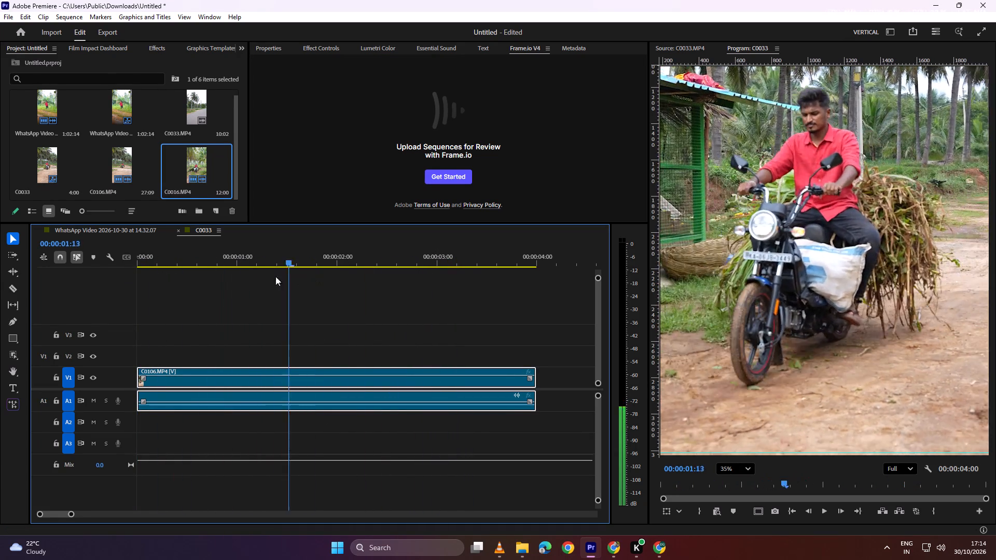
left_click_drag(275, 276, 76, 284)
left_click(214, 382)
key("BackSpace")
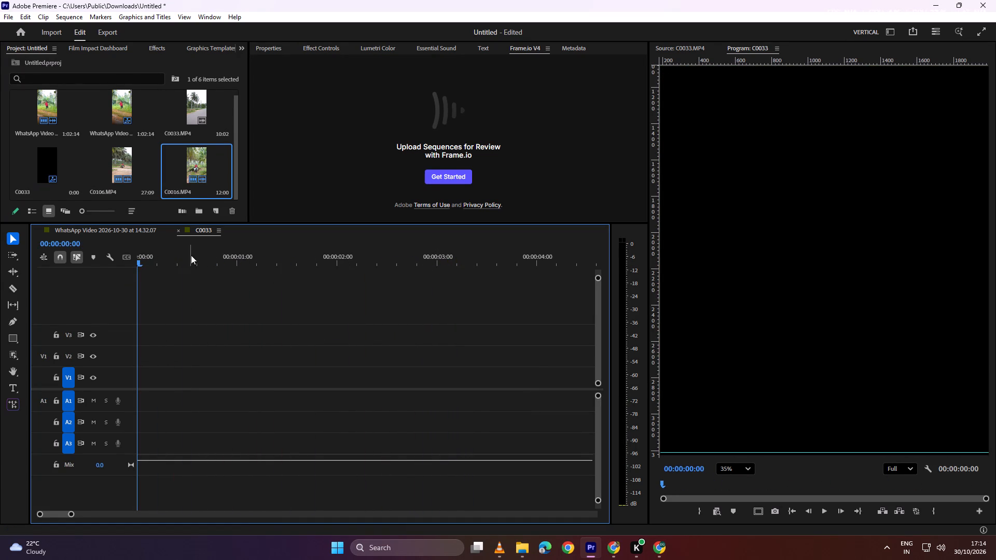
Paste the trimmed C0016.MP4 at the start of the C0033 sequence.
left_click_drag(191, 255, 74, 277)
key("ctrl+v")
left_click_drag(248, 258, 0, 269)
scroll(276, 349, "down", 5, "alt")
left_click_drag(231, 256, 0, 270)
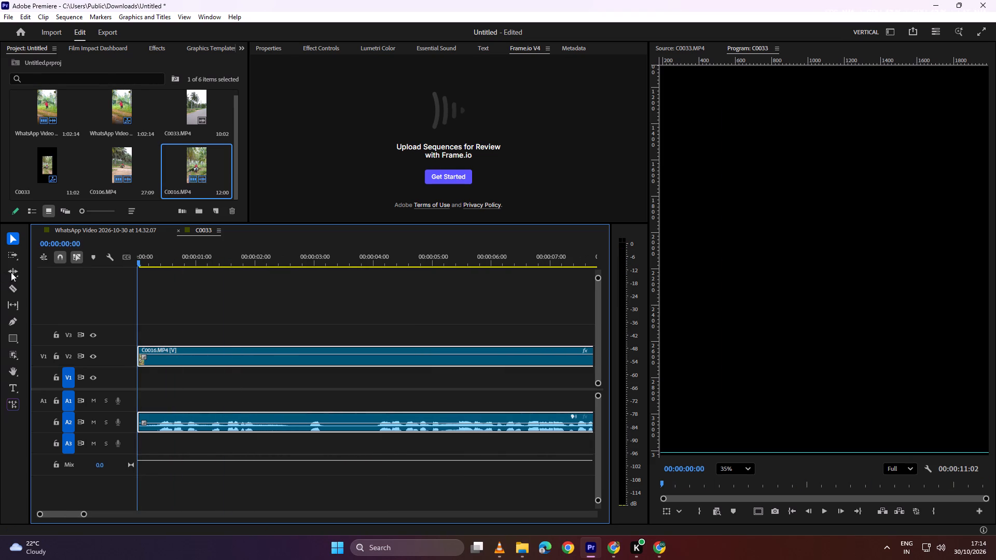
Review C0016.MP4 in the C0033 sequence, split it at 00:00:09:00 and delete the piece after the cut.
key("space")
scroll(407, 341, "down", 5, "alt")
key("space")
scroll(376, 345, "down", 4, "alt")
key("space")
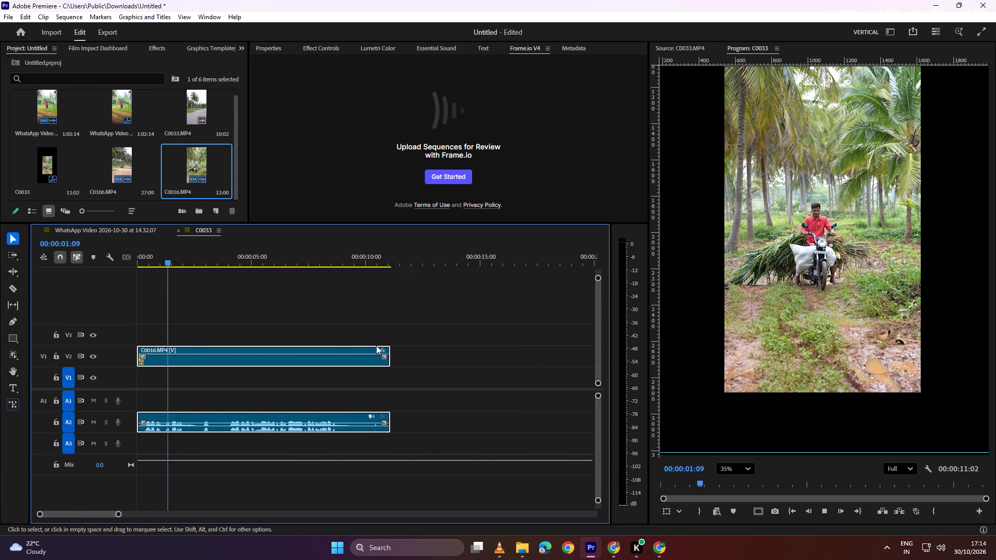
scroll(297, 367, "up", 11, "alt")
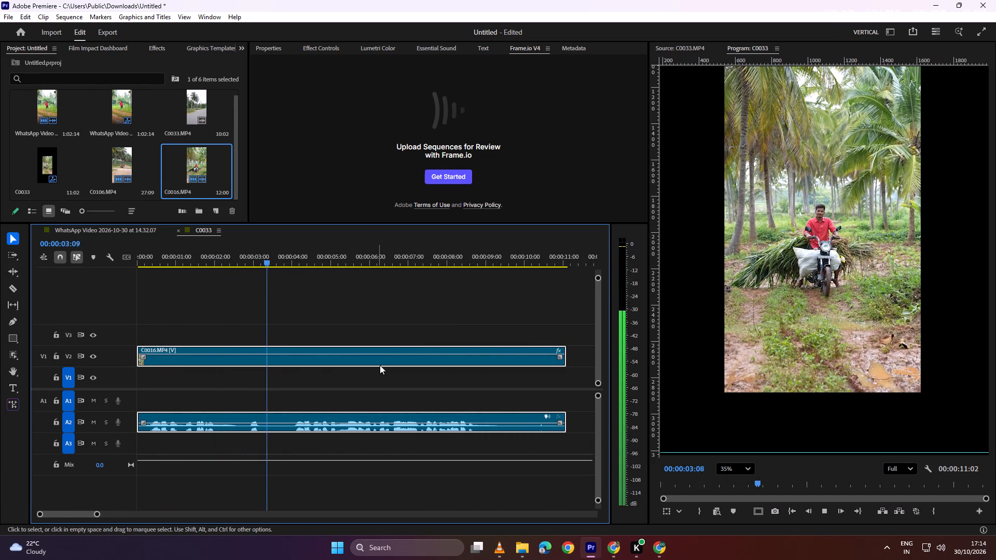
left_click_drag(536, 268, 517, 264)
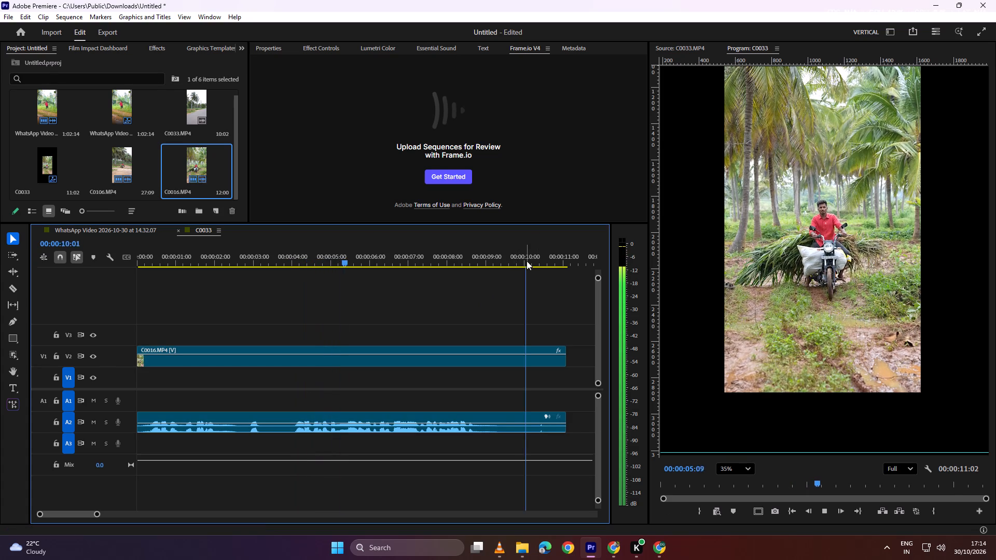
left_click(527, 261)
scroll(520, 305, "up", 9, "alt")
left_click_drag(548, 261, 478, 269)
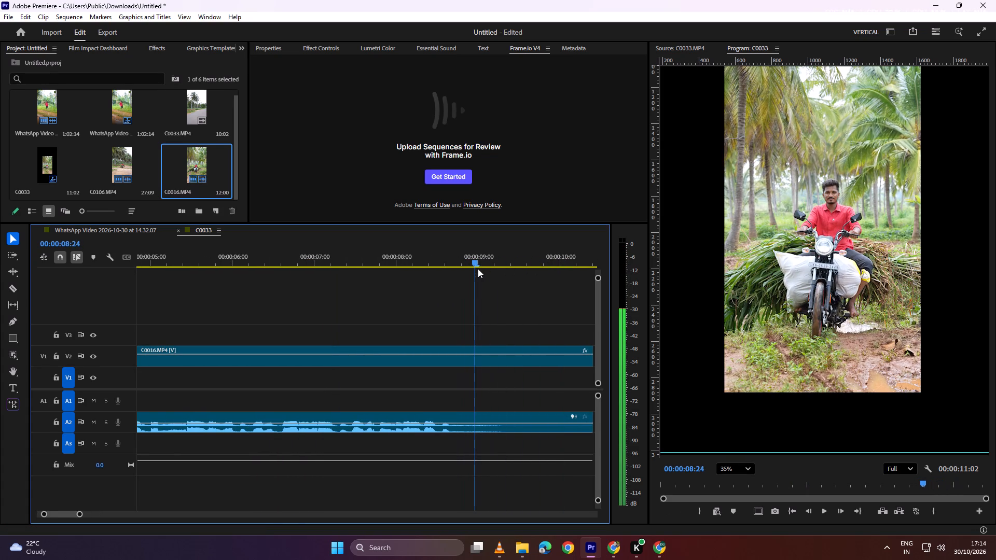
left_click_drag(478, 269, 478, 270)
key("c")
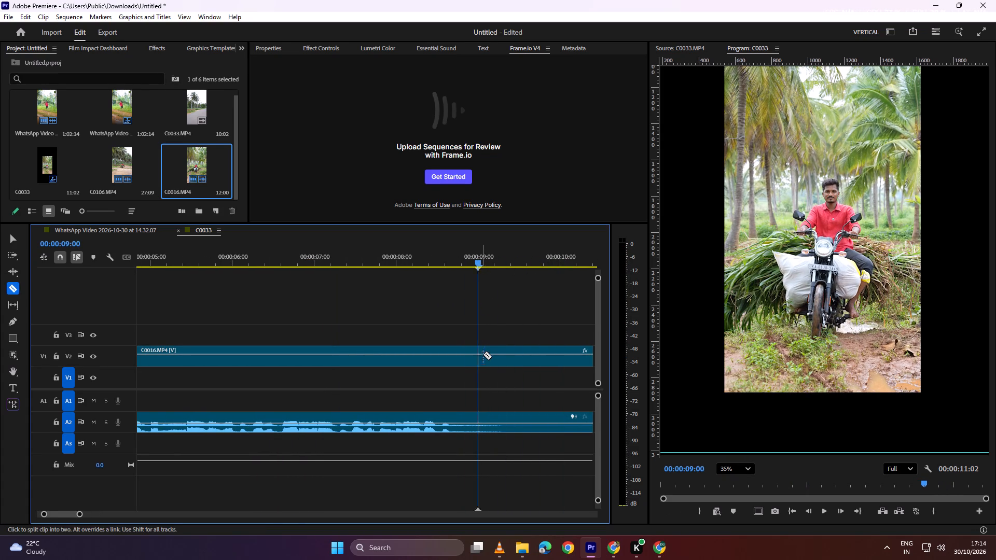
left_click(481, 356)
key("v")
left_click(489, 355)
key("BackSpace")
scroll(486, 362, "up", 6)
scroll(449, 365, "down", 3, "alt")
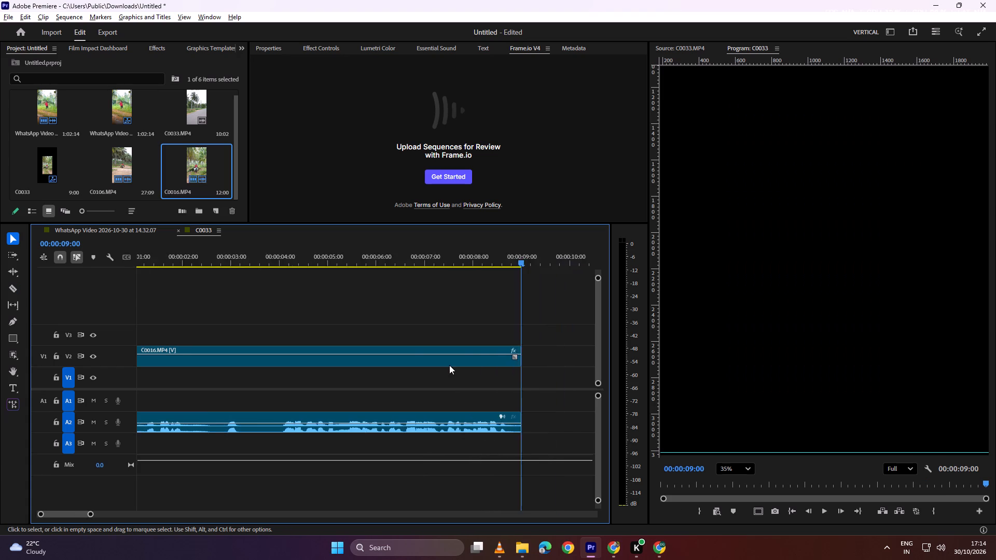
scroll(449, 365, "down", 7, "alt")
Export the C0033 sequence as an H.264 file named C0033-3 in the E:\tvs ai work folder.
left_click_drag(326, 256, 0, 285)
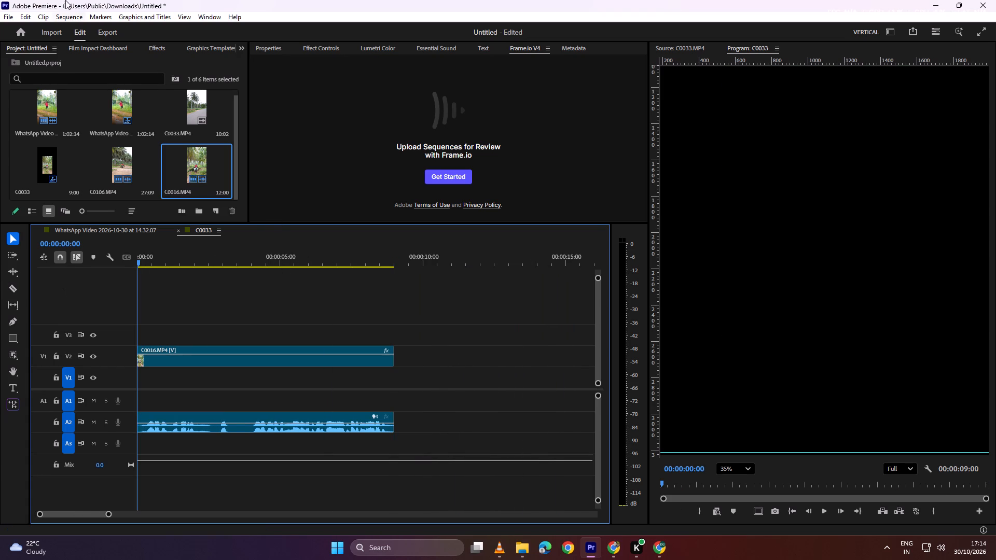
left_click(12, 21)
left_click(68, 362)
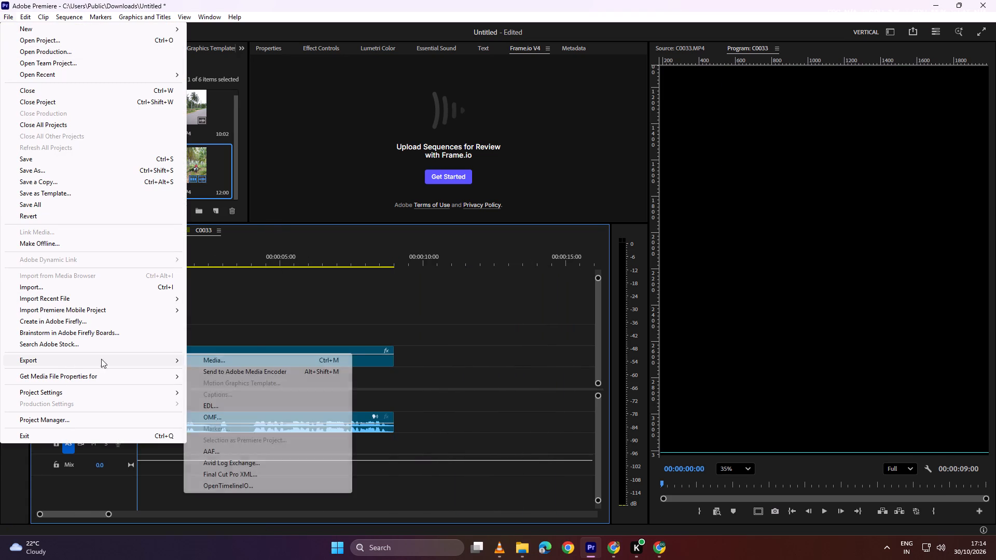
left_click(215, 359)
left_click(285, 82)
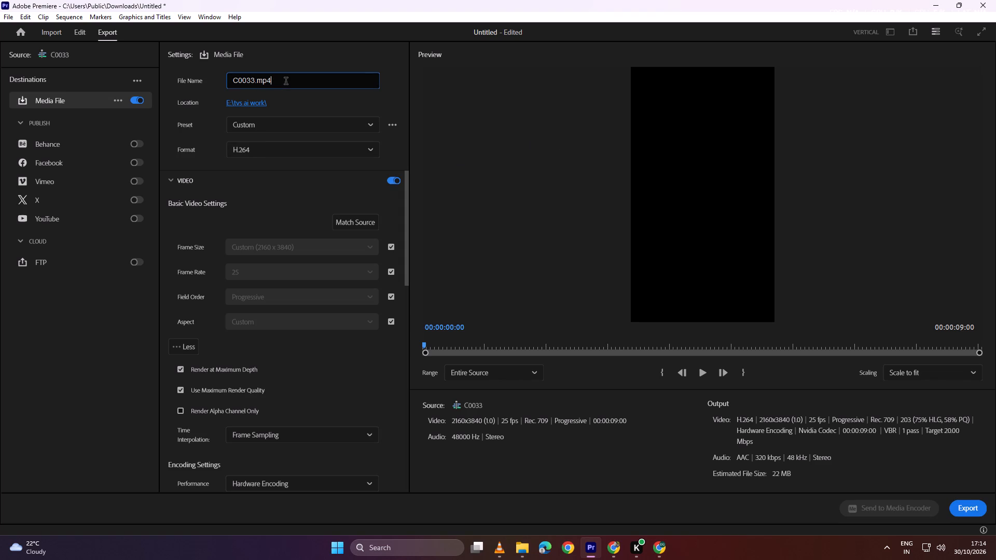
left_click(259, 101)
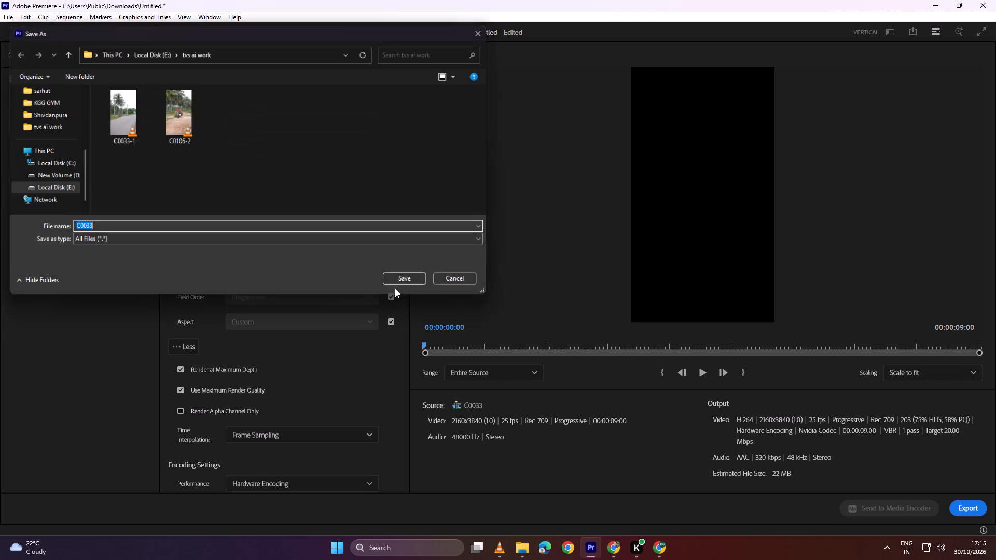
left_click(128, 123)
left_click(106, 229)
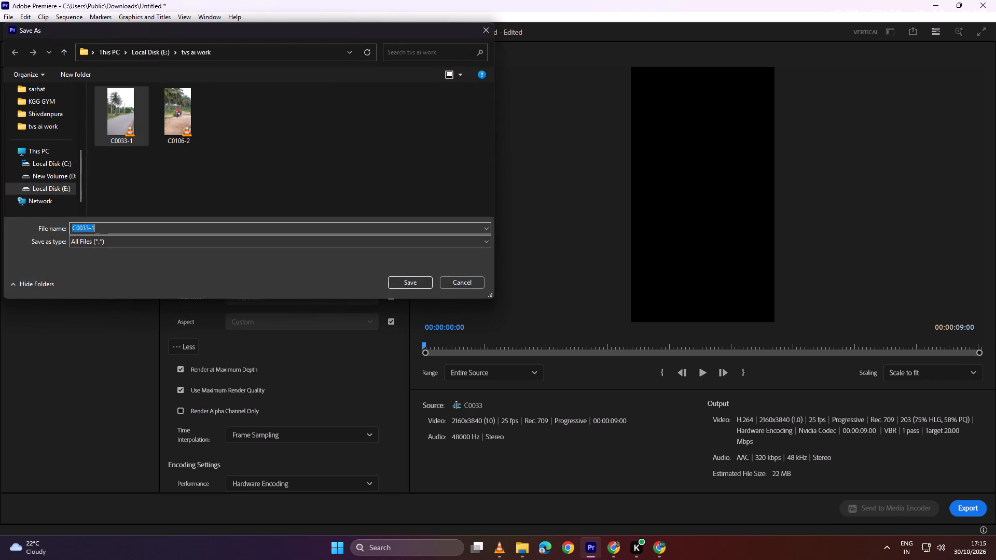
left_click(115, 227)
key("BackSpace")
key("3")
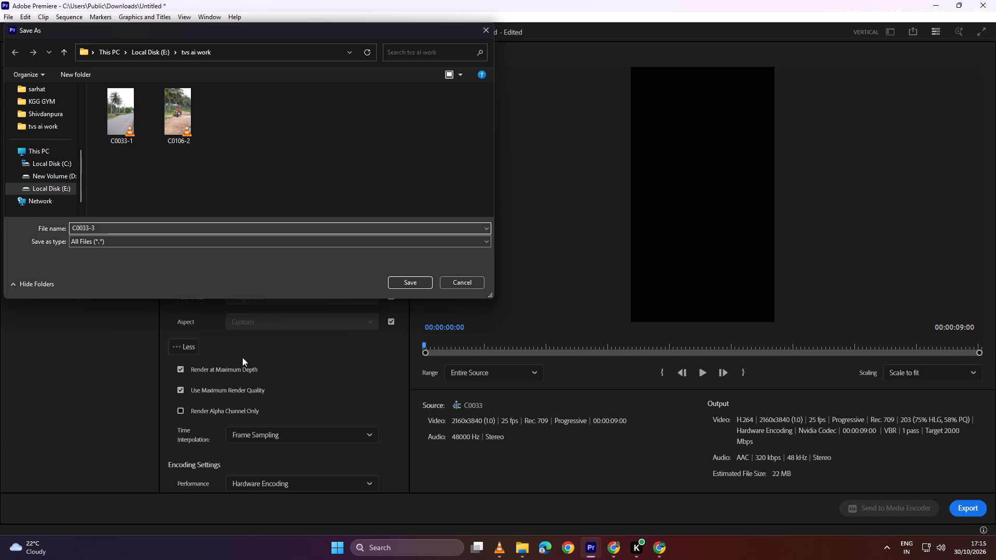
left_click(404, 286)
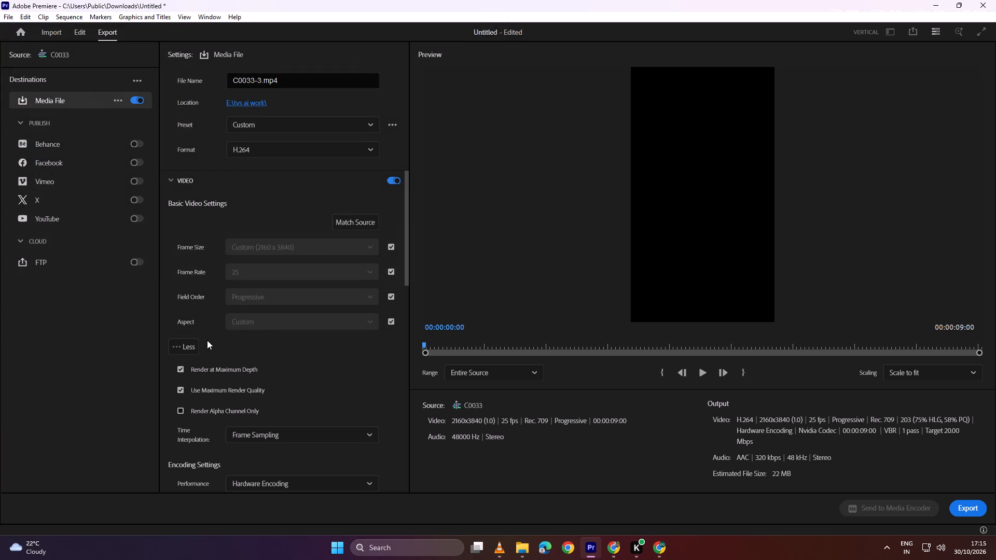
scroll(214, 348, "down", 2)
scroll(345, 285, "down", 1)
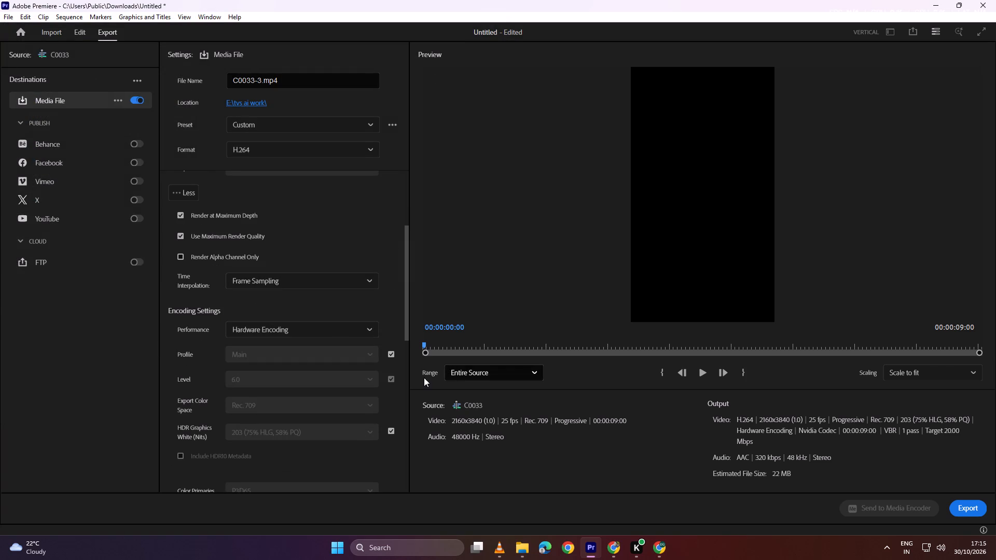
left_click(977, 510)
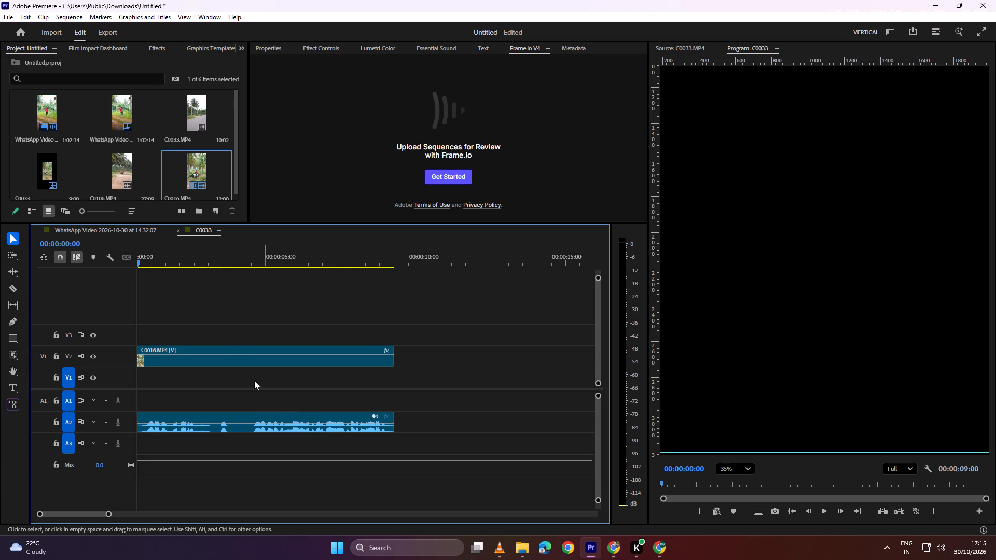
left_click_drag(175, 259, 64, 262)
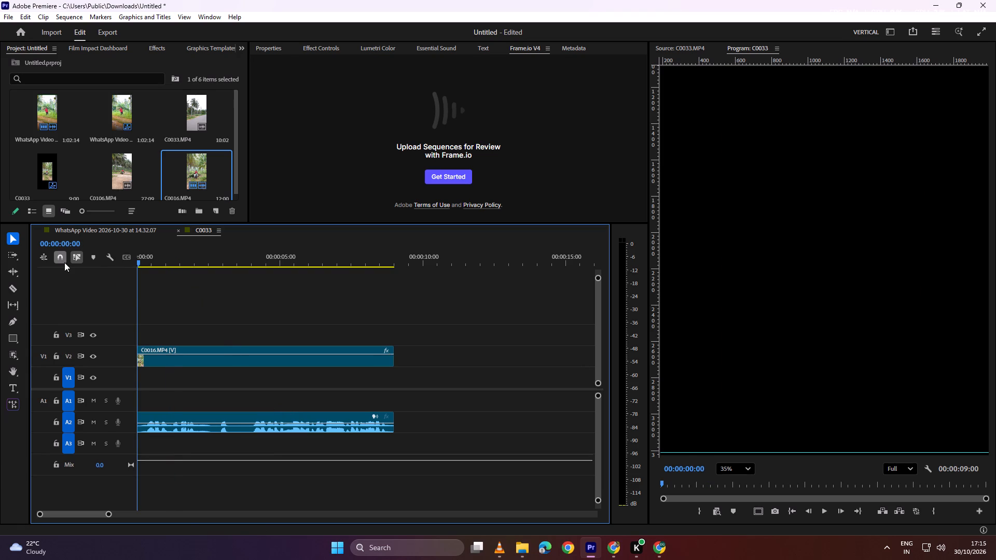
Move the C0016.MP4 video down to track V1 and its audio up to track A1 in the C0033 sequence.
left_click_drag(231, 261, 50, 279)
left_click_drag(215, 365, 215, 383)
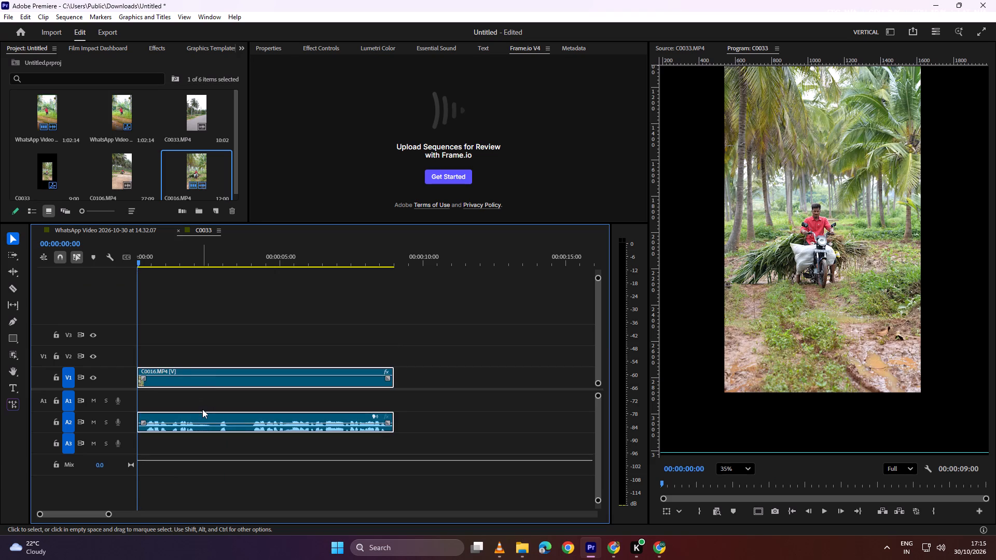
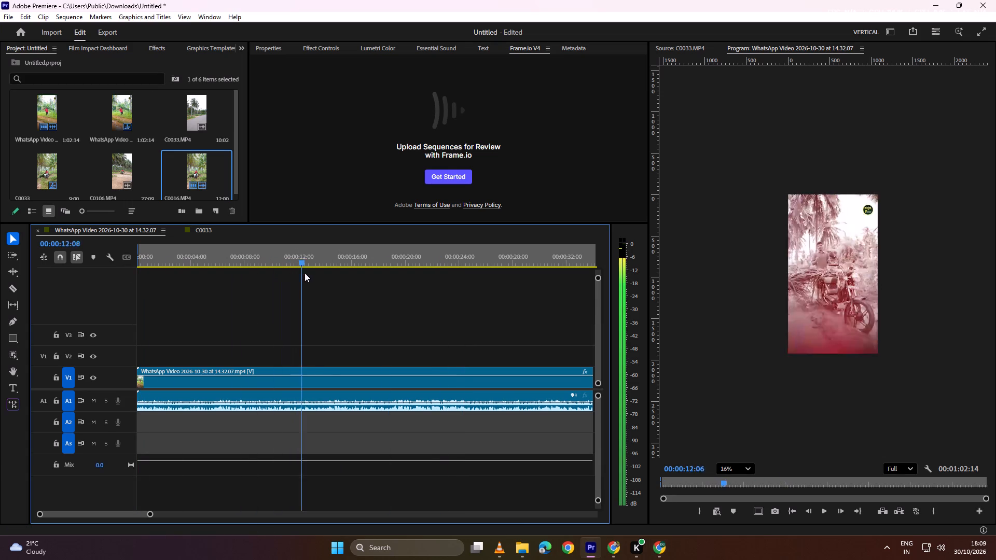
Switch to the C0033 sequence, return to its start and play the opening seconds of the palm-grove bike shot.
left_click_drag(305, 273, 309, 270)
left_click(210, 232)
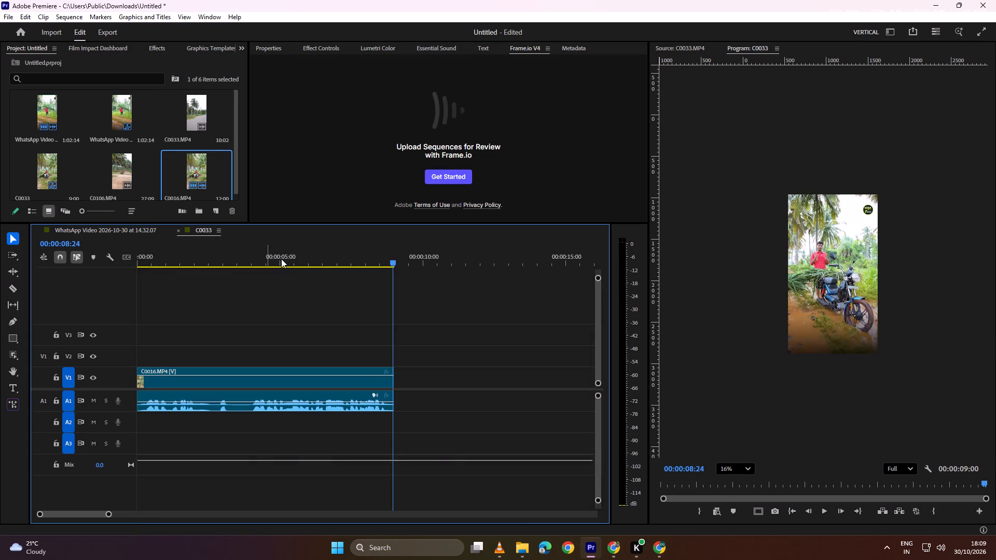
left_click_drag(328, 255, 42, 272)
left_click_drag(196, 258, 73, 256)
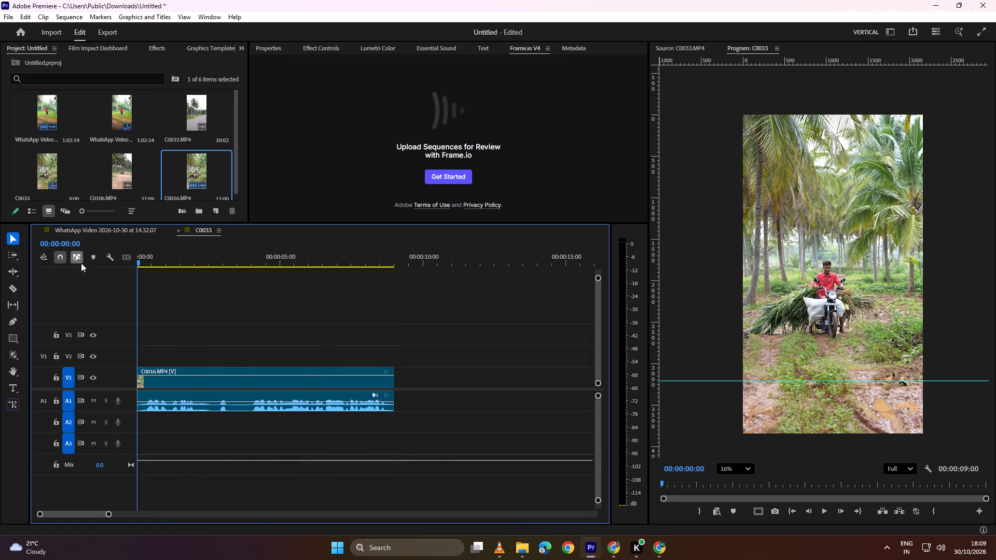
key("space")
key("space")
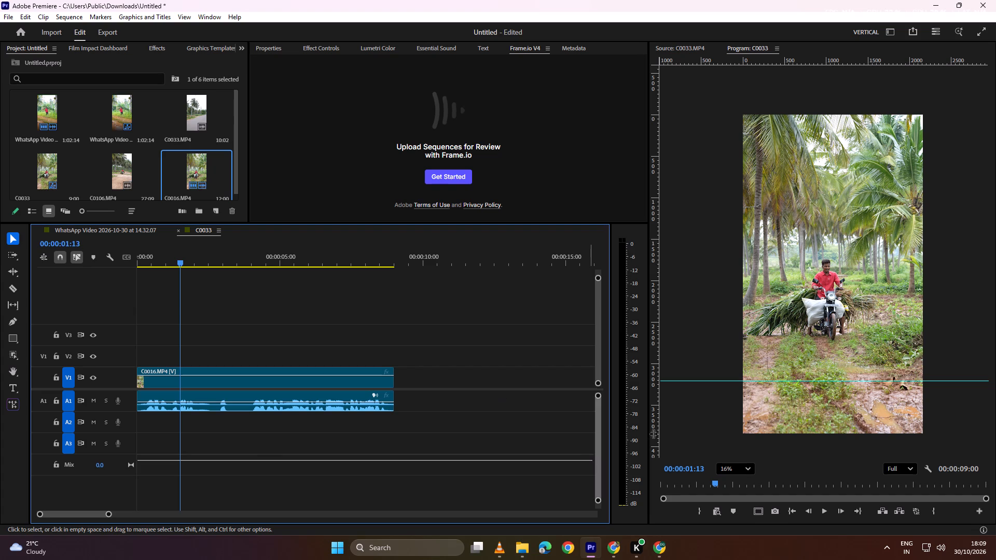
Bring up the installed extensions available for the C0033 sequence.
left_click(211, 17)
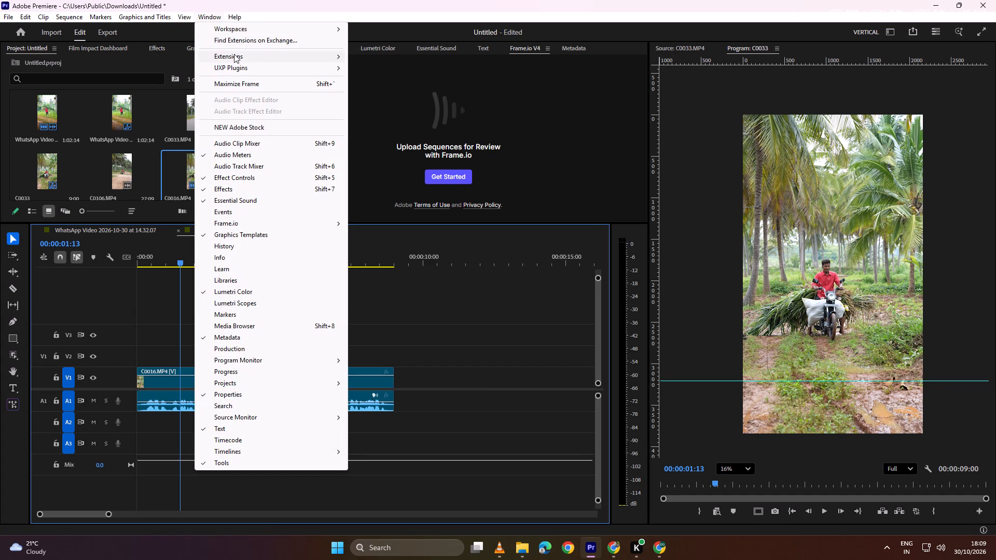
left_click(234, 54)
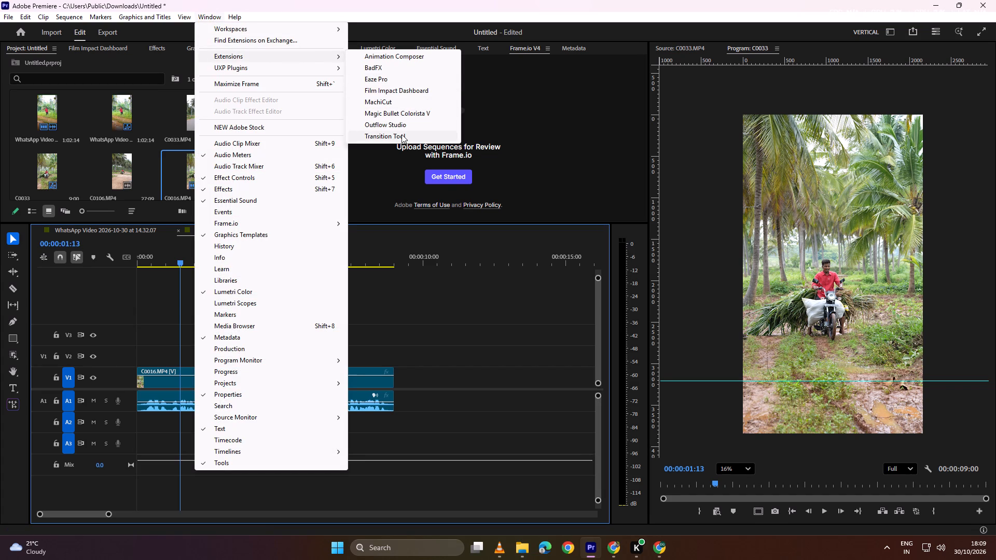
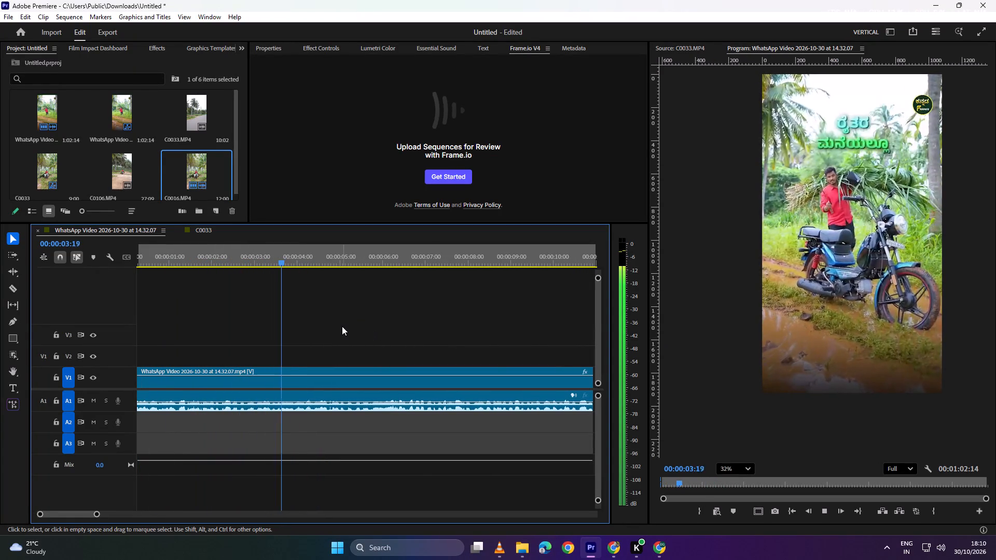
Play the WhatsApp reference reel onward from the parked-bike shots and step back frame by frame to the night-ride and daytime road-riding transition.
key("space")
key("space")
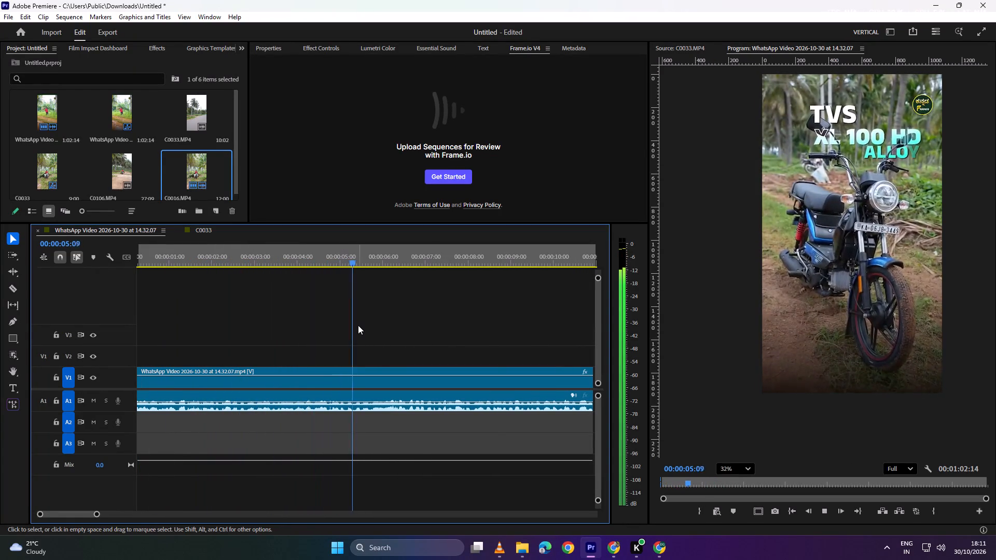
key("space")
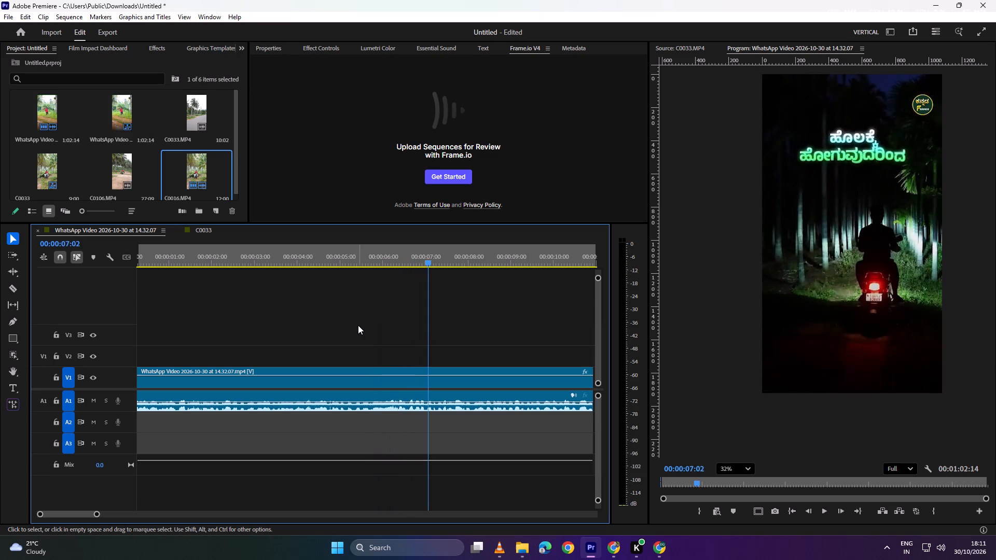
key("space")
scroll(375, 344, "down", 6)
key("space")
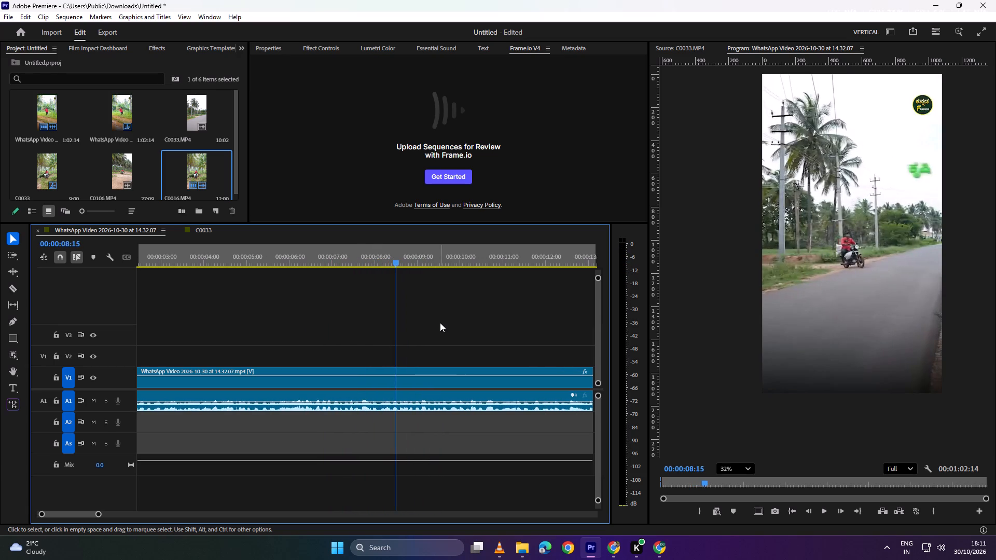
key("Left")
key("Left")
key("Left")
key("Left")
key("Left")
key("Left")
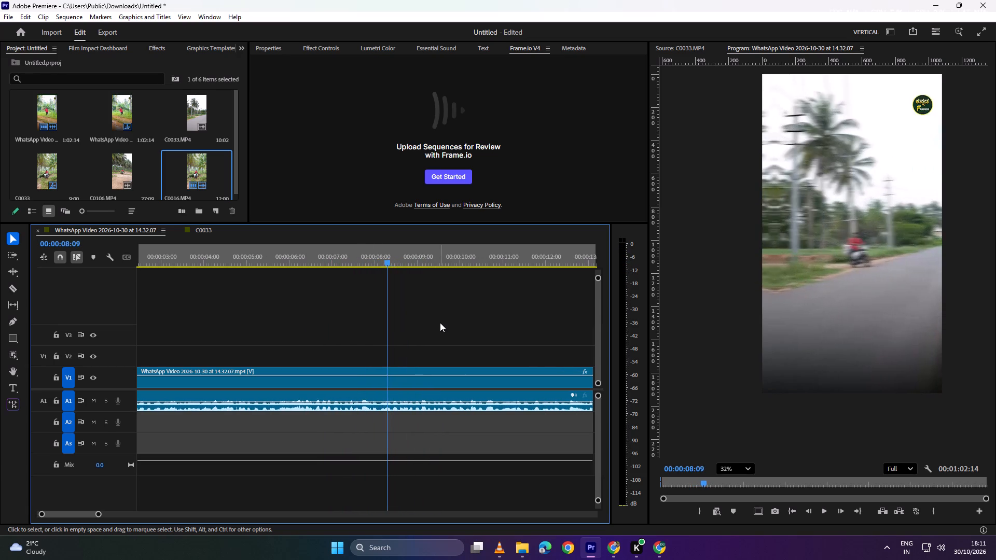
key("Left")
key("Left")
key("Left")
key("Left")
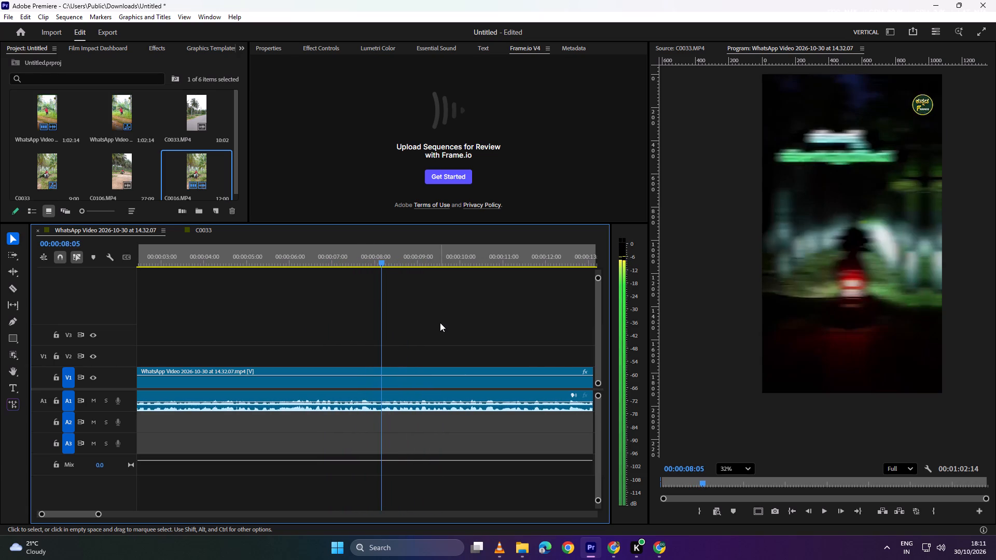
left_click(406, 336)
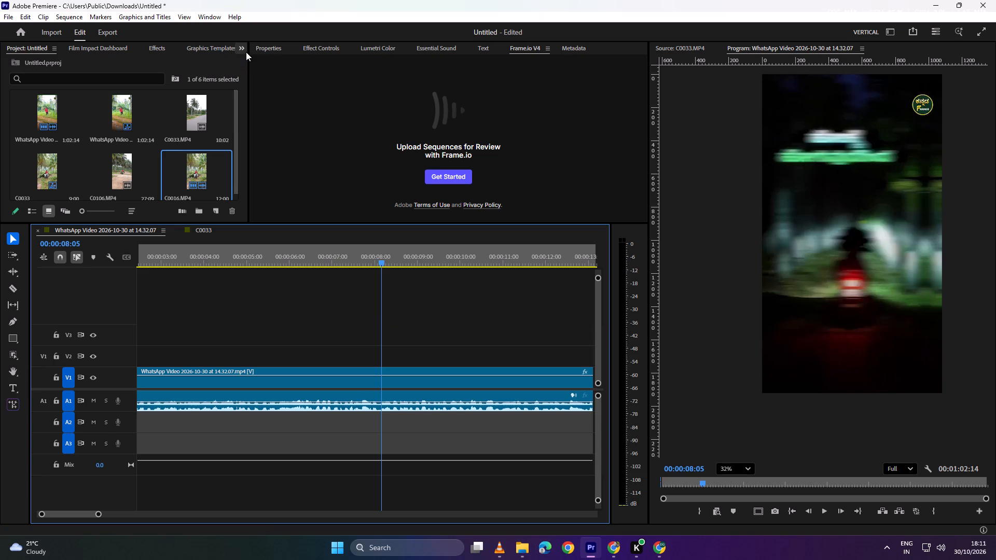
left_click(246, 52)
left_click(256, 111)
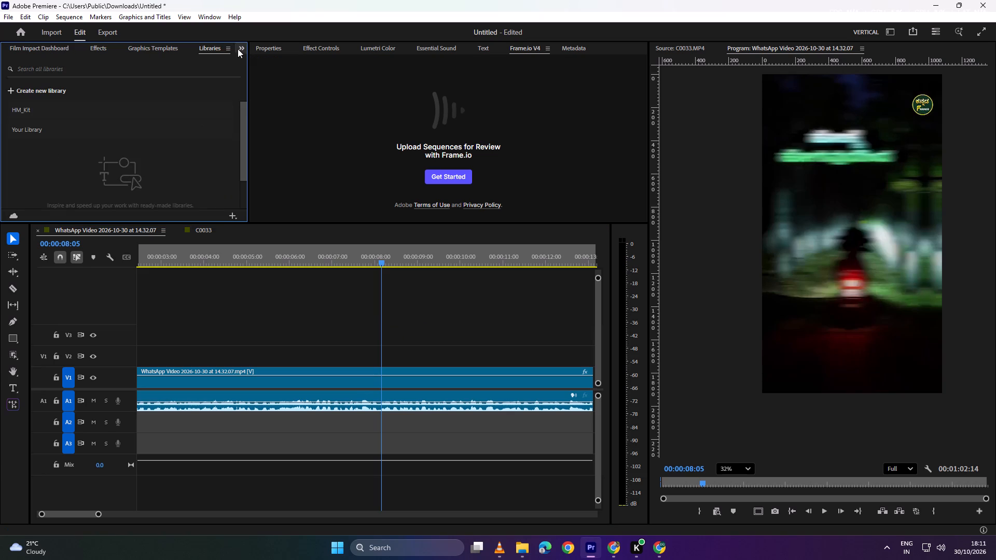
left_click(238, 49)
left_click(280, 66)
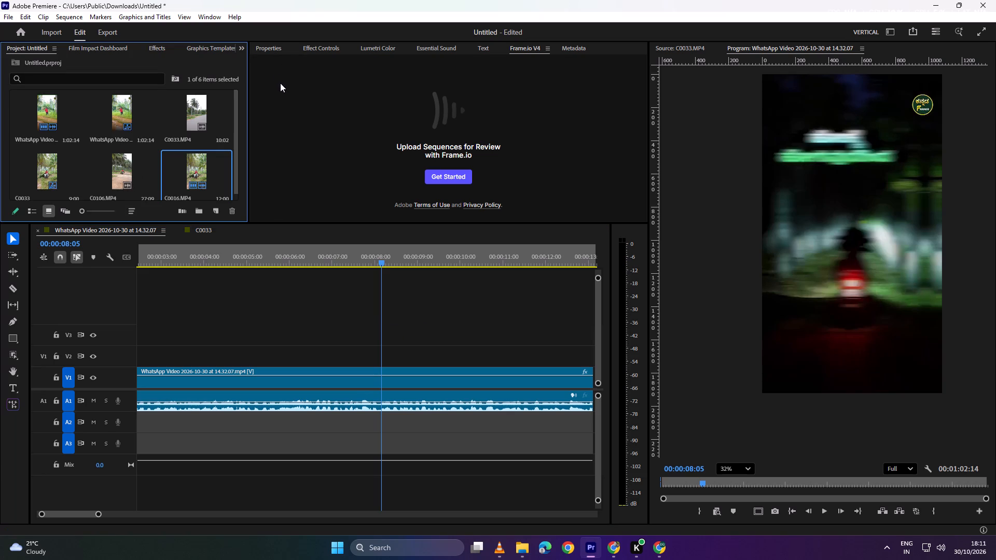
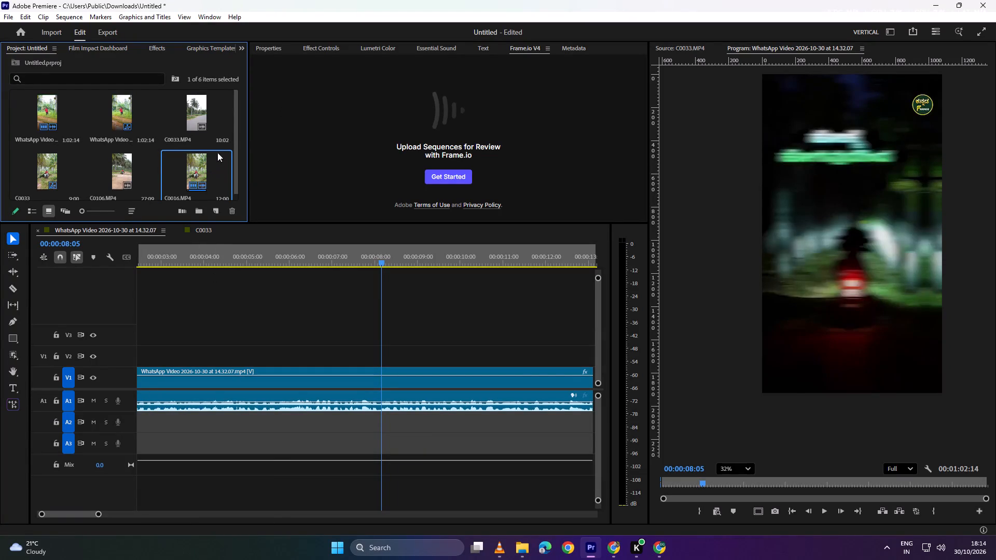
Import the asd video from Downloads and place it on V2 above the reel at 00:00:08:05.
scroll(205, 159, "down", 7)
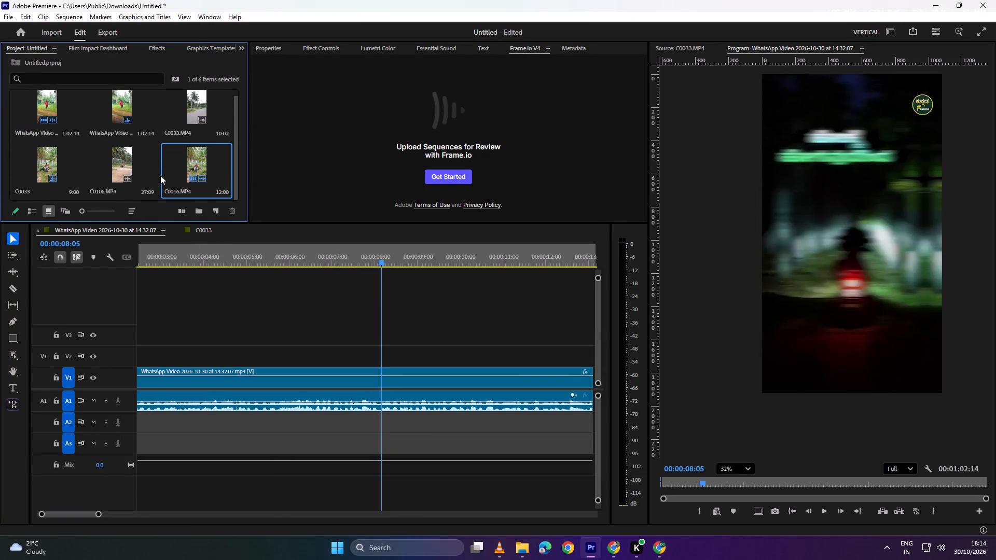
left_click(160, 186)
double_click(158, 192)
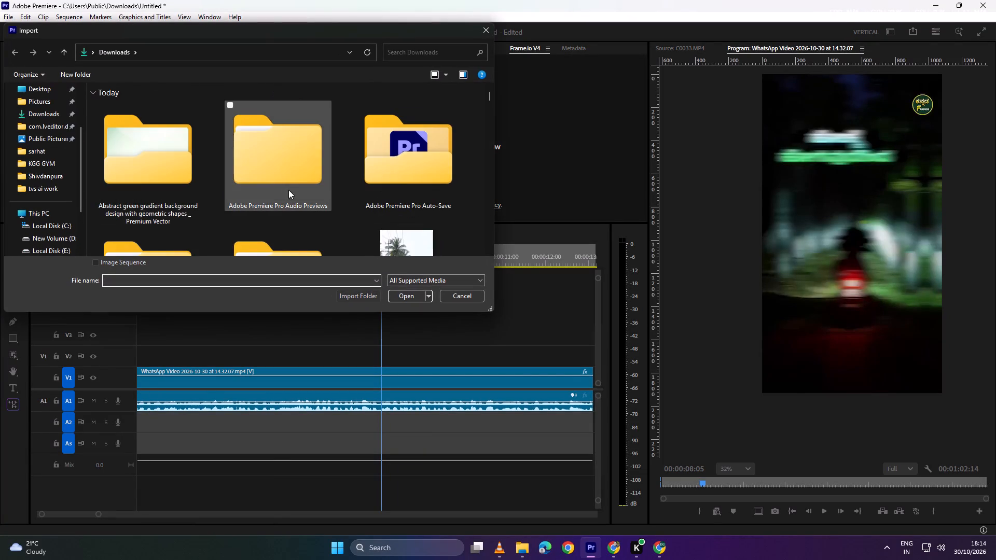
scroll(152, 229, "up", 2)
scroll(266, 171, "up", 2)
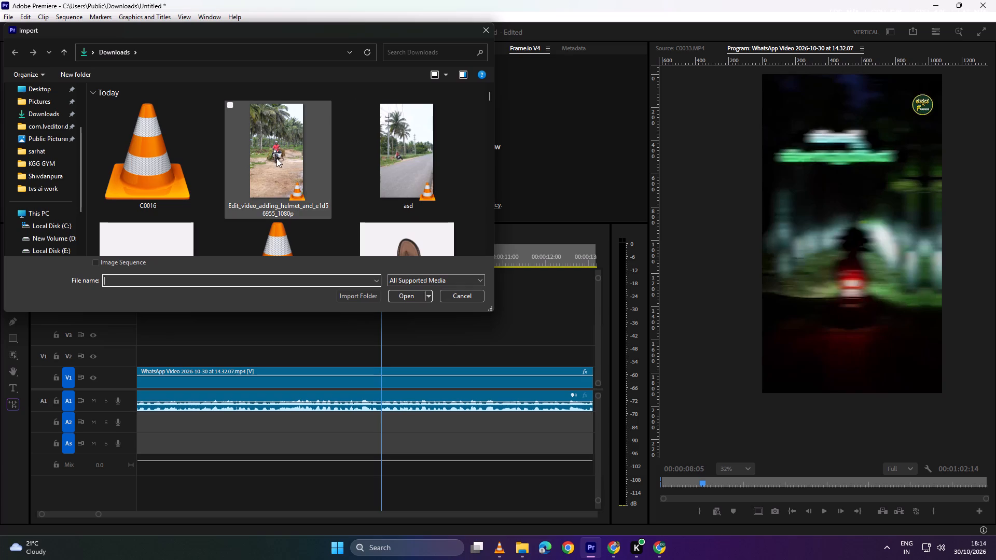
left_click(406, 147)
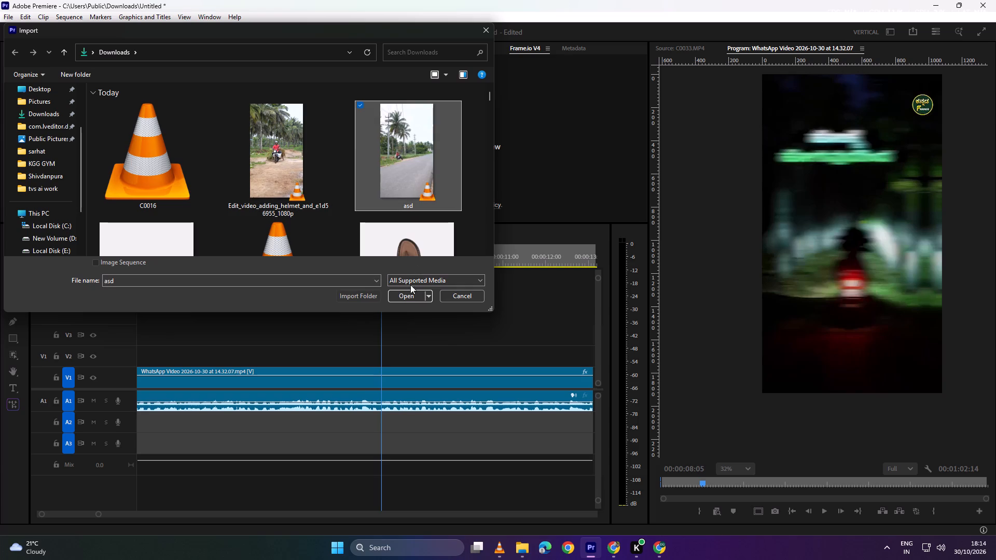
left_click(405, 298)
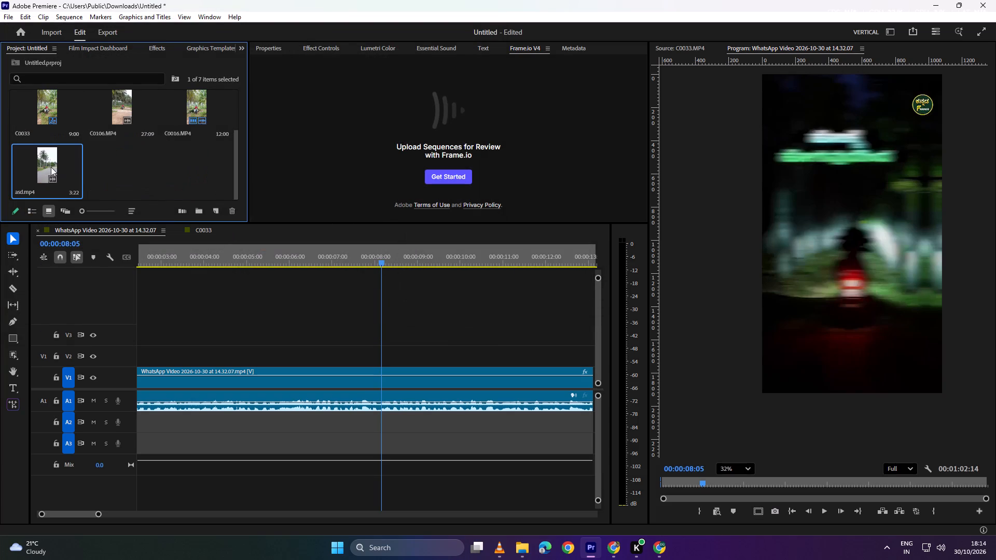
left_click_drag(55, 168, 383, 355)
Trim the end of the asd.mp4 clip on V2 to the end of the matching reel shot at 00:00:10:00.
key("space")
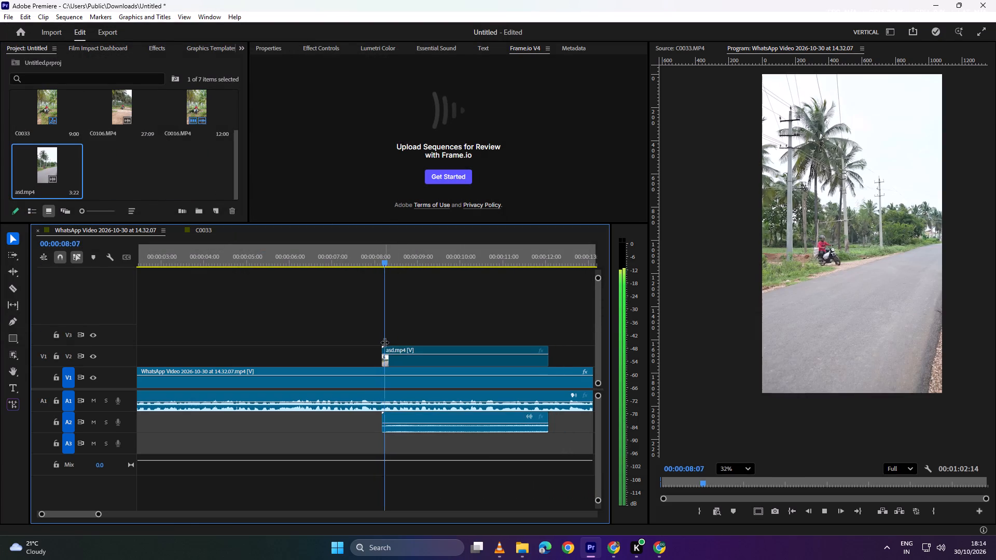
scroll(423, 349, "up", 5, "alt")
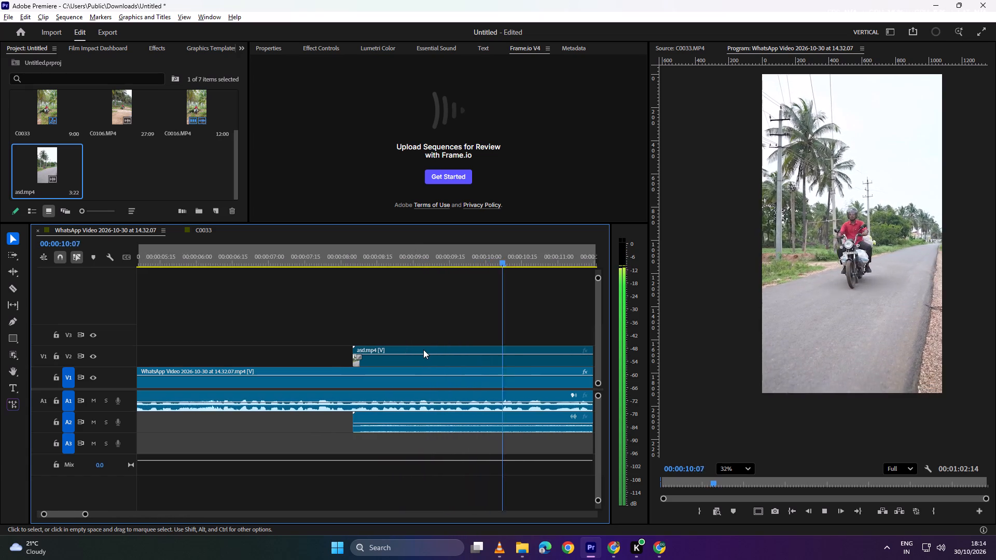
scroll(423, 349, "up", 1, "alt")
key("space")
left_click_drag(510, 254, 361, 272)
scroll(436, 324, "down", 7, "alt")
left_click_drag(545, 348, 421, 334)
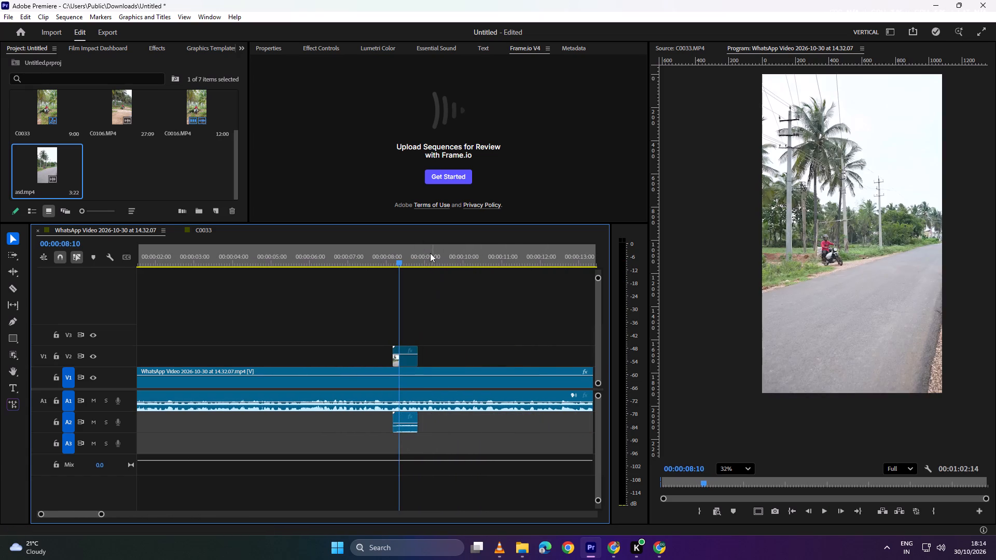
left_click_drag(420, 253, 465, 259)
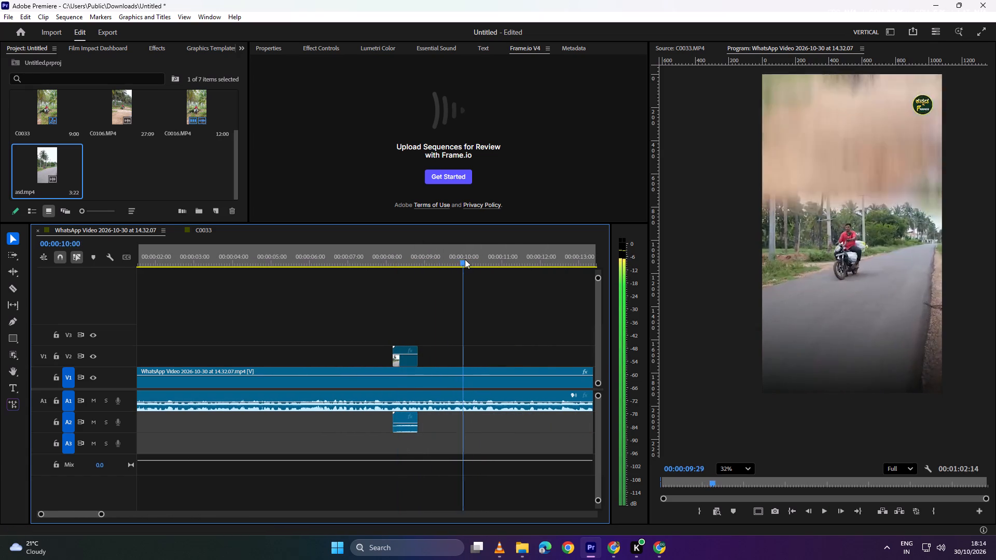
left_click_drag(465, 259, 466, 260)
left_click_drag(422, 358, 472, 354)
Play the asd.mp4 section repeatedly with an enlarged preview to examine the rider's helmet and the change into the following reel shot.
left_click_drag(462, 266, 454, 264)
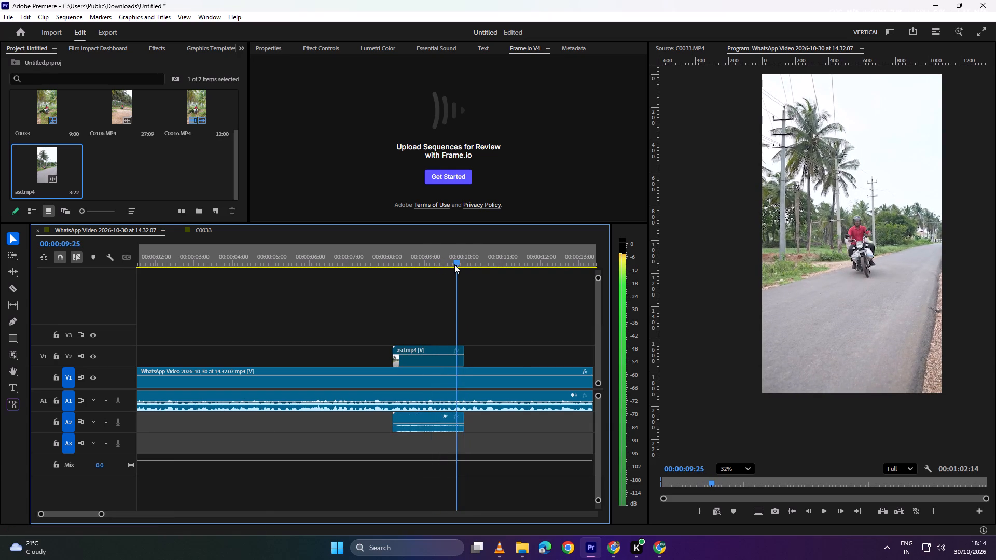
left_click_drag(454, 264, 389, 260)
key("space")
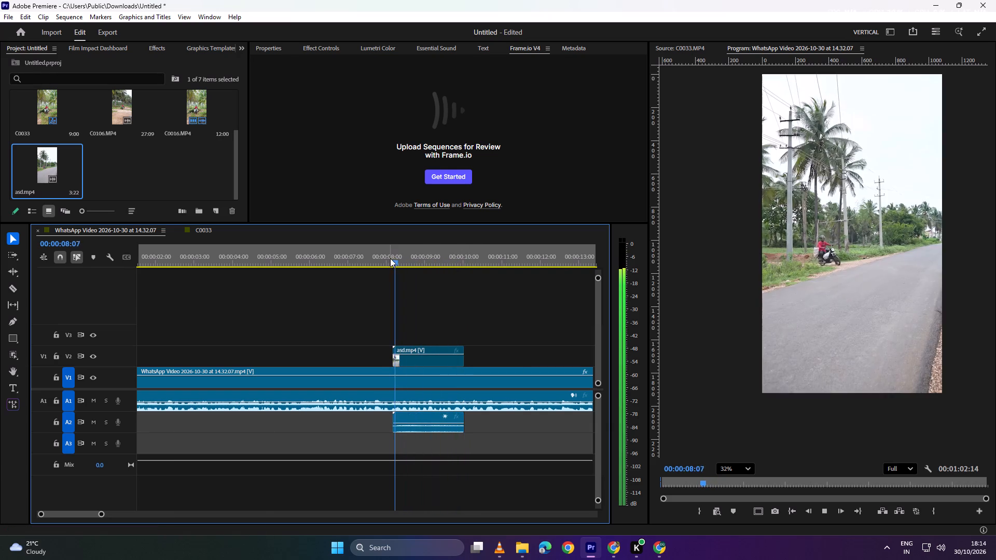
key("space")
scroll(874, 225, "up", 10)
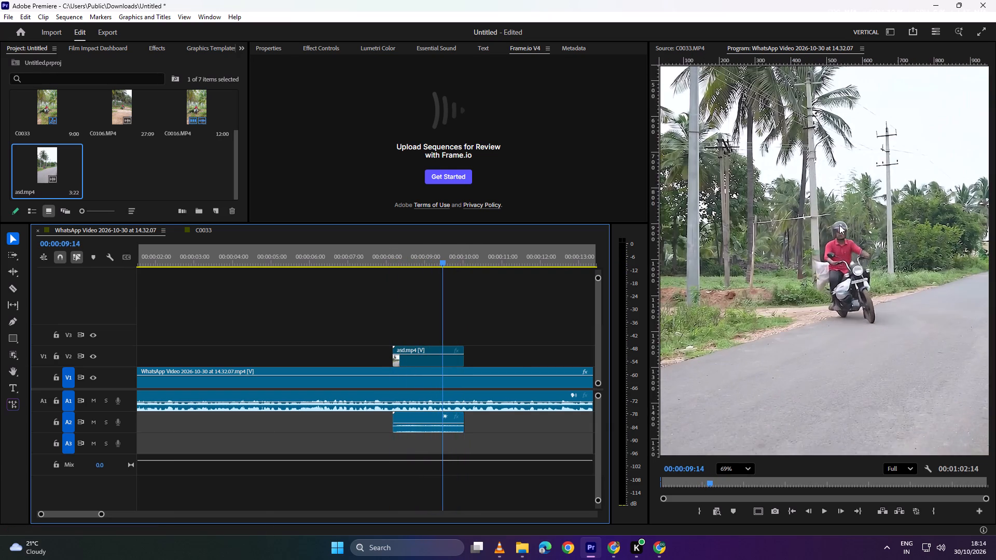
key("space")
key("space")
key("space")
key("space")
left_click_drag(467, 257, 439, 258)
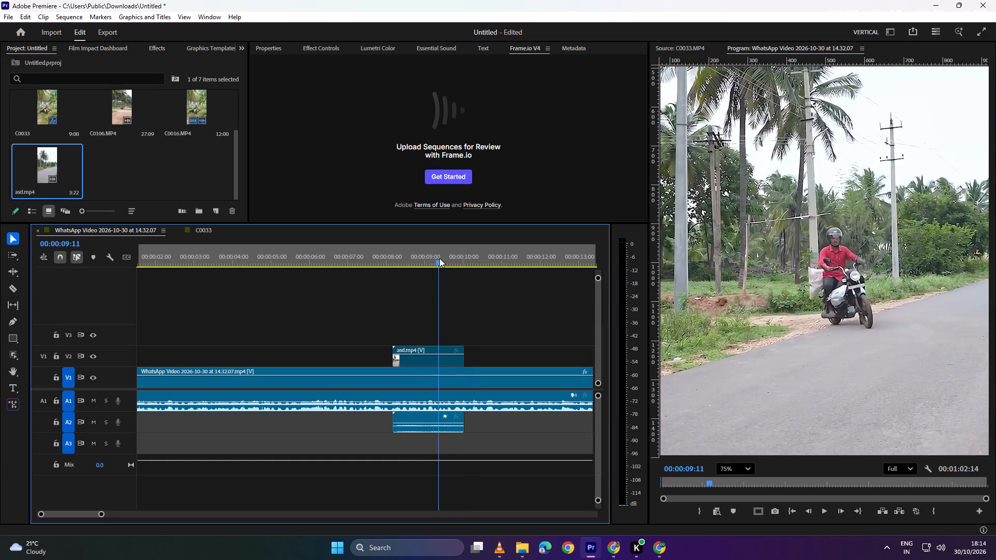
left_click_drag(439, 258, 422, 250)
key("space")
key("space")
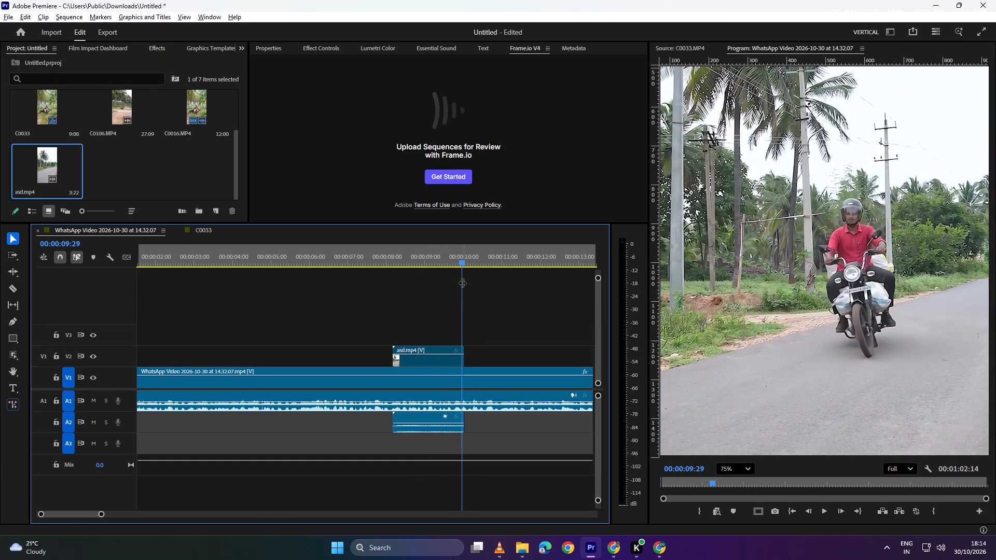
scroll(468, 300, "up", 5, "alt")
key("space")
key("space")
scroll(463, 299, "down", 6, "alt")
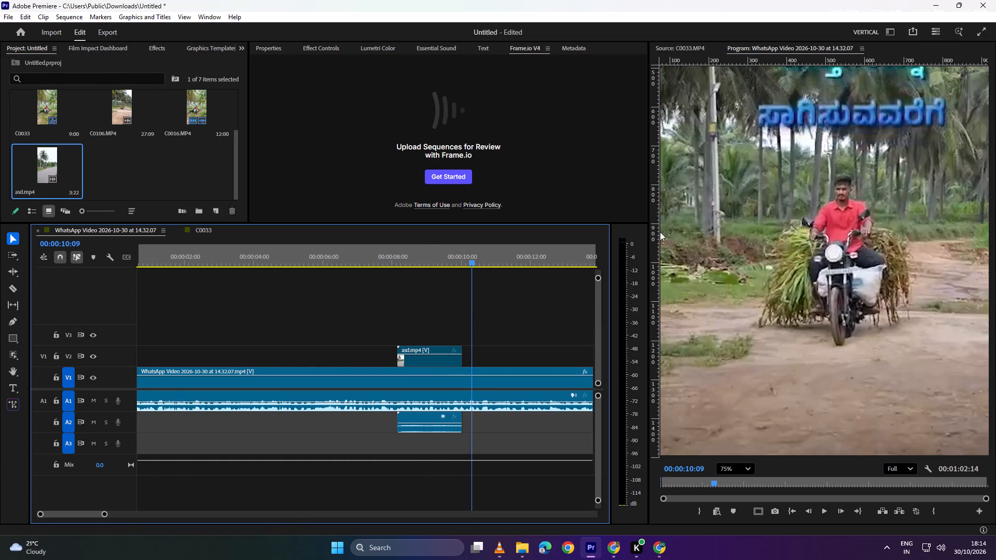
scroll(754, 204, "down", 10)
Import Edit_video_adding_helmet_and_e1d56955_1080p from Downloads and park it on V3, well past the asd.mp4 clip.
left_click(158, 169)
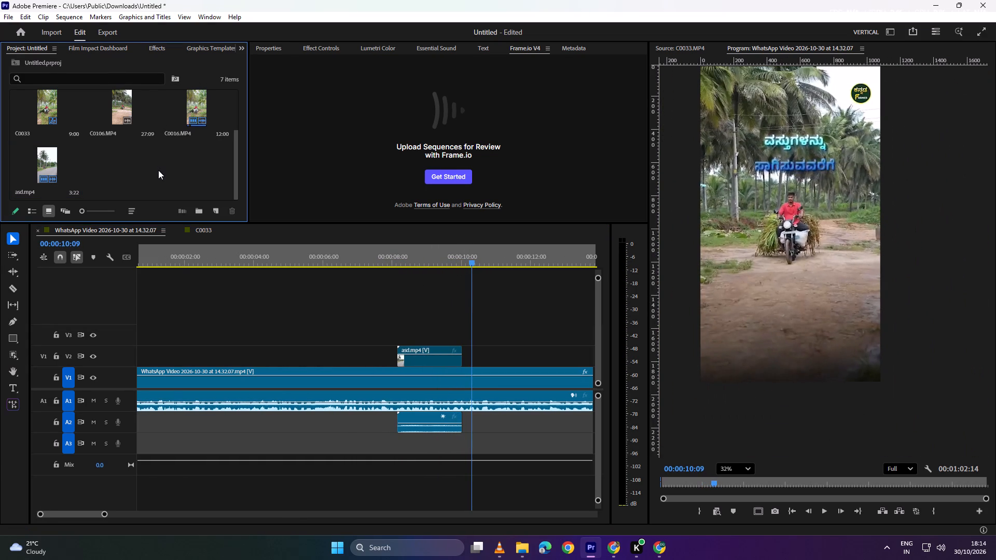
double_click(175, 165)
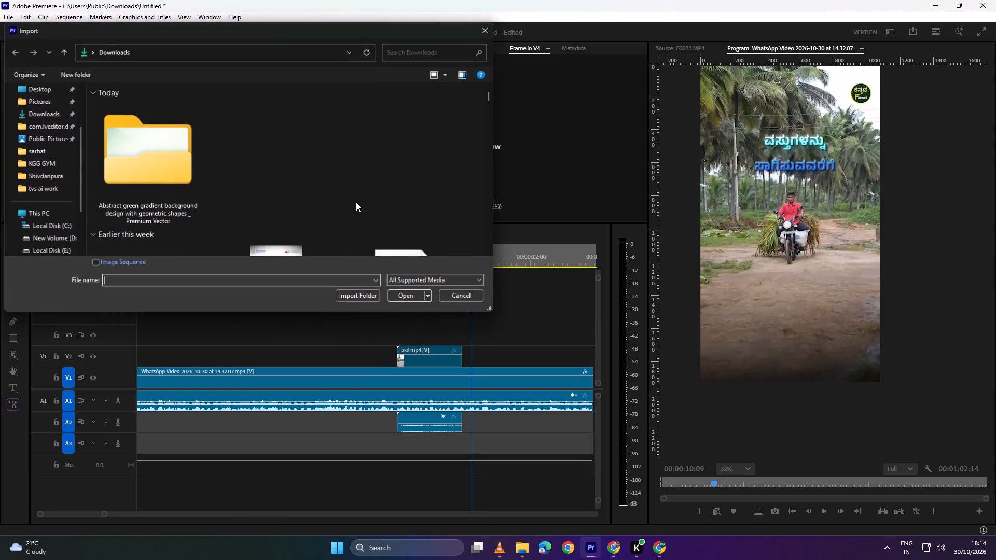
scroll(318, 173, "up", 2)
left_click(293, 170)
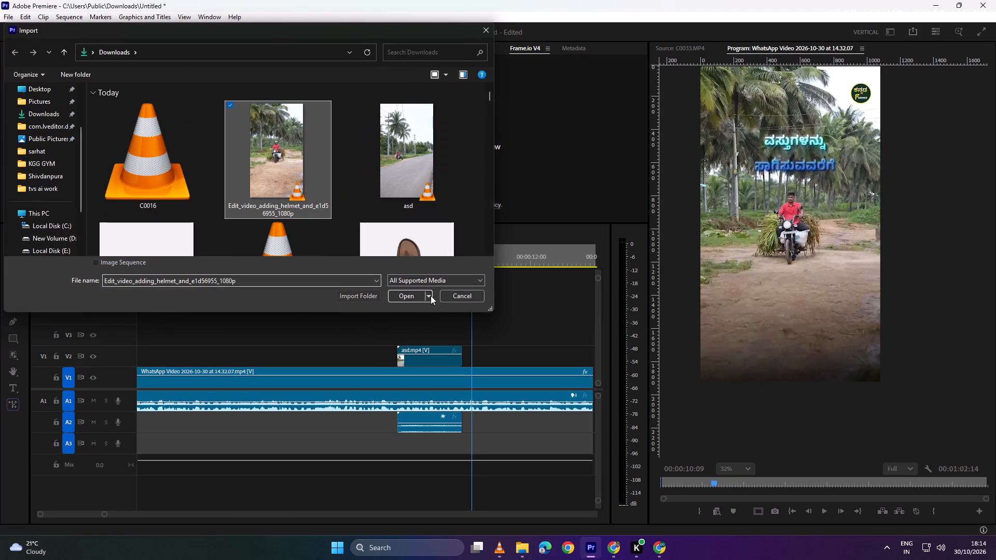
left_click(409, 297)
left_click_drag(134, 170, 457, 305)
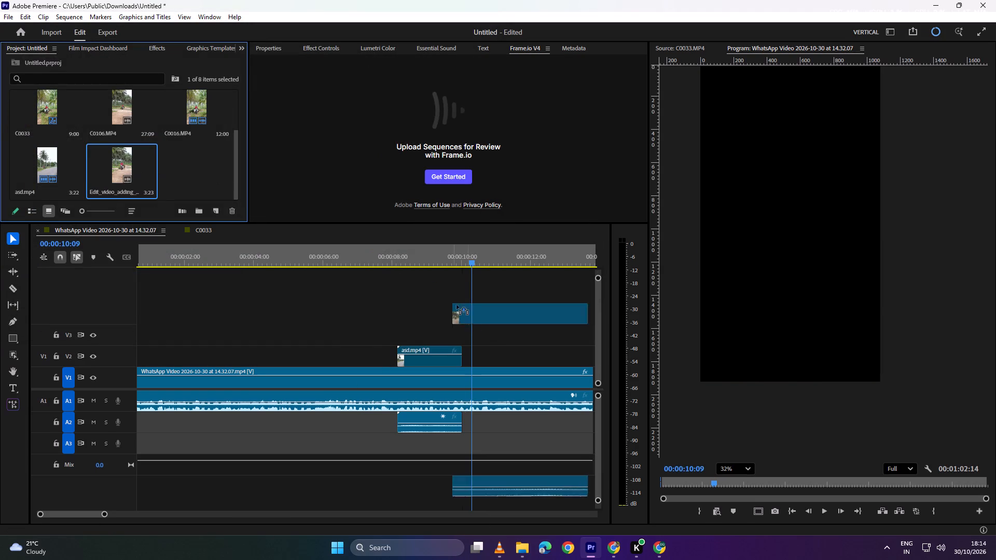
left_click_drag(457, 305, 511, 337)
scroll(480, 331, "down", 9, "alt")
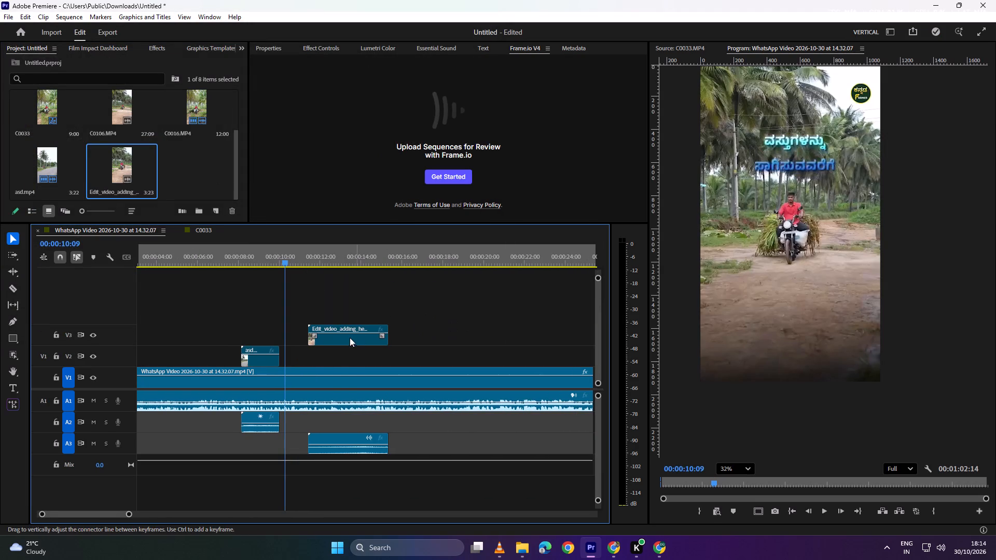
left_click_drag(343, 343, 458, 344)
Add a timeline marker at 00:00:12:03, where the reel's dirt-road riding shot ends.
left_click_drag(307, 262, 330, 259)
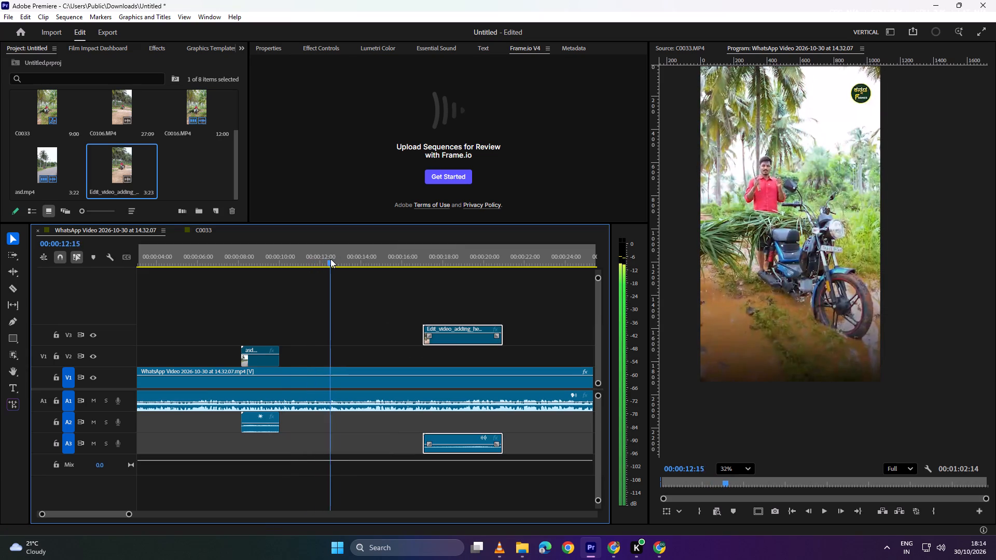
left_click_drag(330, 259, 323, 259)
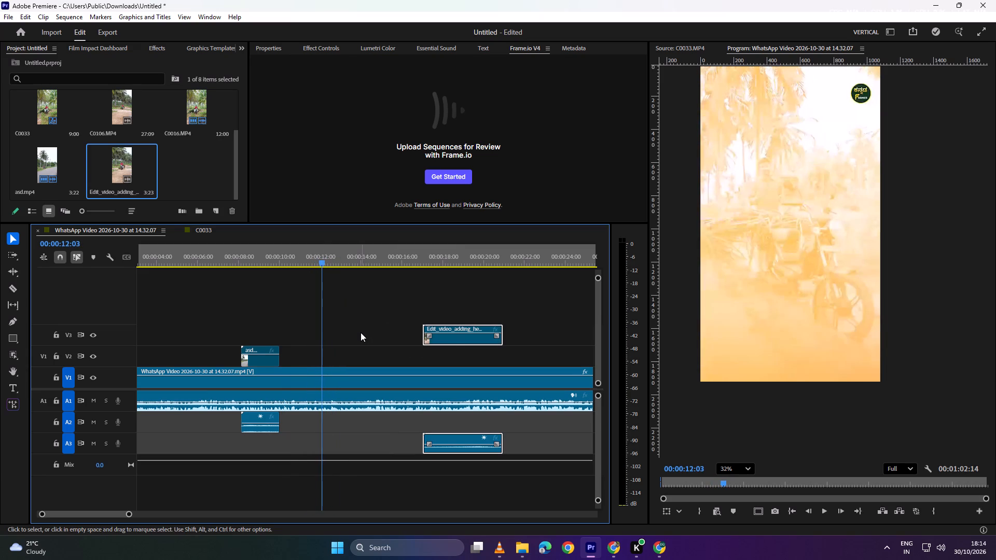
key("m")
Move the helmet edit clip down to V2 so it starts directly after the asd.mp4 clip.
left_click(453, 339)
left_click_drag(459, 342, 338, 351)
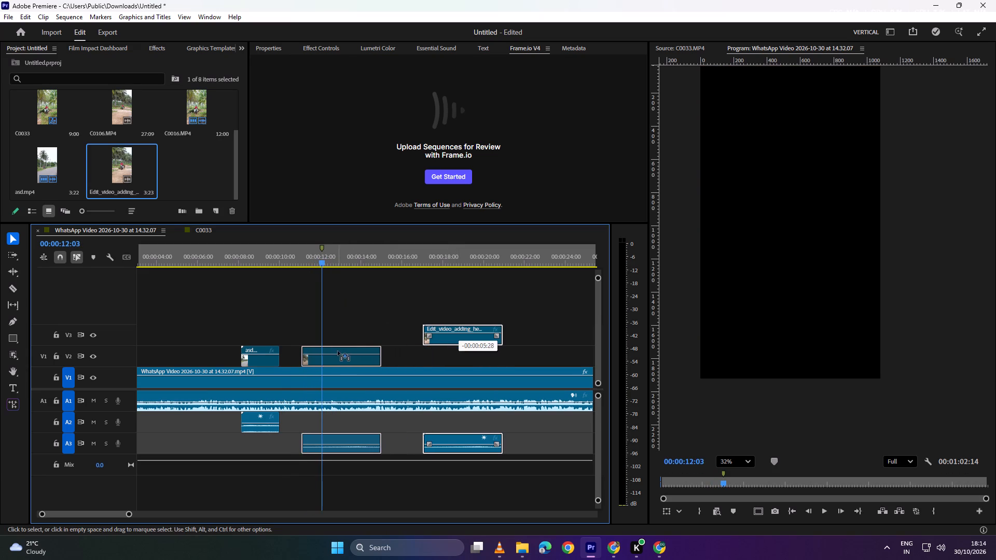
left_click_drag(338, 351, 319, 350)
Cut the helmet edit clip at the 00:00:12:03 marker and delete everything of it past the cut.
left_click_drag(314, 264, 291, 261)
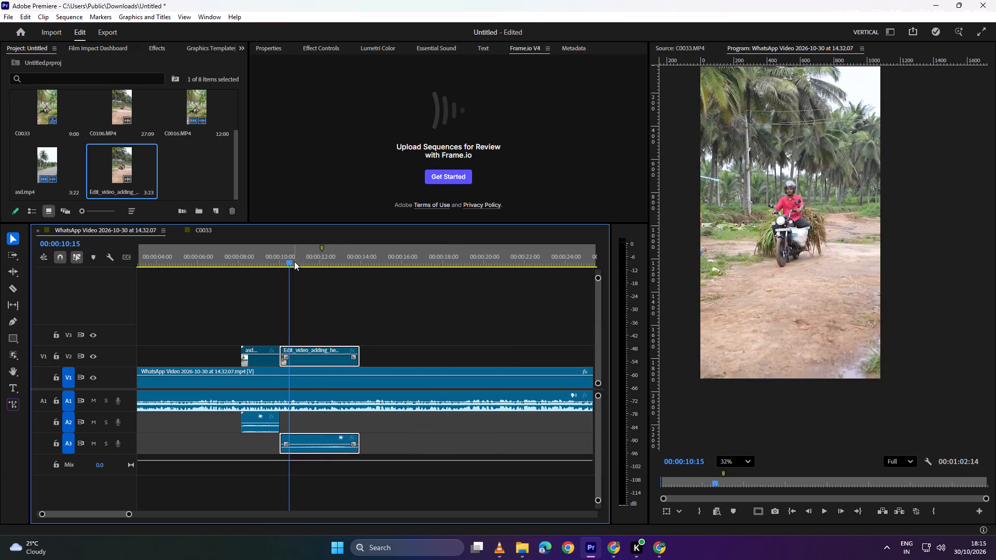
key("space")
key("space")
scroll(345, 353, "up", 4, "alt")
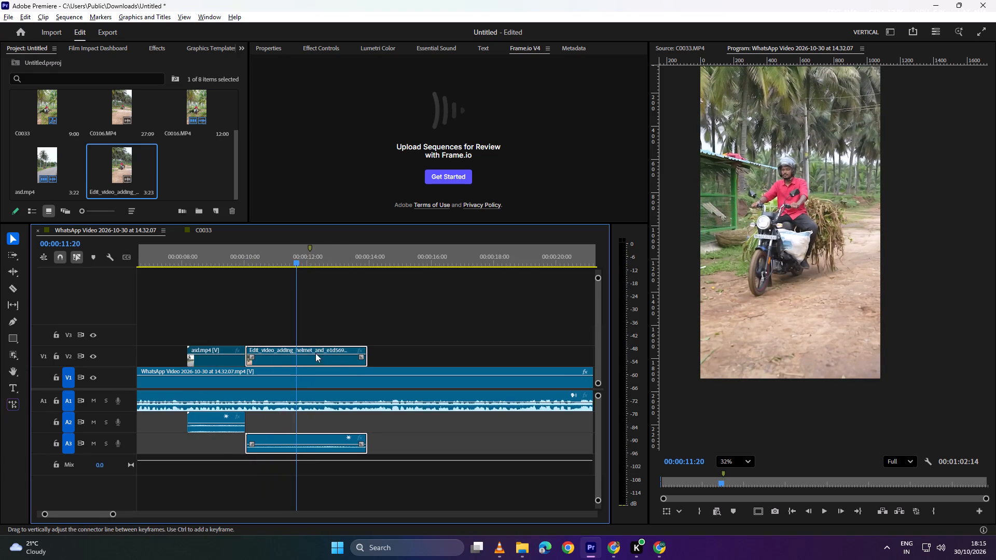
scroll(315, 353, "up", 6, "alt")
key("space")
key("space")
left_click(321, 263)
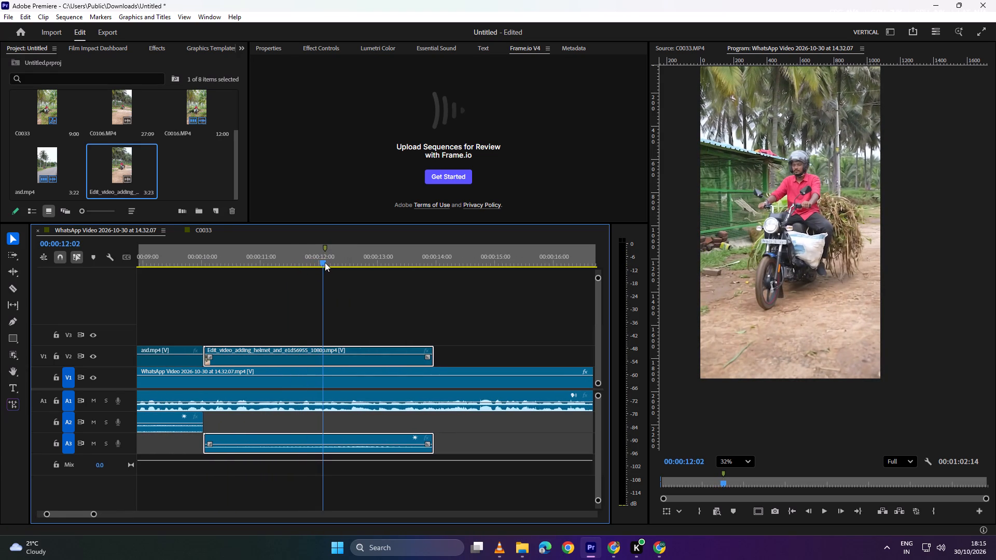
key("c")
left_click(325, 357)
left_click(349, 357)
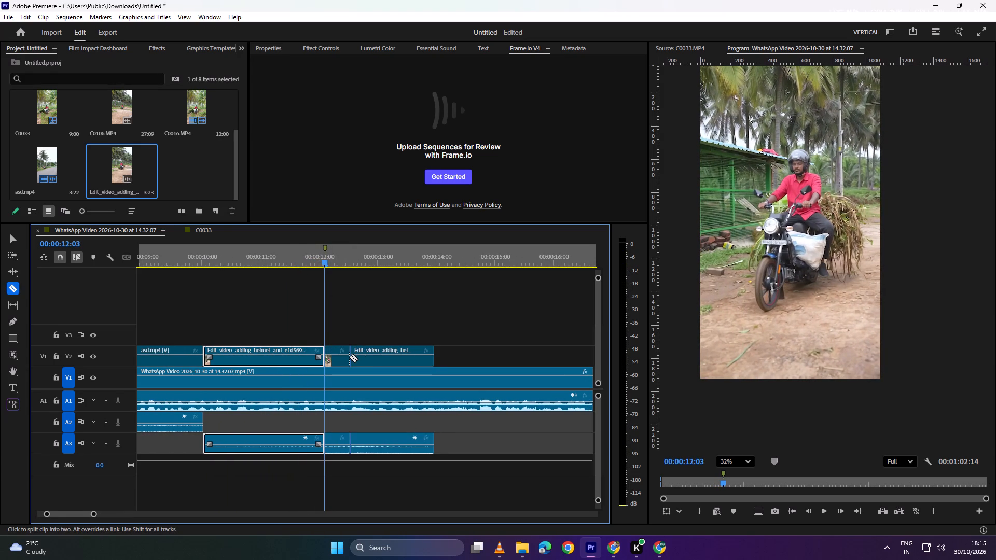
key("v")
left_click_drag(405, 327, 342, 346)
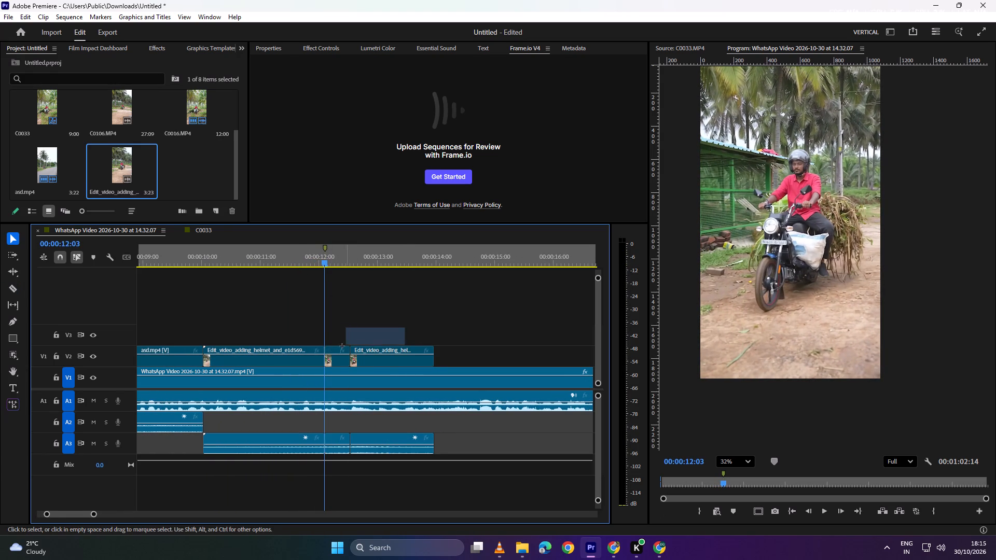
left_click_drag(342, 346, 337, 353)
key("BackSpace")
Review the transition from the trimmed helmet edit clip back to the reel around the 00:00:12:03 marker.
left_click_drag(336, 250, 311, 258)
left_click_drag(320, 256, 363, 258)
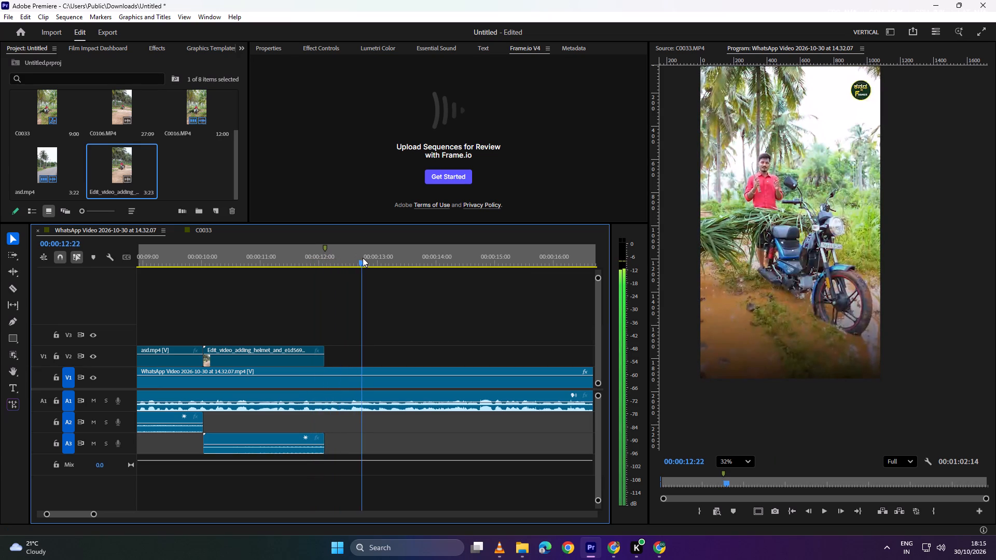
left_click_drag(363, 258, 364, 258)
left_click_drag(347, 258, 307, 263)
key("space")
scroll(324, 271, "down", 5, "alt")
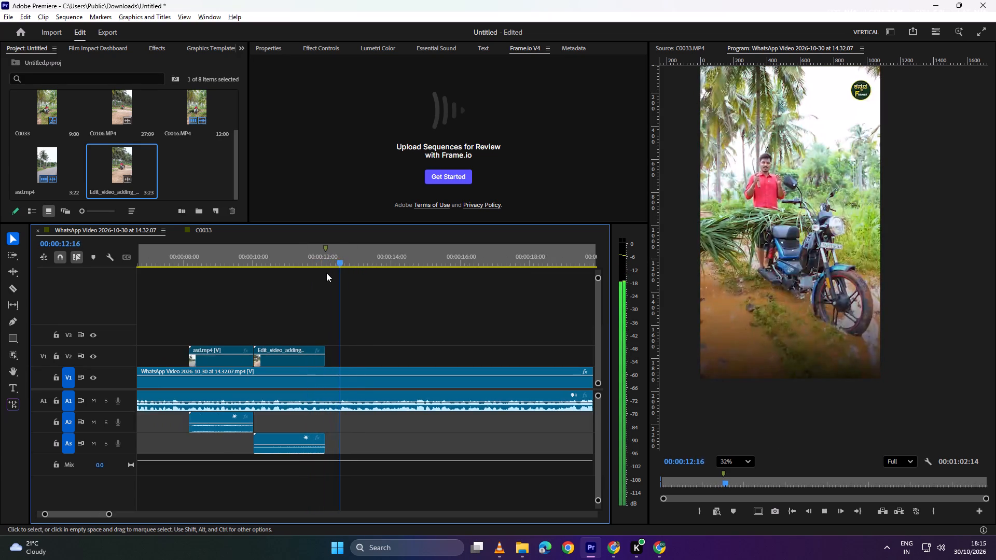
scroll(326, 273, "down", 6, "alt")
key("space")
Scan the reel onward past the parked-bike shots to find the next riding shot, around 00:00:20:08.
left_click_drag(351, 261, 371, 263)
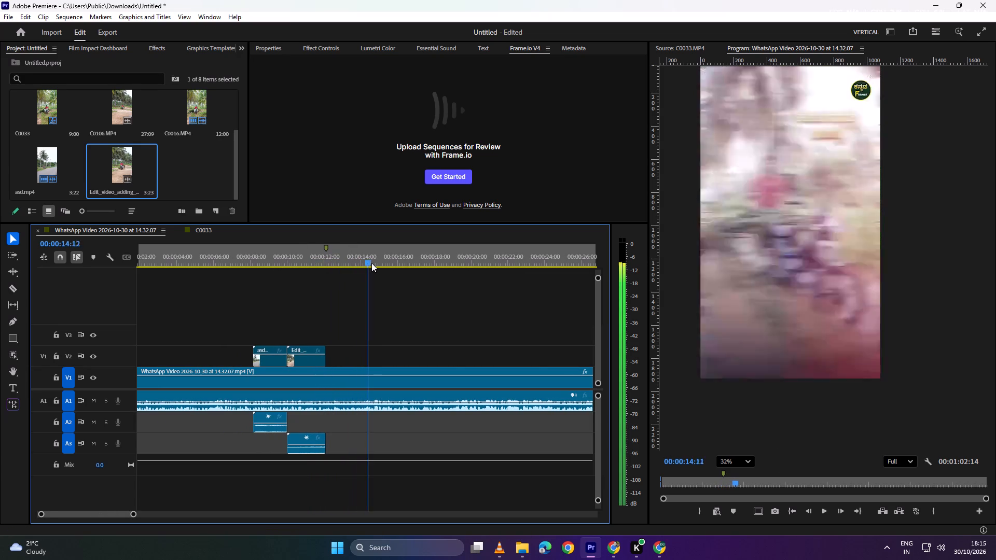
left_click_drag(371, 263, 376, 264)
scroll(367, 283, "down", 3, "alt")
key("space")
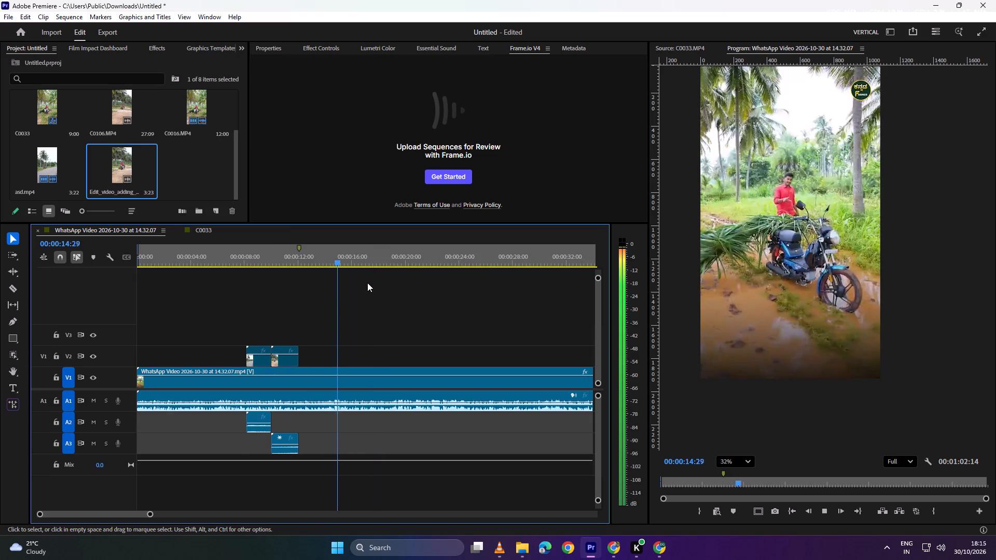
scroll(367, 283, "down", 4, "alt")
key("space")
left_click_drag(277, 261, 301, 261)
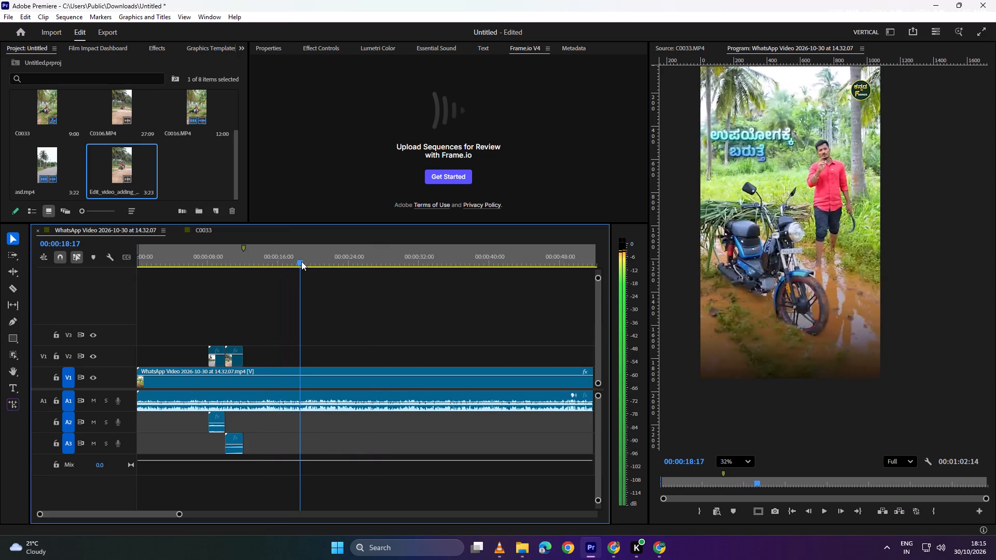
left_click_drag(301, 261, 316, 261)
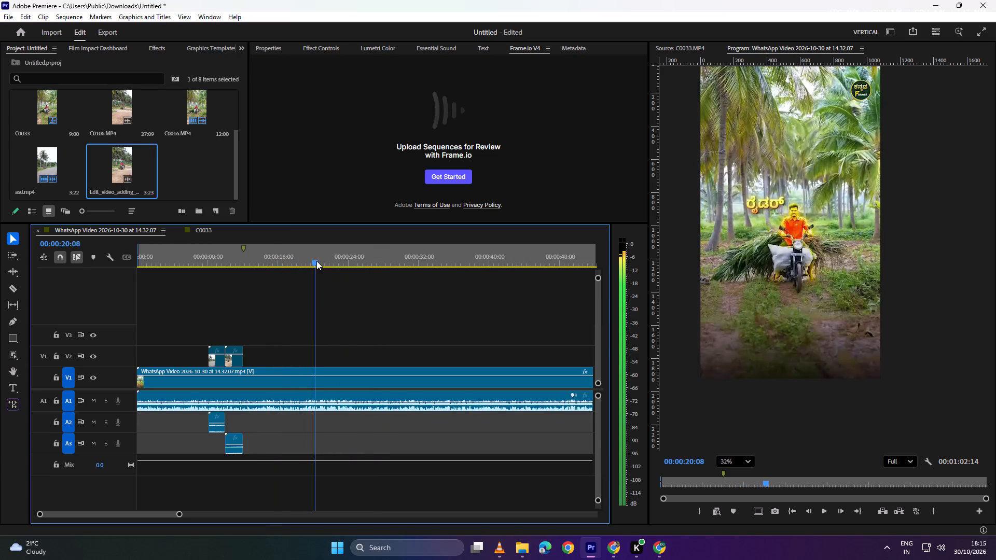
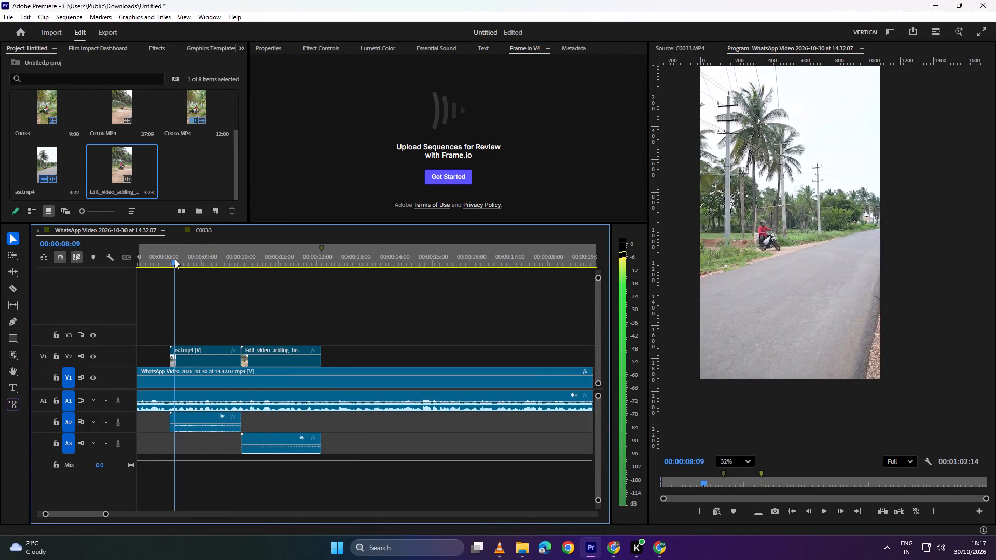
Unlink the audio from the asd.mp4 and Edit_video_adding_helmet clips on track V2.
left_click_drag(175, 259, 165, 261)
key("space")
key("space")
scroll(184, 352, "up", 11, "alt")
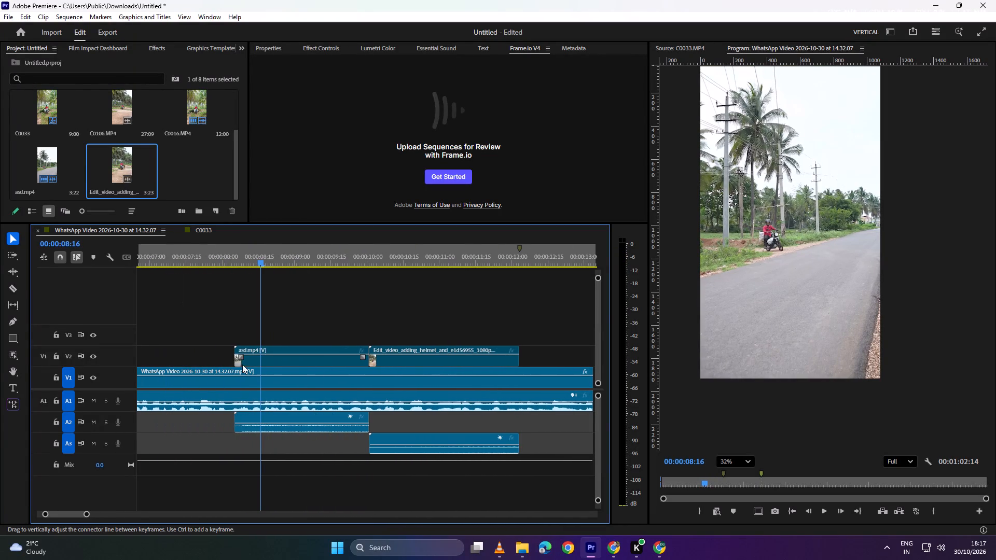
left_click(274, 359)
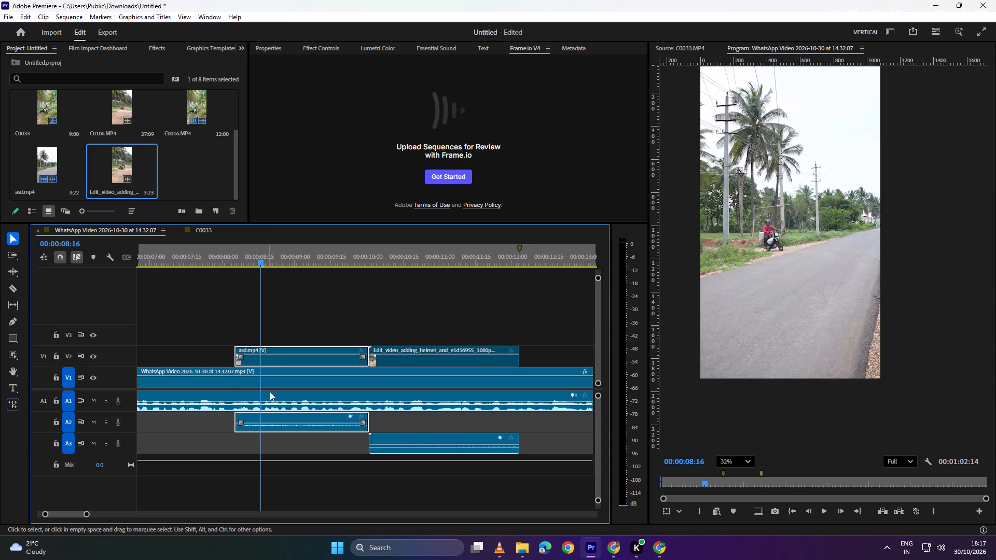
left_click(296, 362)
left_click(326, 317)
left_click(317, 359)
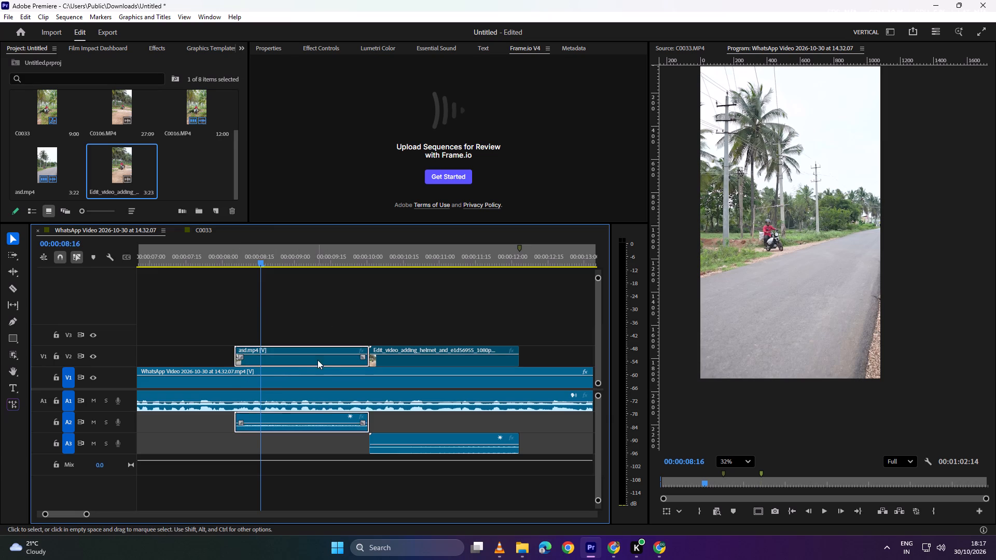
right_click(313, 360)
left_click(278, 314)
left_click_drag(441, 320, 333, 343)
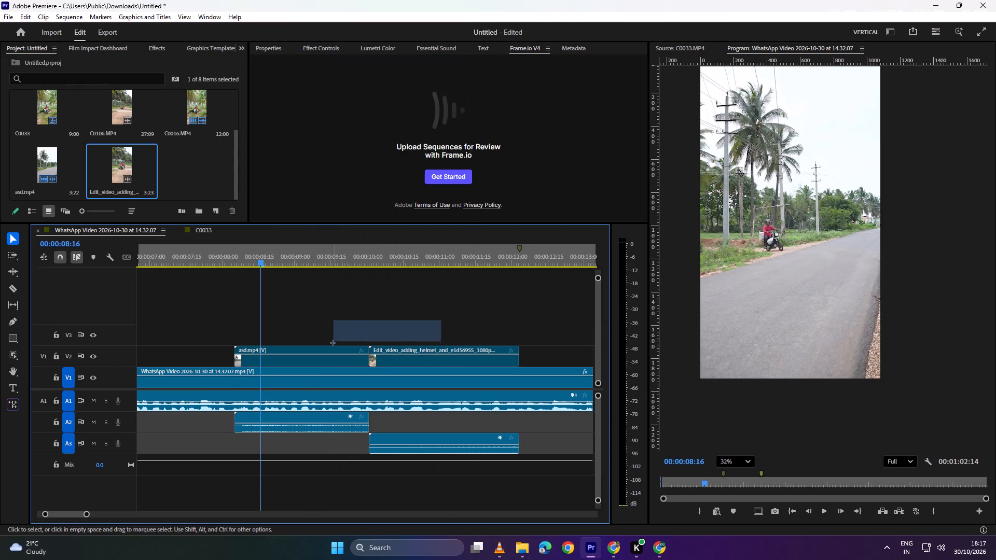
left_click_drag(333, 343, 327, 352)
right_click(327, 352)
left_click(355, 195)
Move the asd.mp4 and Edit_video_adding_helmet clips from V2 down onto V1 at the same times, overwriting the WhatsApp video there.
left_click_drag(425, 326, 339, 335)
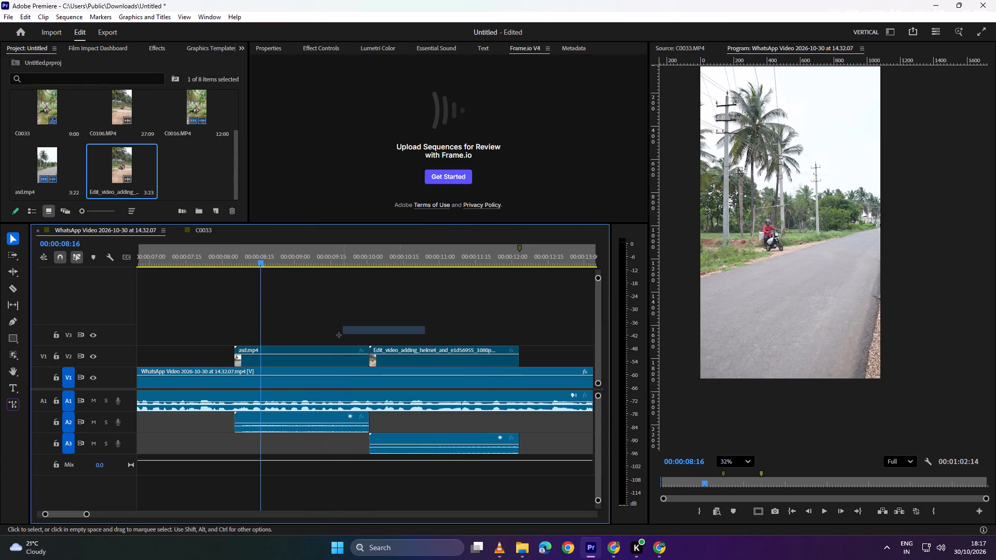
left_click_drag(339, 335, 334, 347)
left_click_drag(332, 362, 334, 383)
left_click(369, 346)
Delete the two leftover audio clips on tracks A2 and A3 and play back the cut into asd.mp4.
left_click_drag(456, 484, 333, 434)
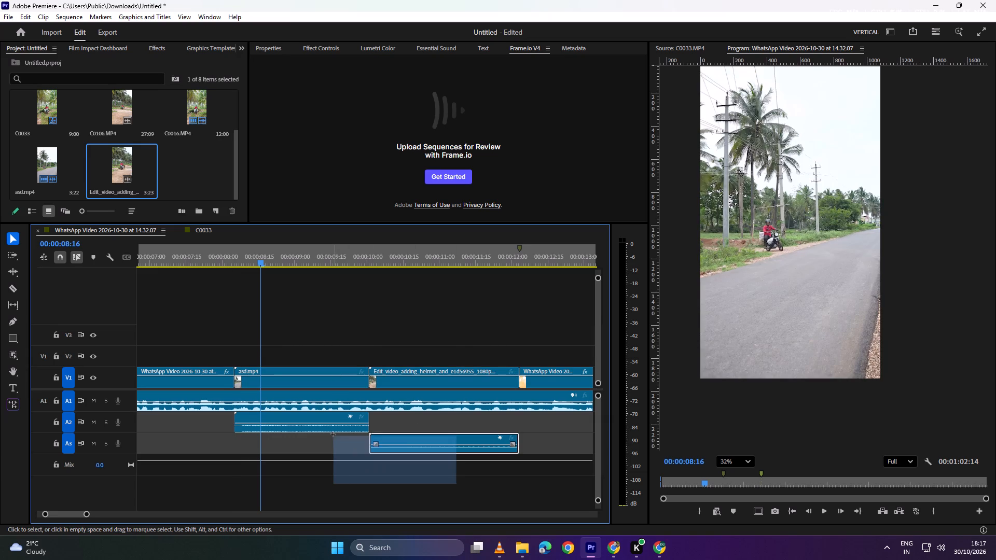
left_click_drag(333, 434, 331, 429)
key("BackSpace")
left_click_drag(261, 261, 218, 253)
key("space")
key("space")
Unlink the WhatsApp video before asd.mp4 on V1 from its audio on A1.
left_click_drag(274, 338, 225, 371)
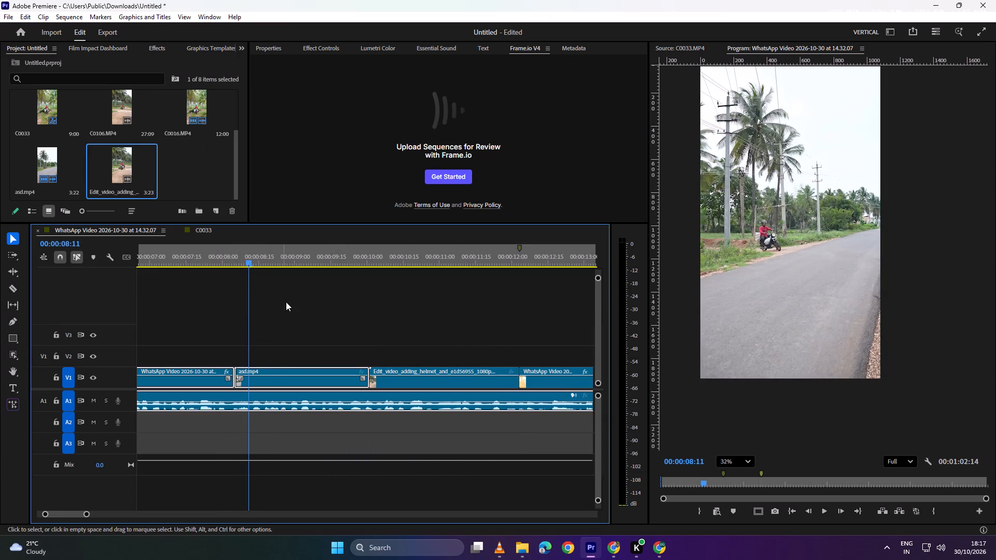
left_click(298, 357)
left_click_drag(270, 344, 220, 372)
right_click(220, 372)
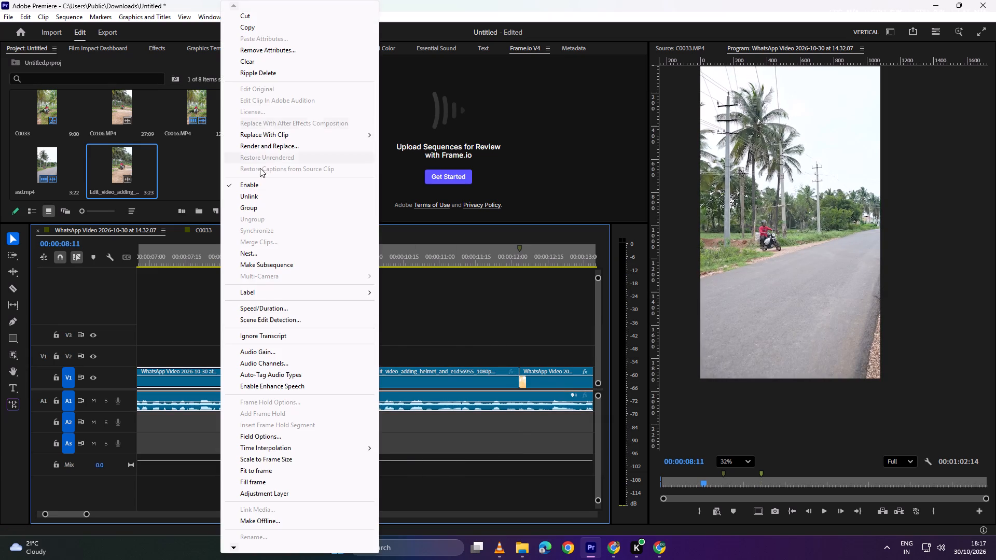
left_click(258, 200)
Select the first WhatsApp clip and asd.mp4 around their shared cut on V1 and open the Film Impact Dashboard.
left_click(291, 357)
left_click_drag(292, 342, 224, 373)
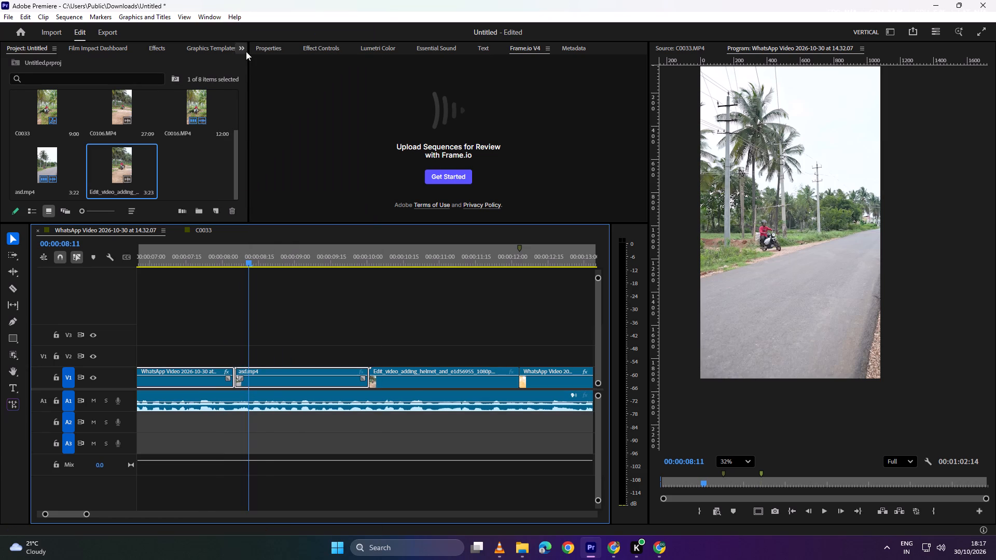
left_click(248, 49)
left_click(242, 48)
left_click(257, 77)
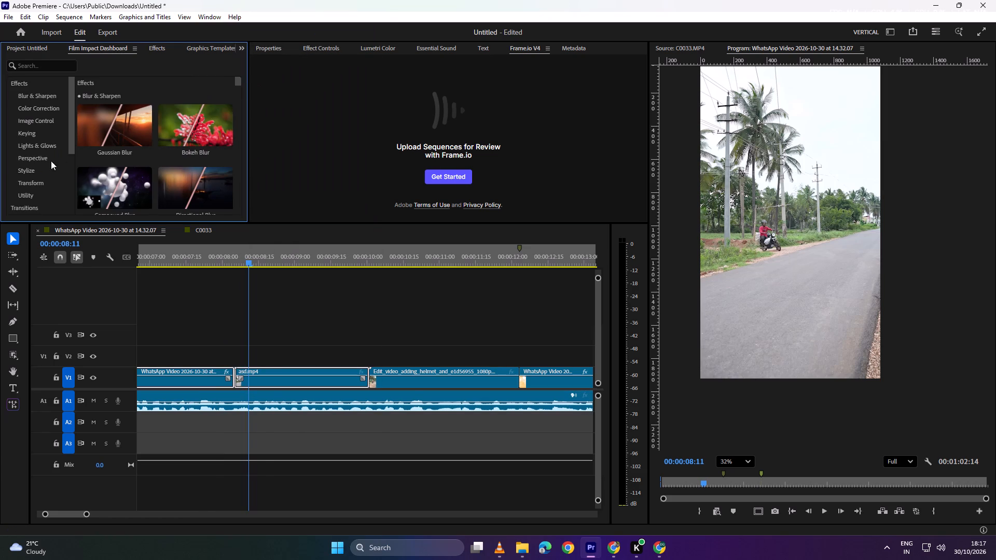
Browse the Slide, Smart Tools, Animation, Dissolve, Grunge & Distort and Lights & Blurs transition categories for one that suits the cut.
scroll(43, 170, "down", 2)
left_click(31, 157)
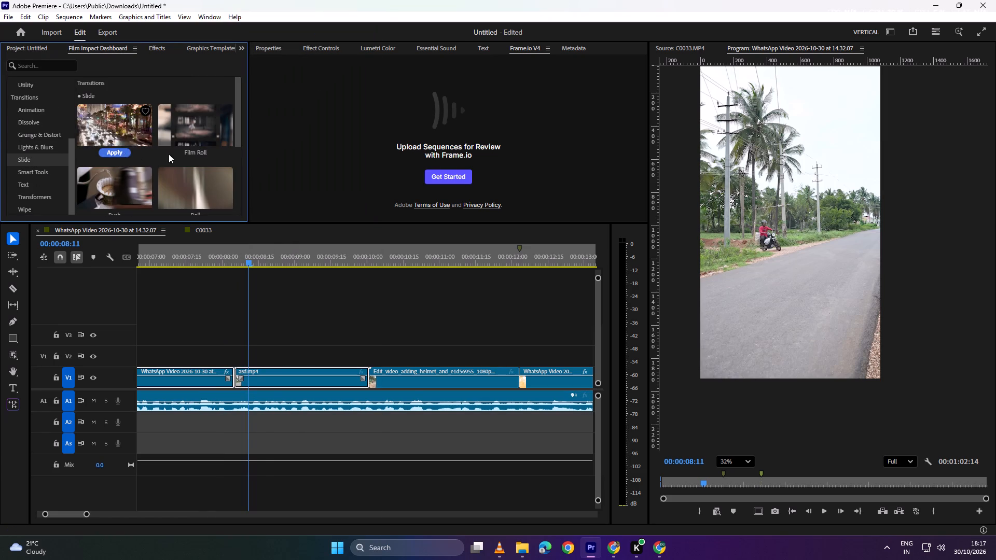
left_click_drag(238, 131, 237, 150)
left_click_drag(237, 148, 238, 180)
left_click(41, 169)
left_click(22, 185)
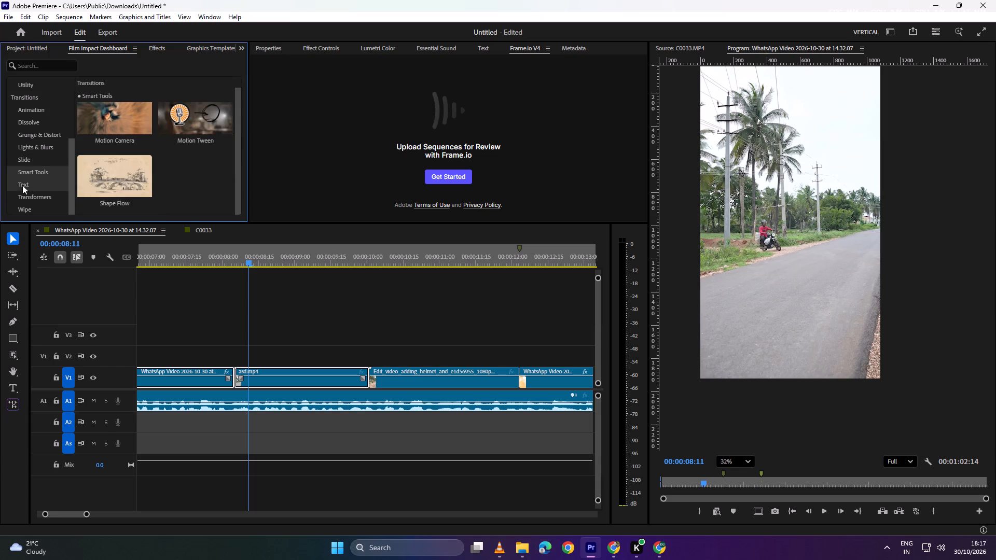
left_click_drag(74, 176, 74, 147)
left_click(45, 181)
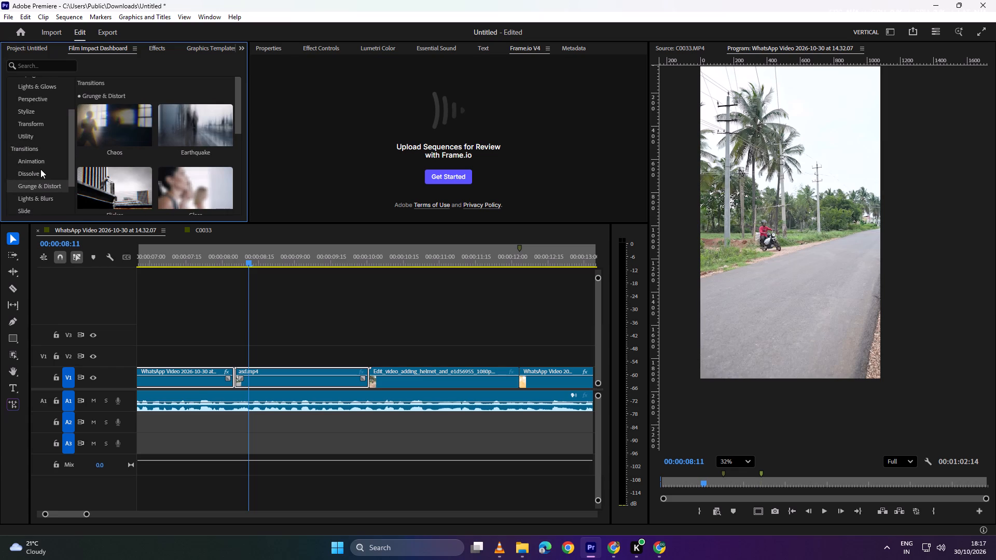
left_click(42, 161)
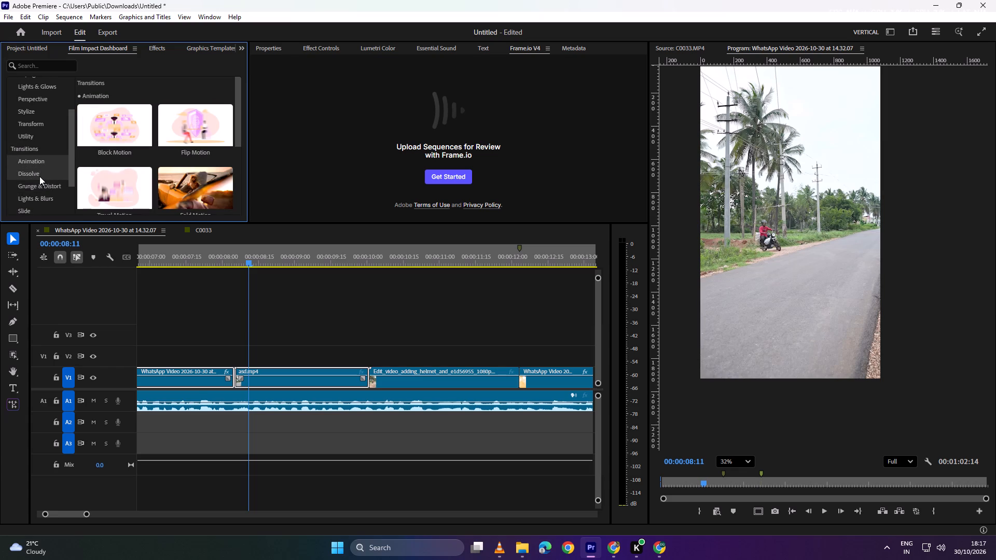
left_click(39, 176)
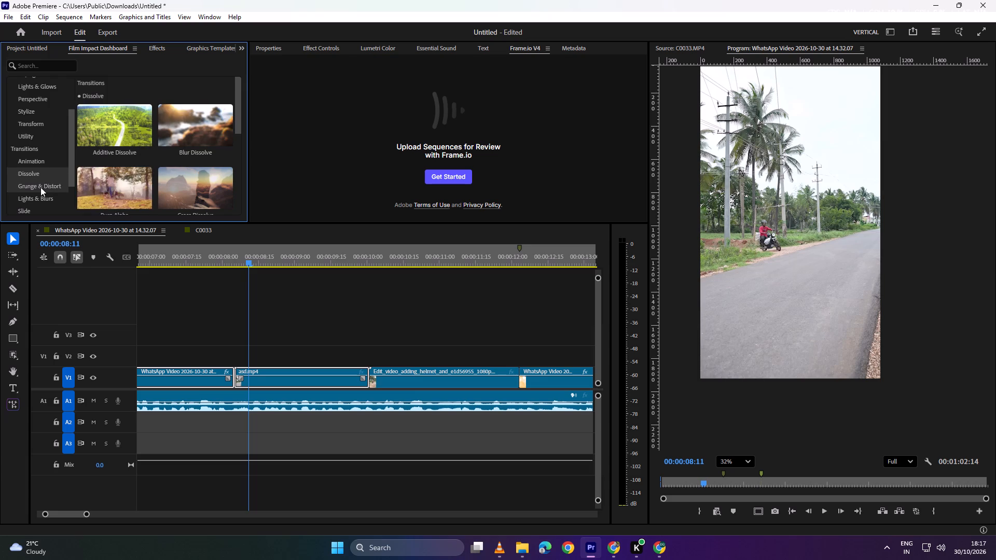
left_click(40, 187)
left_click_drag(240, 120, 240, 142)
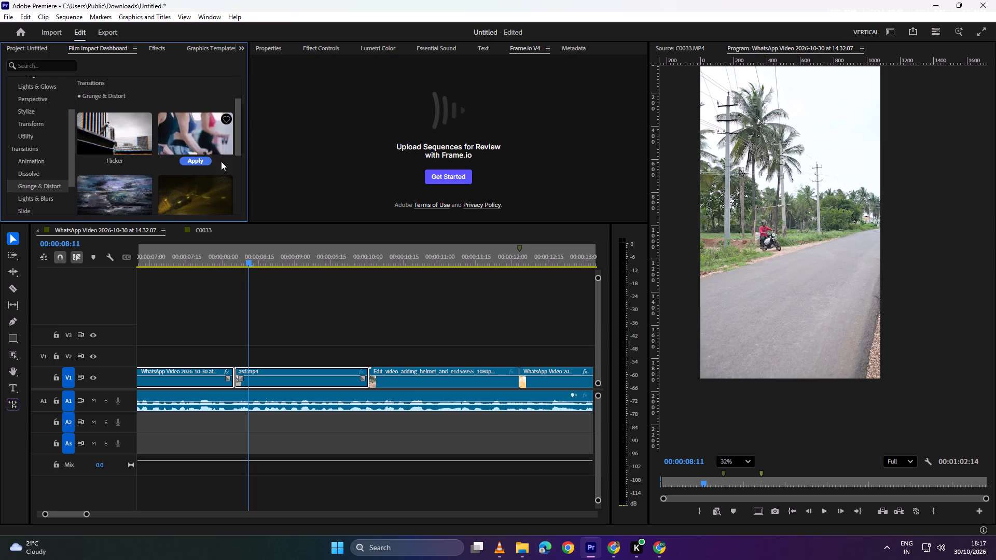
left_click(47, 199)
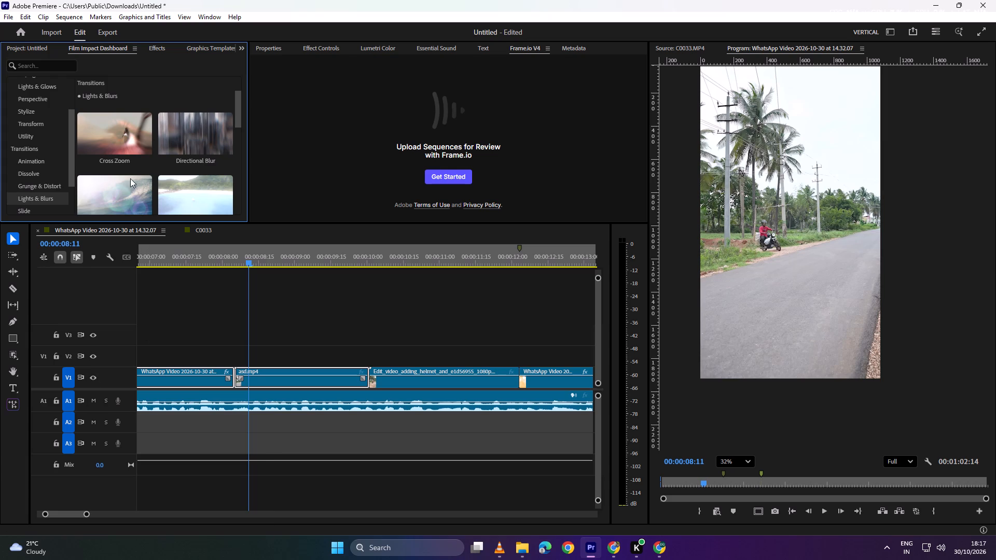
Apply the Push transition from the Slide category at the start of asd.mp4 and play it back.
left_click(33, 208)
left_click(238, 133)
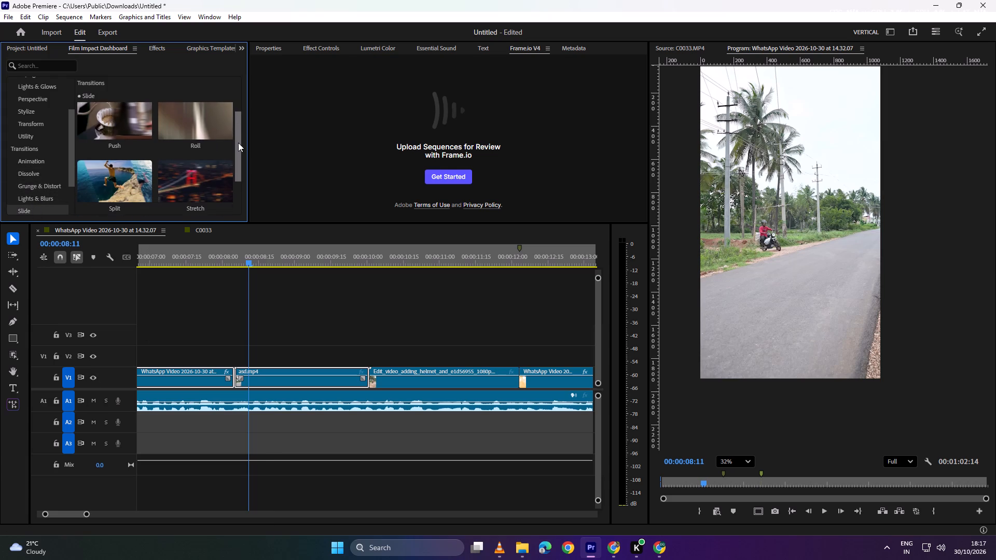
left_click(118, 158)
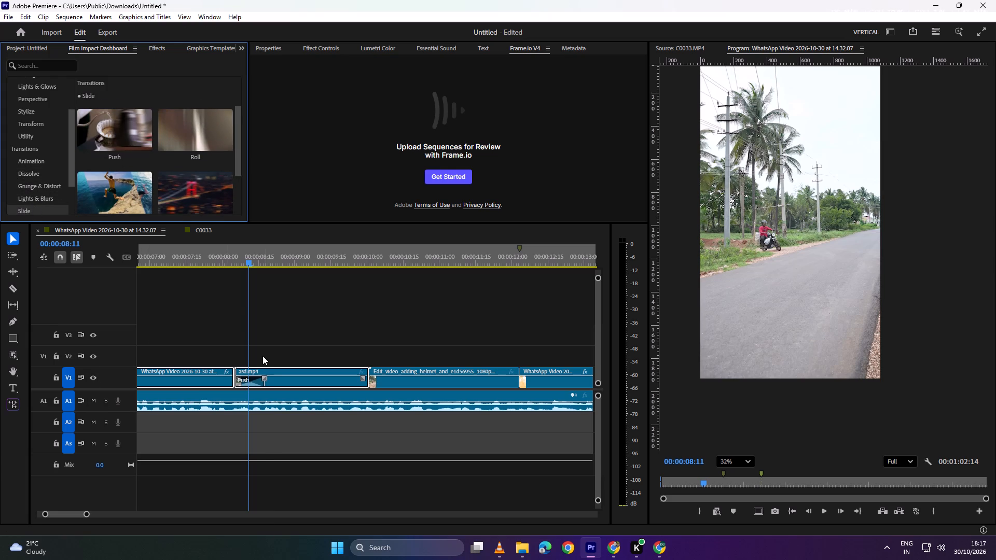
left_click_drag(250, 267, 224, 265)
left_click_drag(245, 259, 219, 266)
key("space")
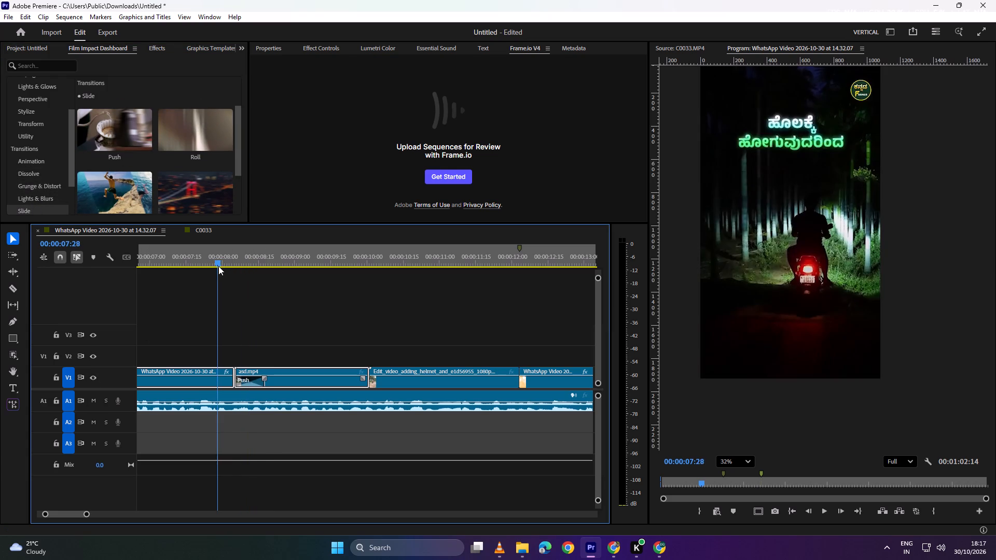
key("space")
Align the Push transition to Center at Cut between the WhatsApp clip and asd.mp4, and play it back.
left_click(246, 380)
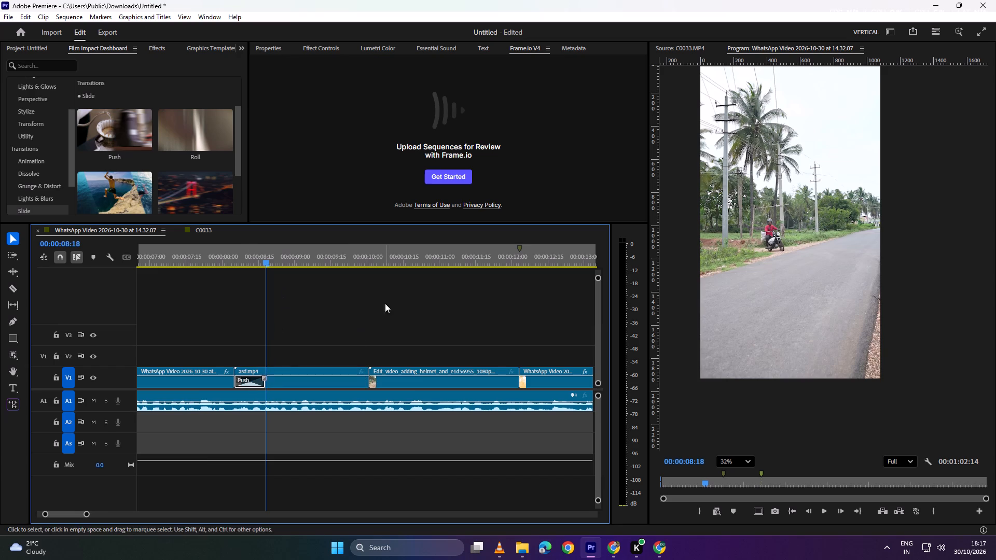
left_click(278, 51)
left_click(336, 44)
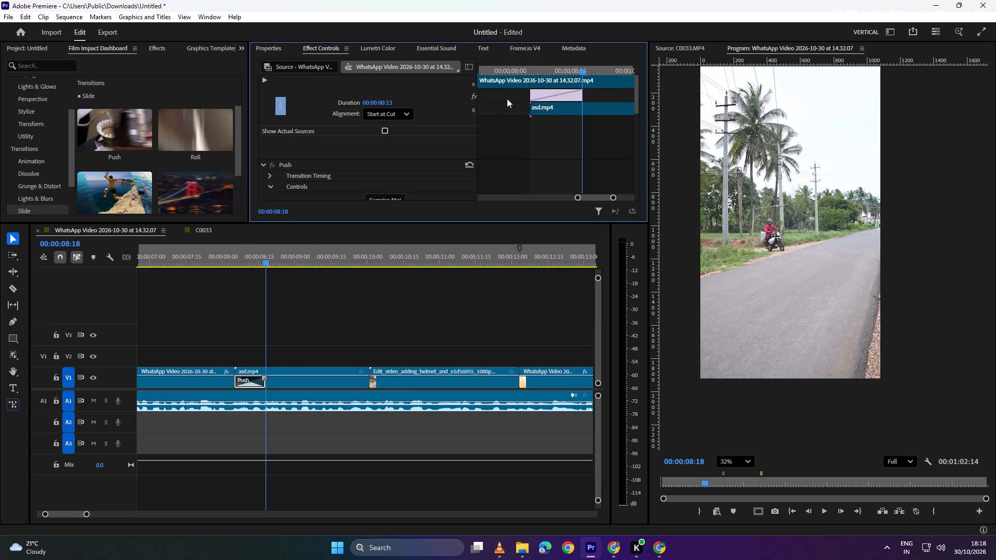
left_click_drag(561, 94, 534, 96)
left_click_drag(544, 76, 523, 77)
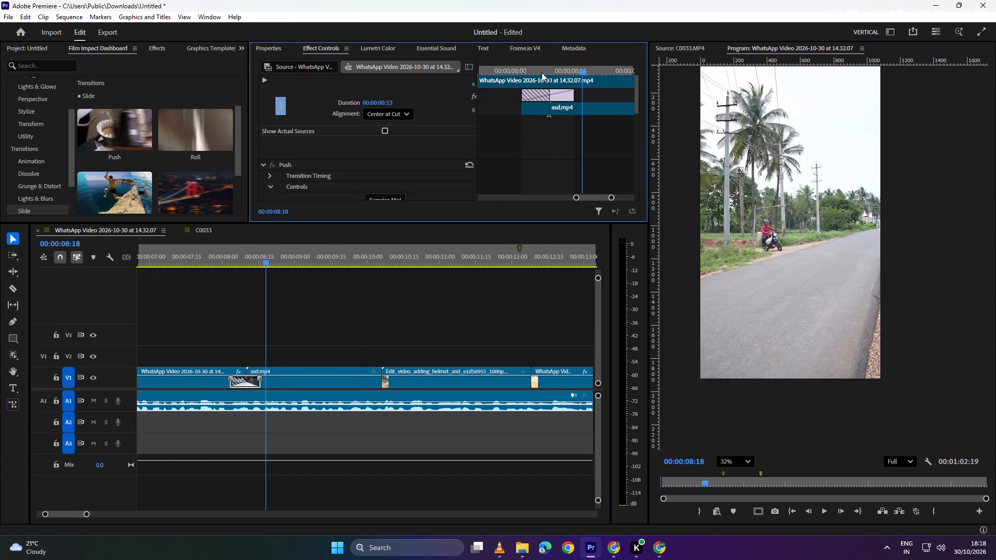
left_click_drag(549, 70, 530, 74)
key("space")
key("space")
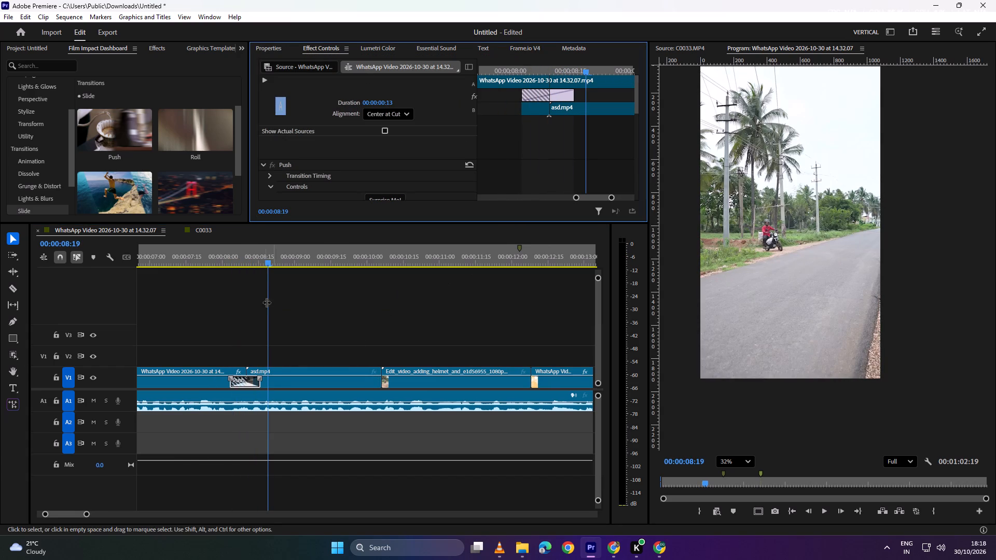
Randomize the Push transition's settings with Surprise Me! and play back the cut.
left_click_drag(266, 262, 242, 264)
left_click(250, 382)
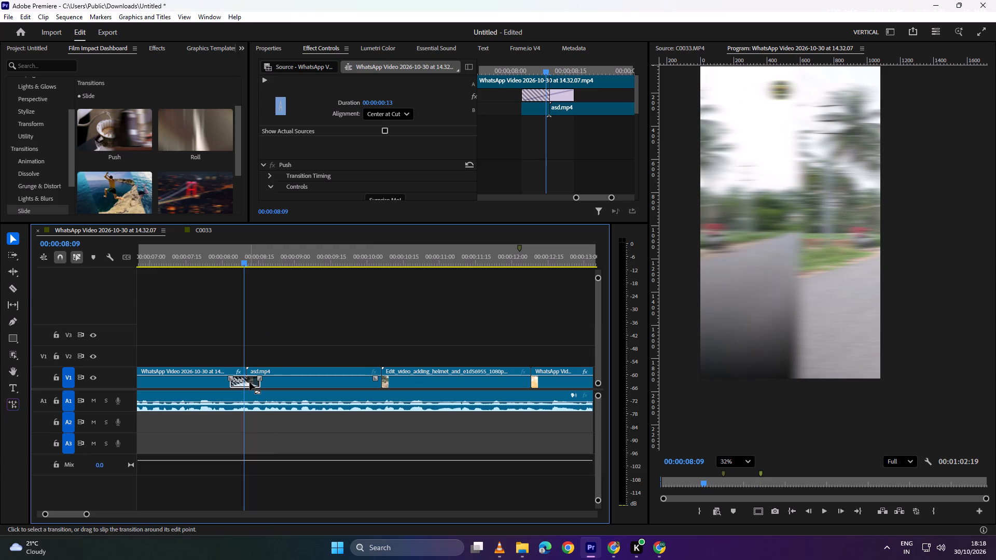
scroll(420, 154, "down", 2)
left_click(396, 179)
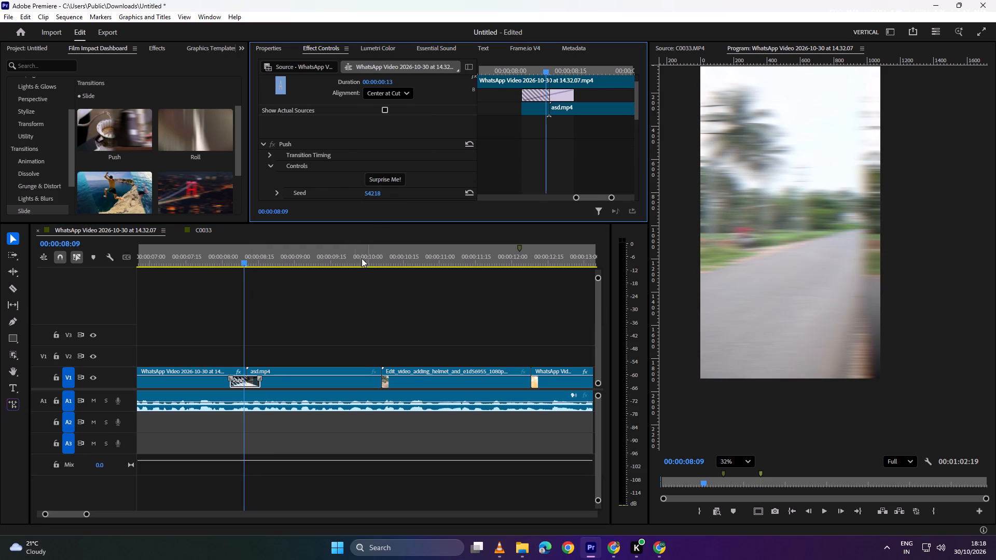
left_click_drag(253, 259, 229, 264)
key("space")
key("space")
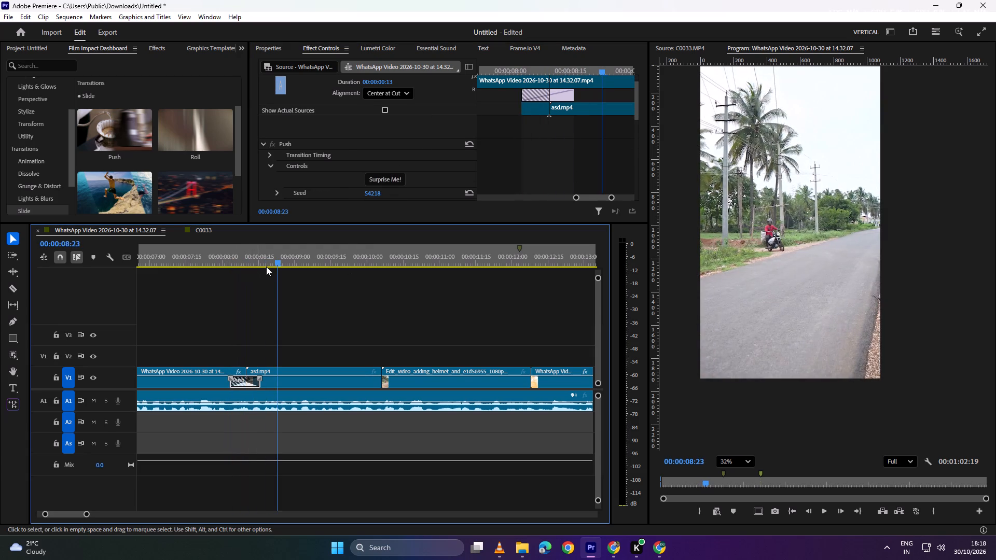
Randomize the Push transition's settings twice more with Surprise Me! and preview the new look.
left_click_drag(275, 262, 246, 265)
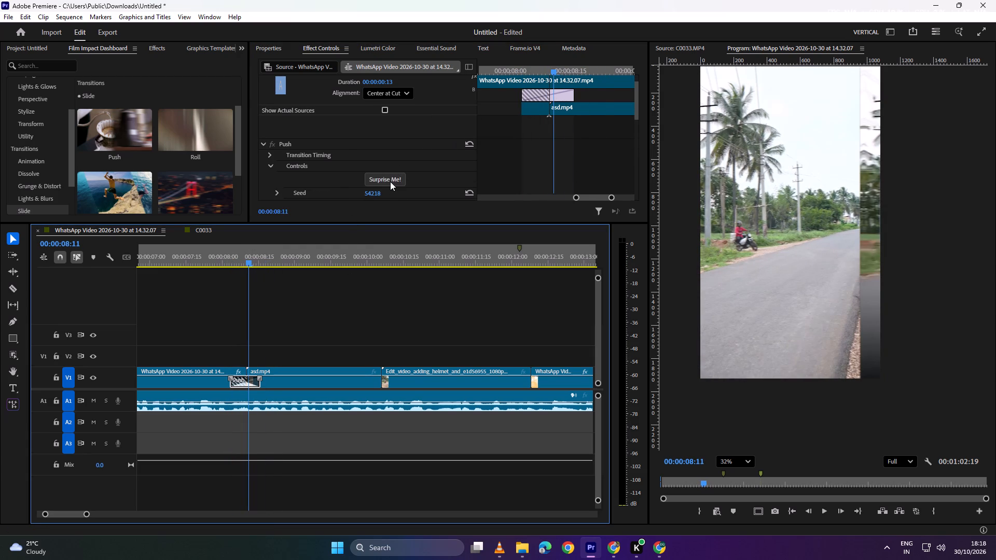
left_click(390, 181)
left_click(390, 181)
left_click_drag(253, 259, 243, 259)
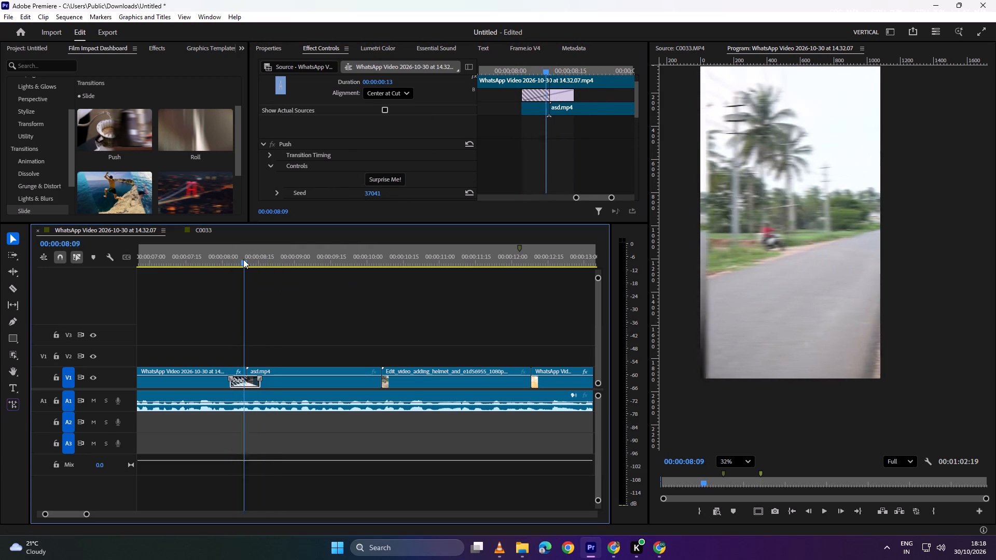
left_click_drag(243, 259, 226, 264)
key("space")
key("space")
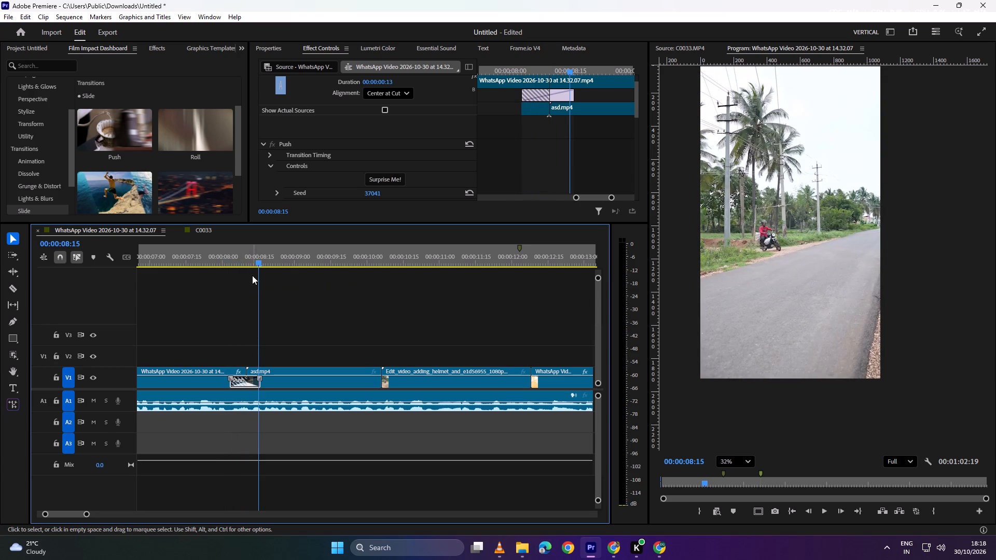
Set the Push transition's Direction to Left and play back the cut into asd.mp4.
left_click_drag(255, 254, 245, 258)
scroll(343, 144, "down", 9)
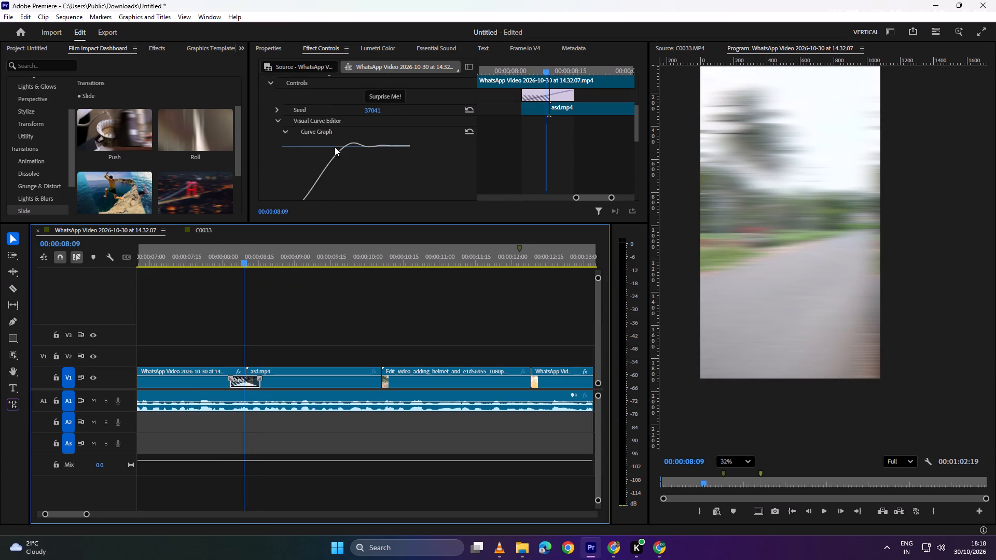
scroll(335, 147, "down", 7)
left_click_drag(366, 150, 276, 163)
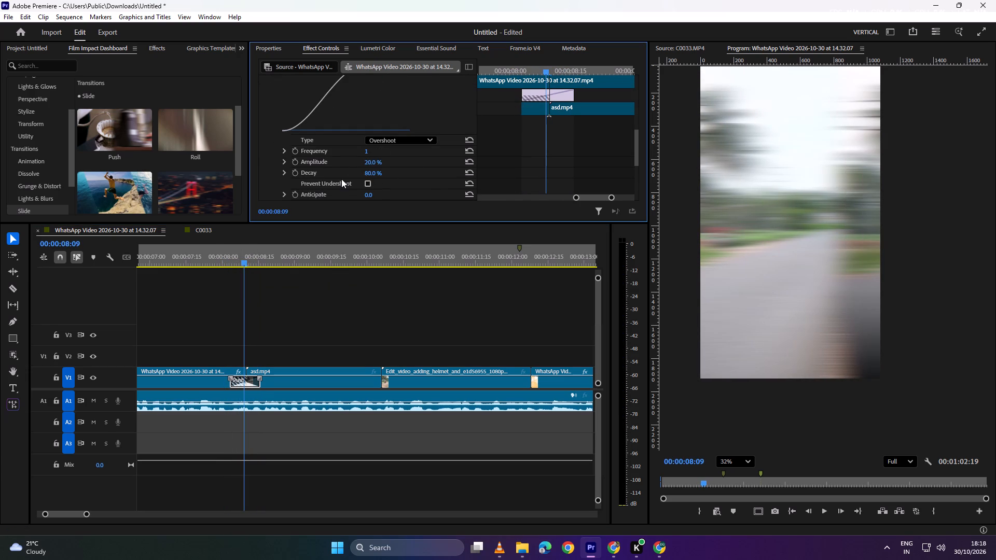
scroll(341, 179, "down", 6)
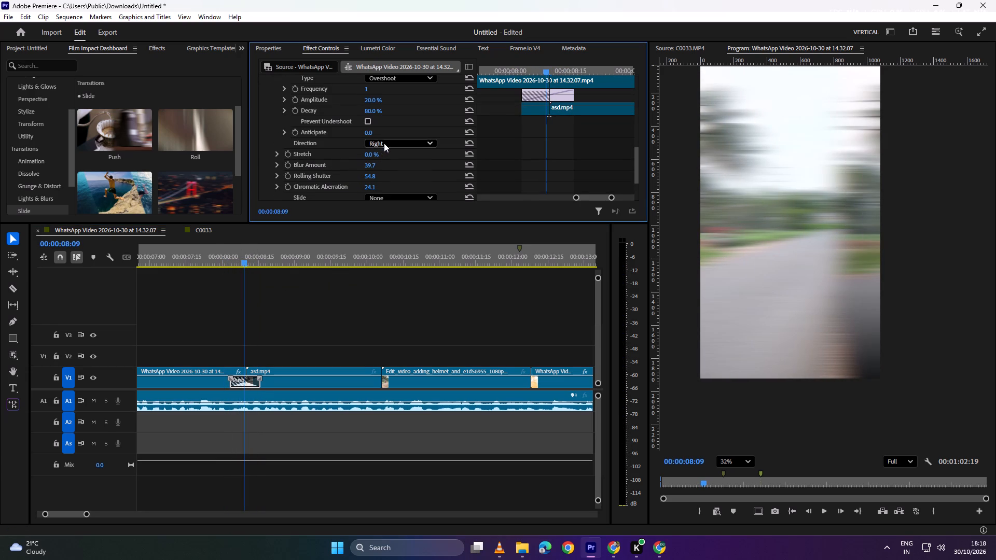
left_click(384, 143)
left_click(387, 182)
left_click_drag(248, 258, 228, 264)
key("space")
key("space")
left_click_drag(285, 260, 217, 266)
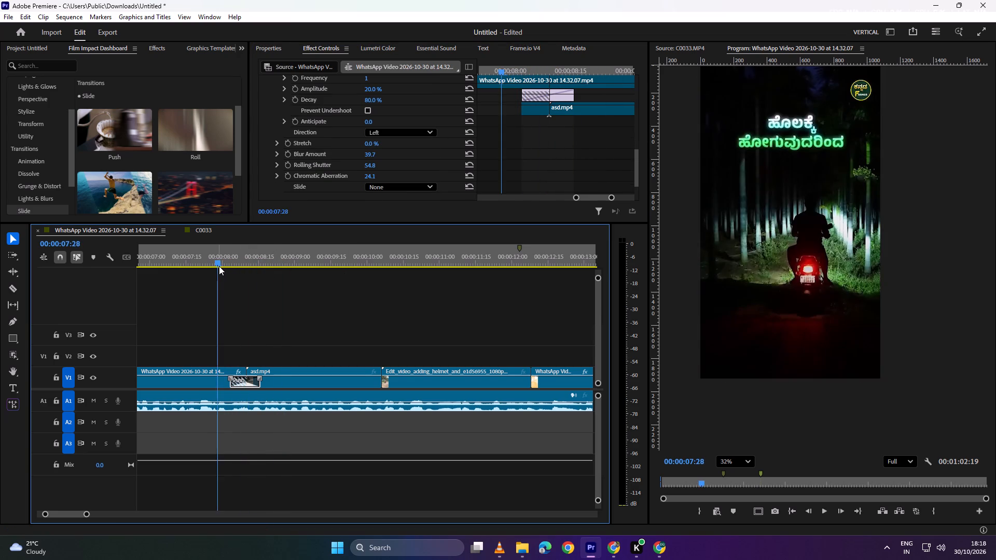
key("space")
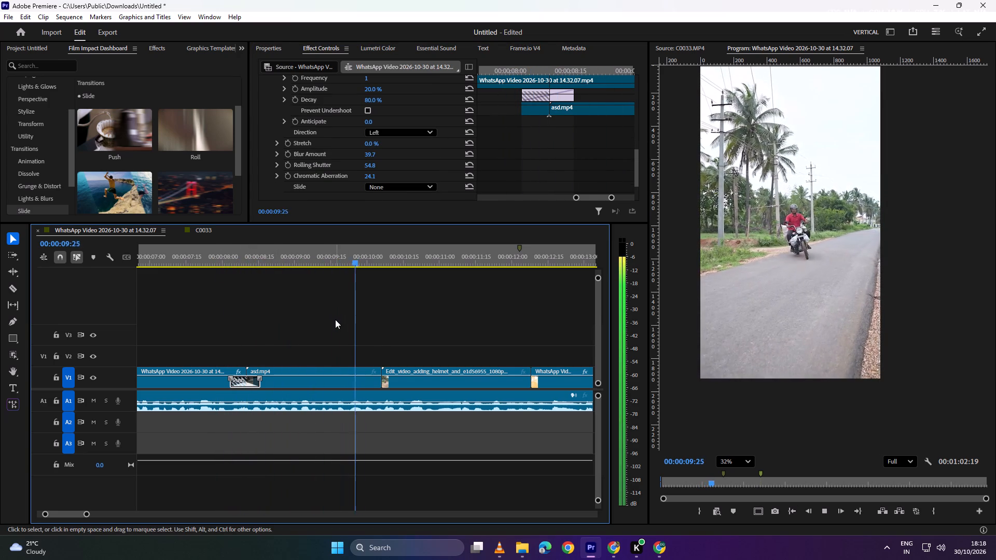
Play back and inspect the cut from asd.mp4 into the Edit_video_adding_helmet clip on V1.
key("space")
key("space")
key("space")
left_click_drag(415, 341, 370, 370)
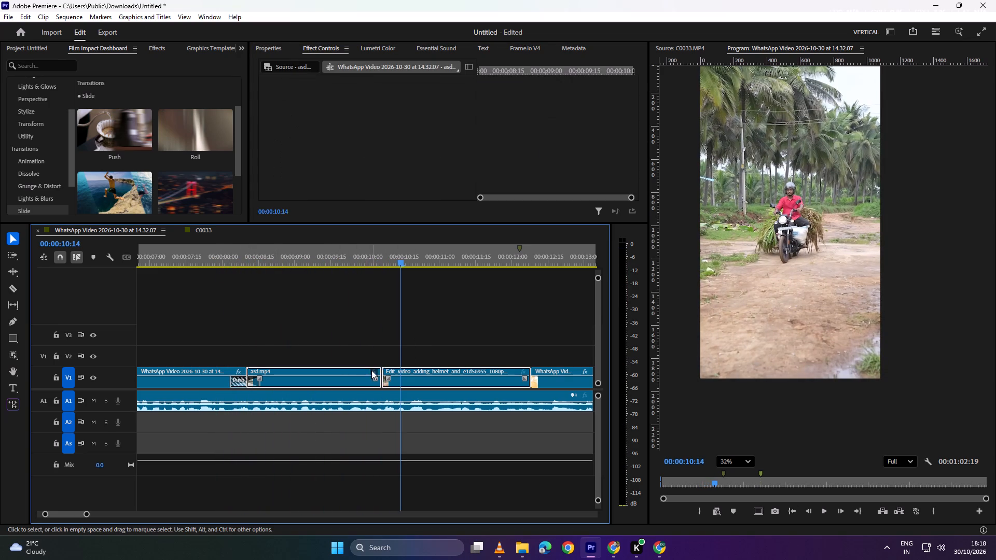
left_click(435, 300)
left_click_drag(415, 258, 409, 258)
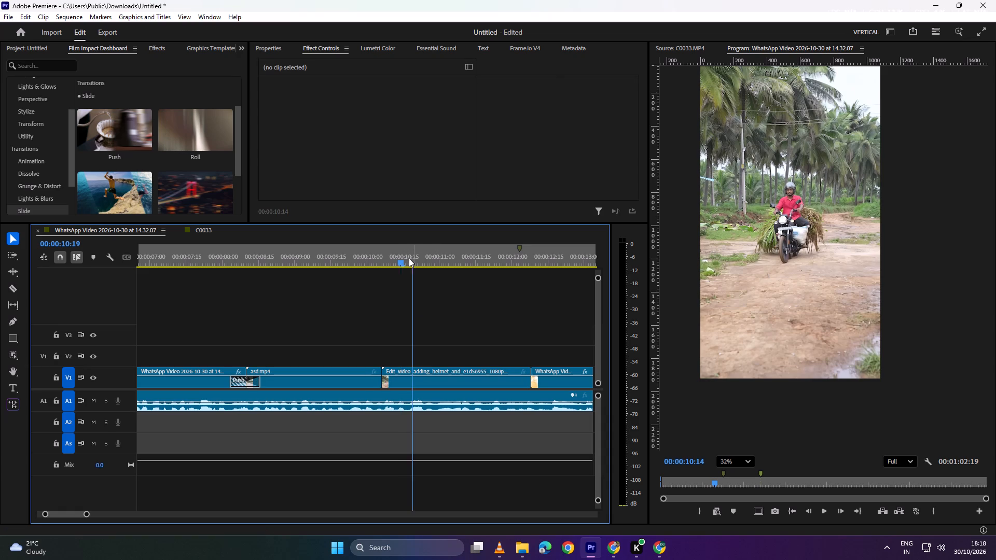
left_click_drag(409, 258, 361, 270)
key("space")
key("space")
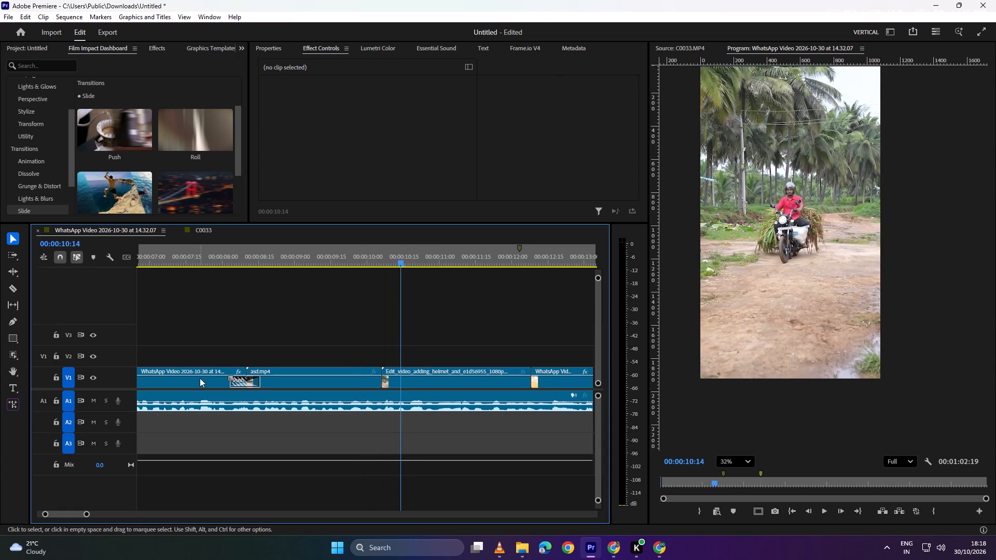
scroll(211, 375, "down", 6, "alt")
scroll(283, 367, "up", 3)
left_click(349, 350)
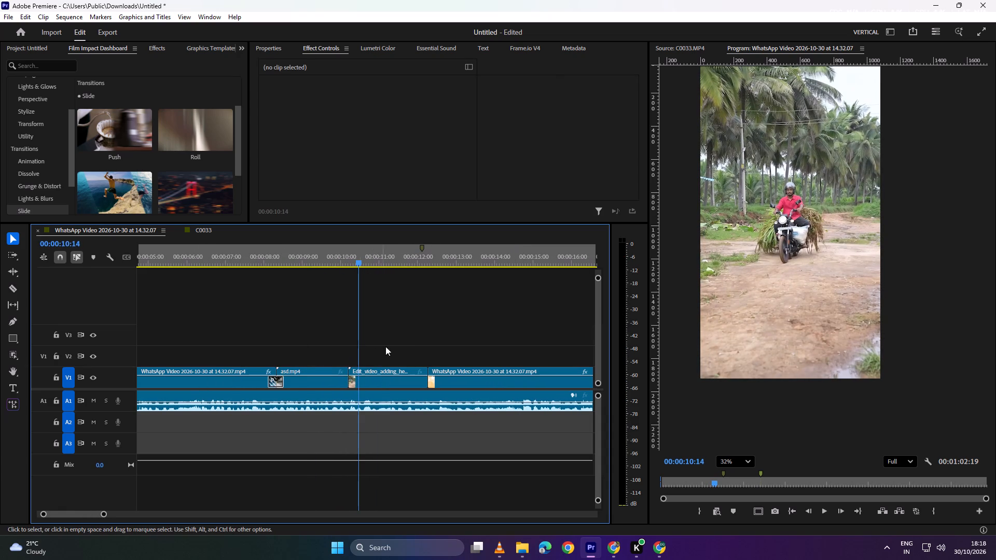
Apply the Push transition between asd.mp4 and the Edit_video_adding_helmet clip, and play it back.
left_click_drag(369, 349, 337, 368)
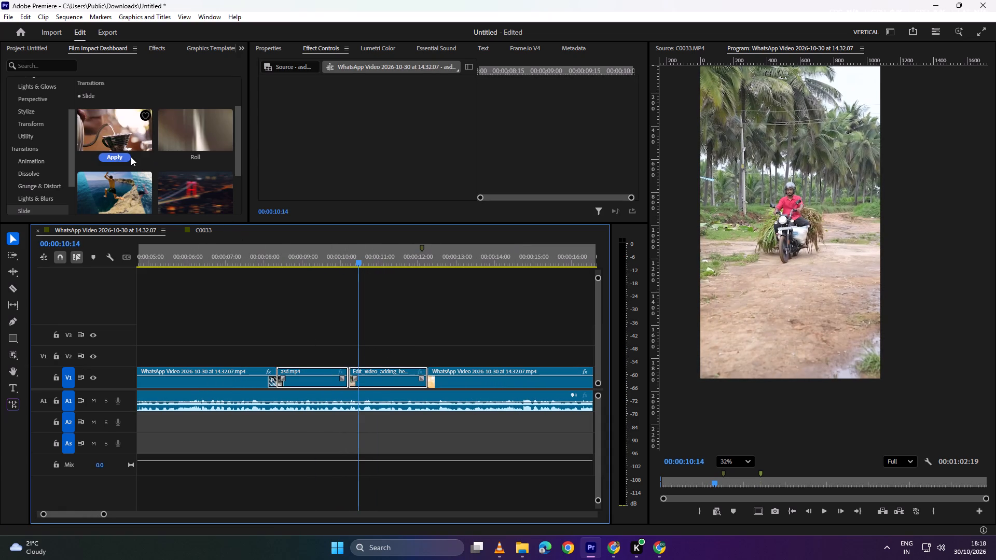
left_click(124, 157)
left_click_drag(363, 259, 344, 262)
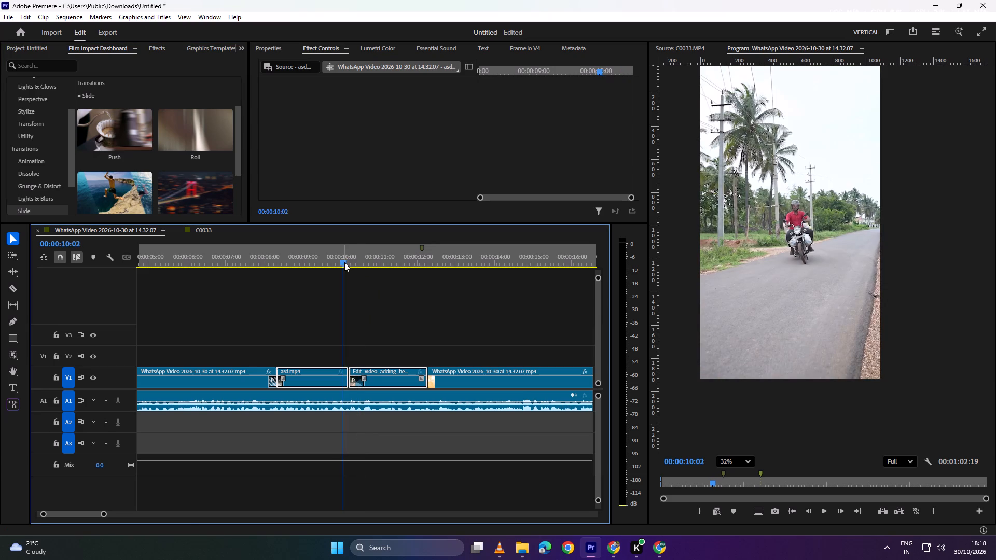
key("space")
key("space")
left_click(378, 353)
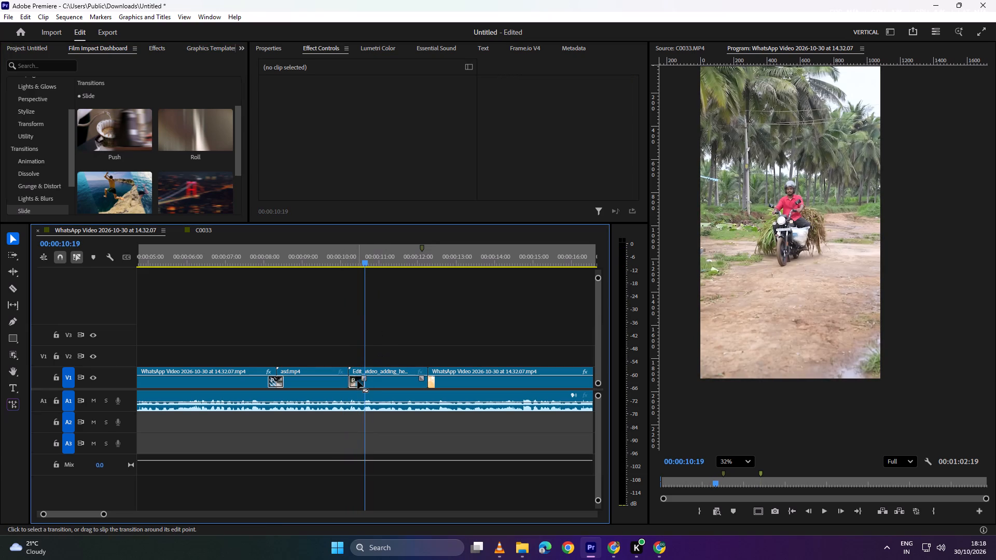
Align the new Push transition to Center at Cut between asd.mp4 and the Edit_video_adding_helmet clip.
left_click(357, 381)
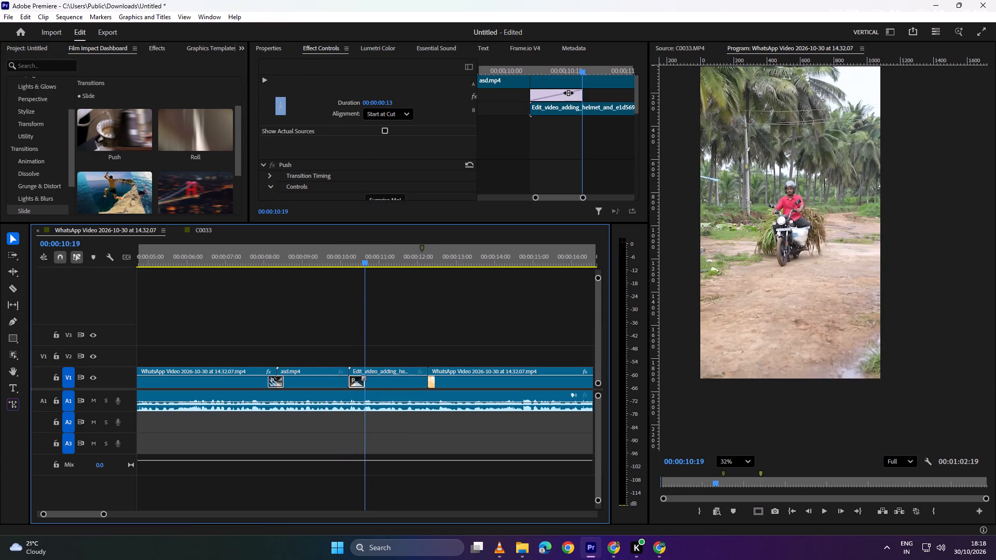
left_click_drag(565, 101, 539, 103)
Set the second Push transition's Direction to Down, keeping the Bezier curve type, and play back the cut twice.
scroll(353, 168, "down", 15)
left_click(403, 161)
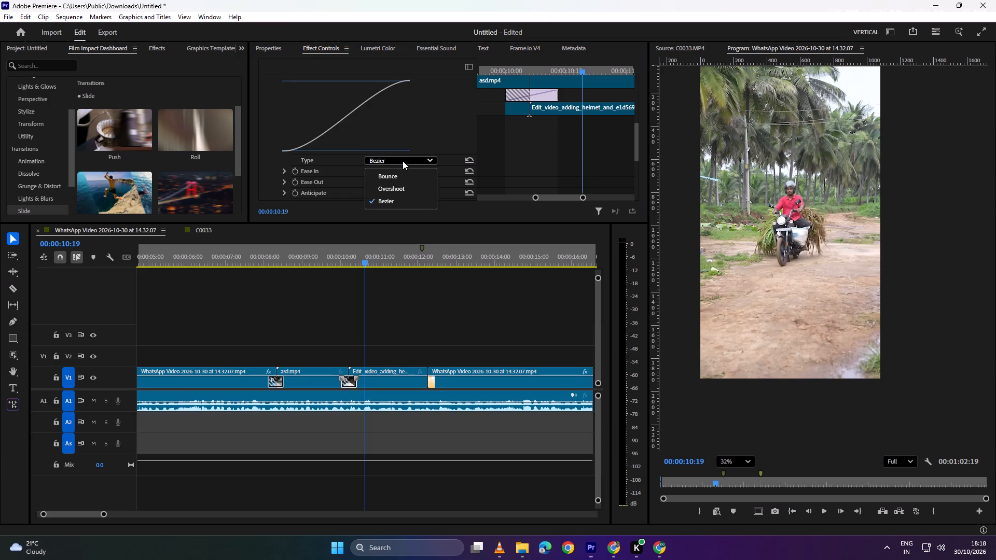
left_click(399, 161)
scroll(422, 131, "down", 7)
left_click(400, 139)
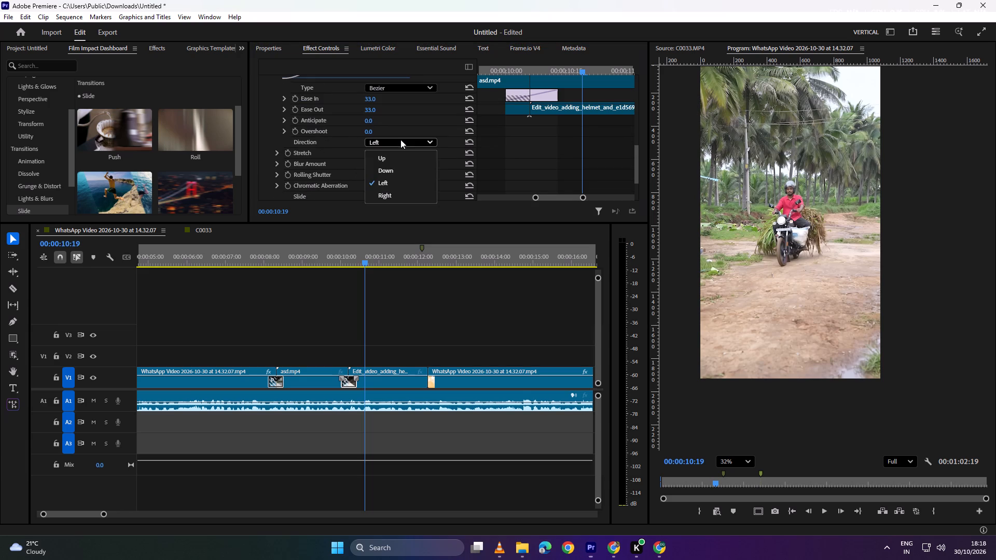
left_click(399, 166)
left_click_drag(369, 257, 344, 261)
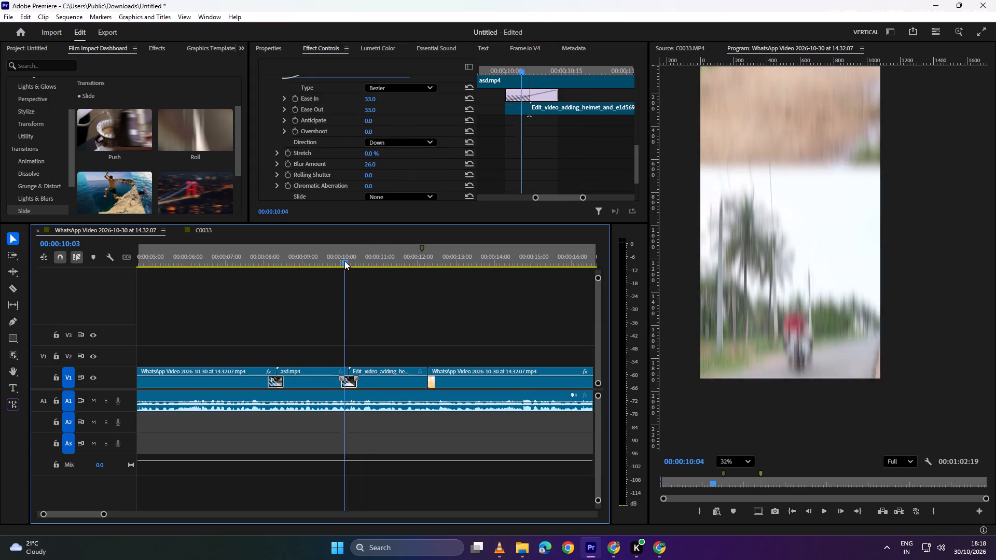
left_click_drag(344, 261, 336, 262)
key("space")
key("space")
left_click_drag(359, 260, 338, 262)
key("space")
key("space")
Examine the second Push transition's curve and control settings, keeping Direction at Down, and scrub through the cut.
scroll(364, 385, "up", 4, "alt")
left_click(345, 380)
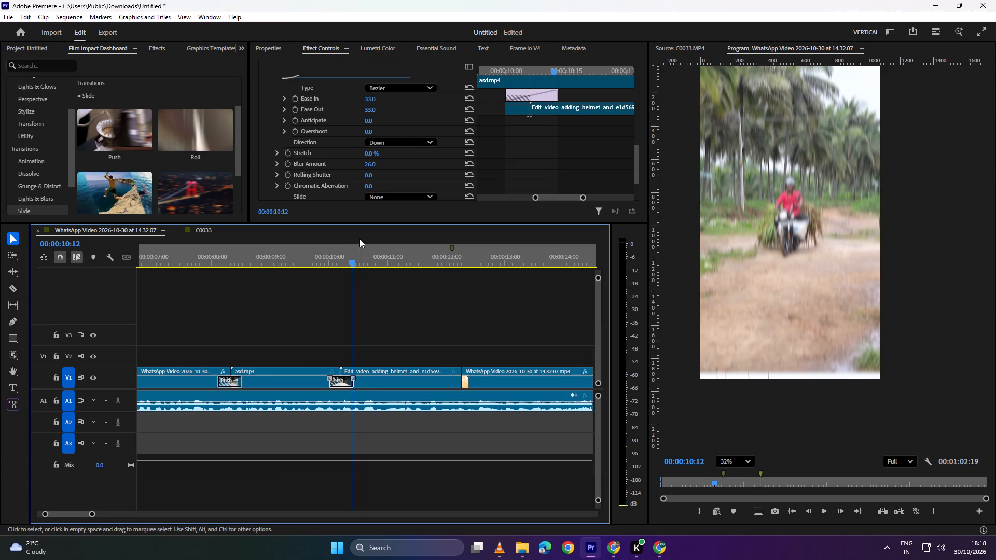
scroll(340, 179, "up", 12)
scroll(339, 179, "down", 3)
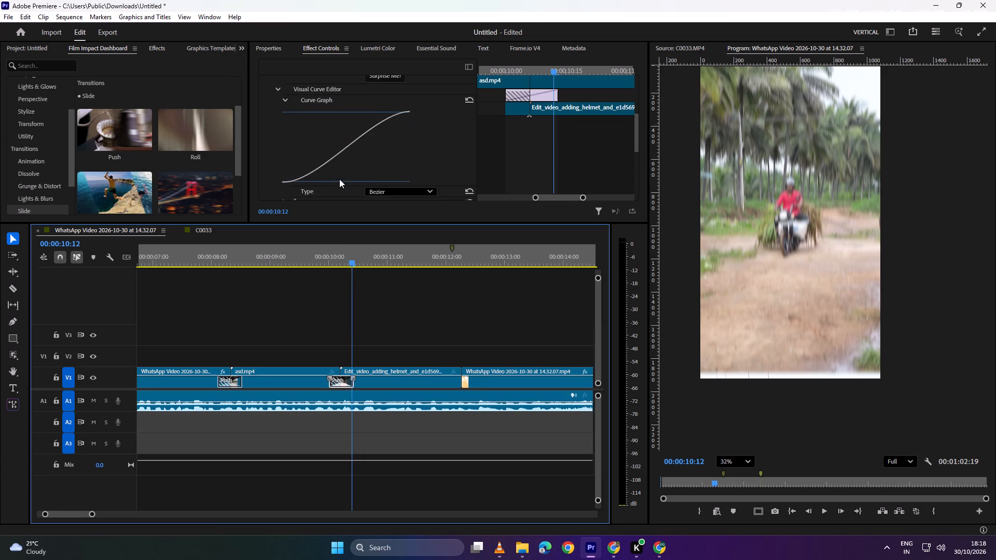
scroll(339, 179, "down", 13)
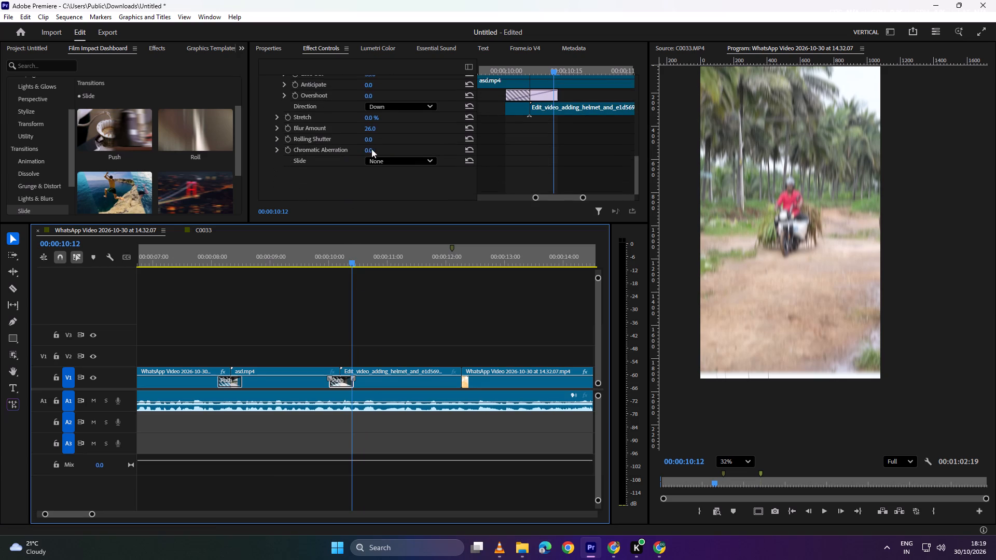
left_click(383, 105)
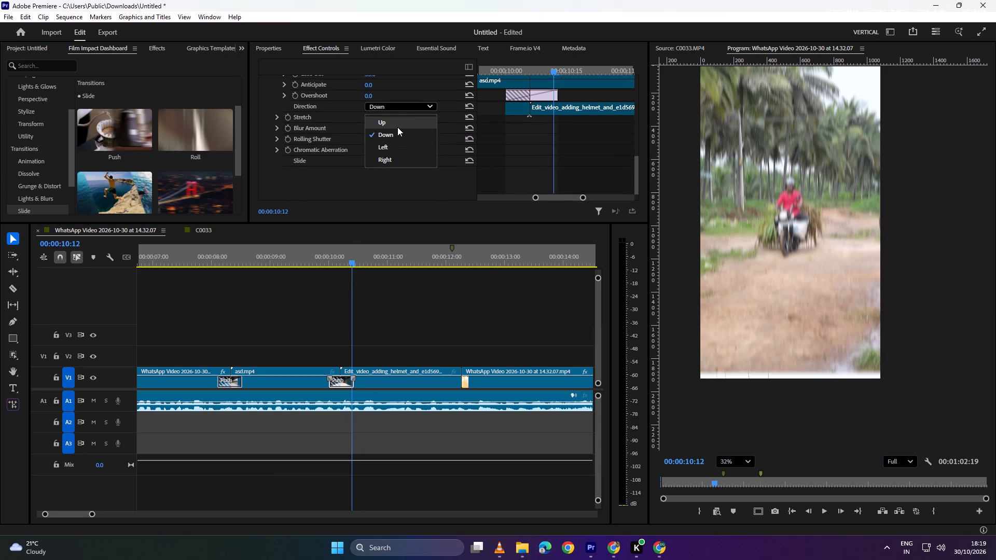
left_click(390, 131)
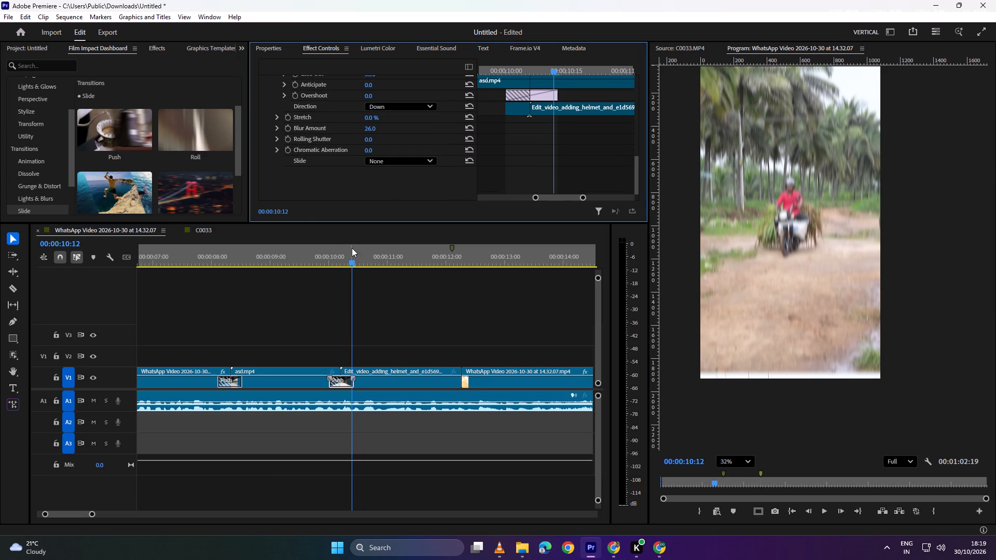
left_click_drag(352, 248, 340, 254)
left_click_drag(348, 257, 343, 259)
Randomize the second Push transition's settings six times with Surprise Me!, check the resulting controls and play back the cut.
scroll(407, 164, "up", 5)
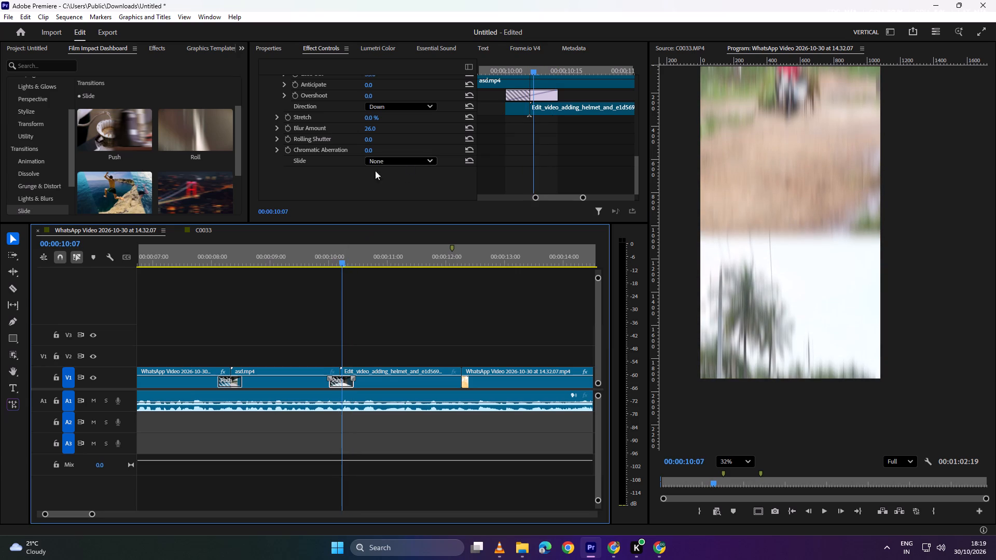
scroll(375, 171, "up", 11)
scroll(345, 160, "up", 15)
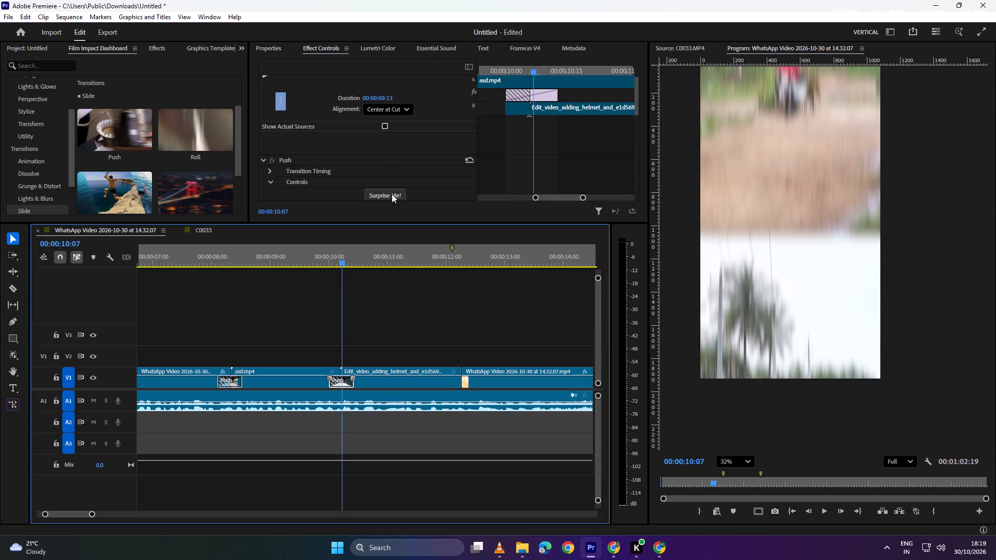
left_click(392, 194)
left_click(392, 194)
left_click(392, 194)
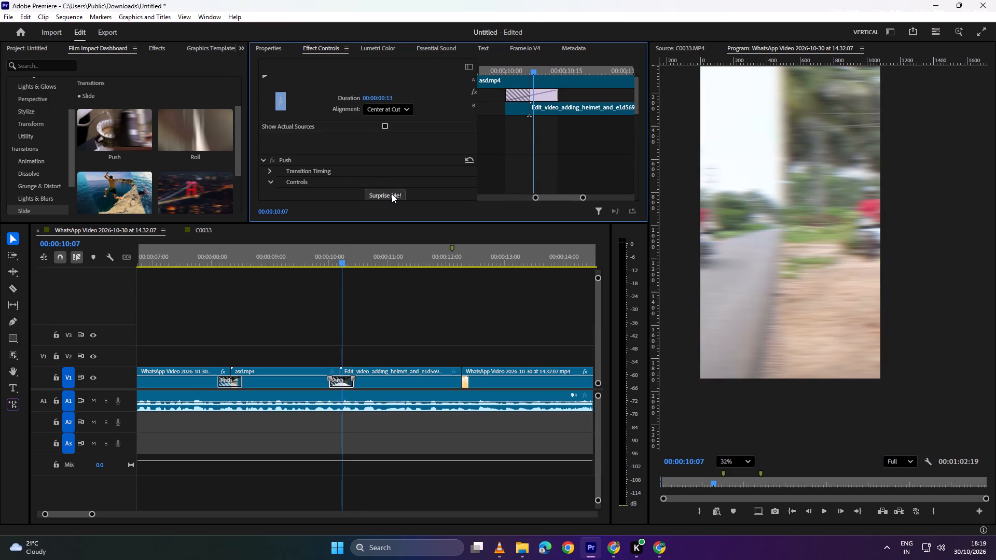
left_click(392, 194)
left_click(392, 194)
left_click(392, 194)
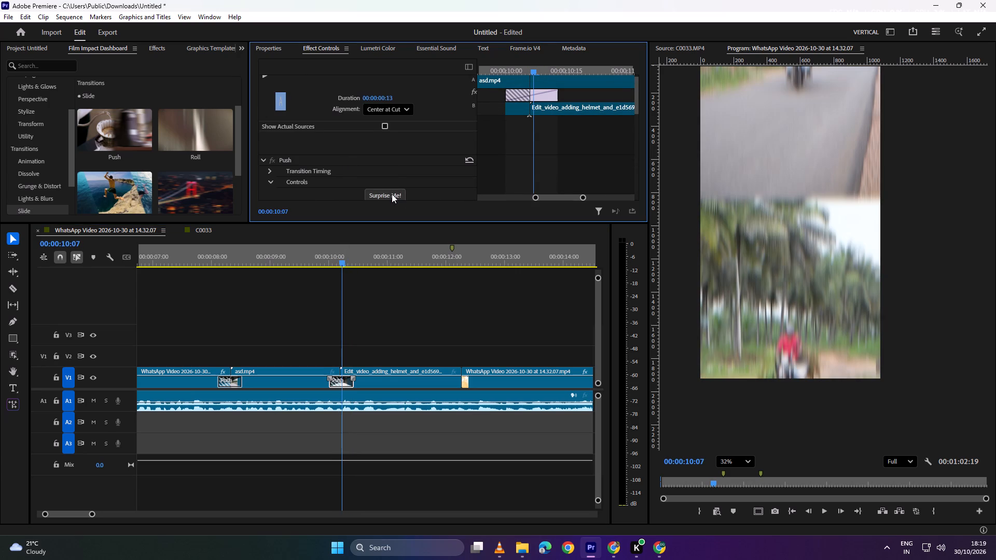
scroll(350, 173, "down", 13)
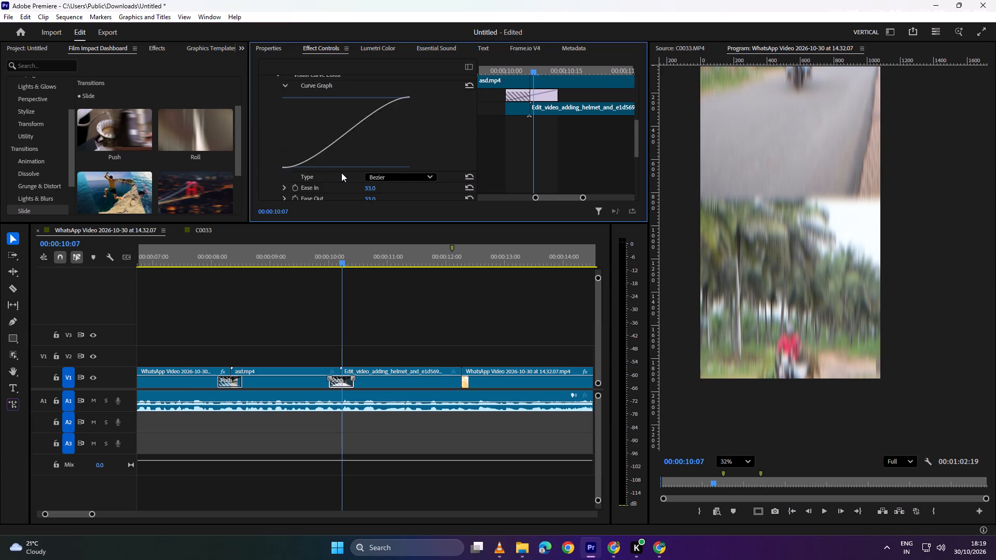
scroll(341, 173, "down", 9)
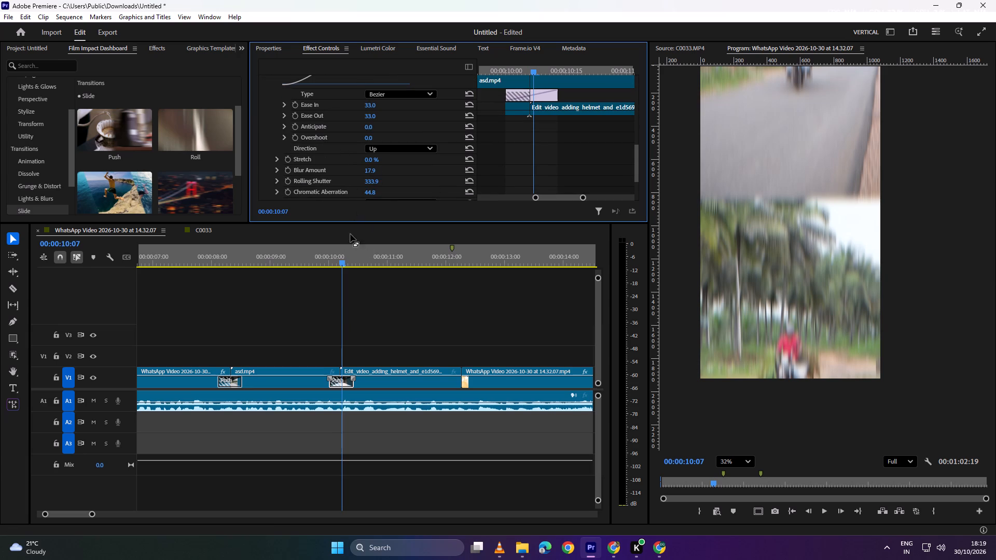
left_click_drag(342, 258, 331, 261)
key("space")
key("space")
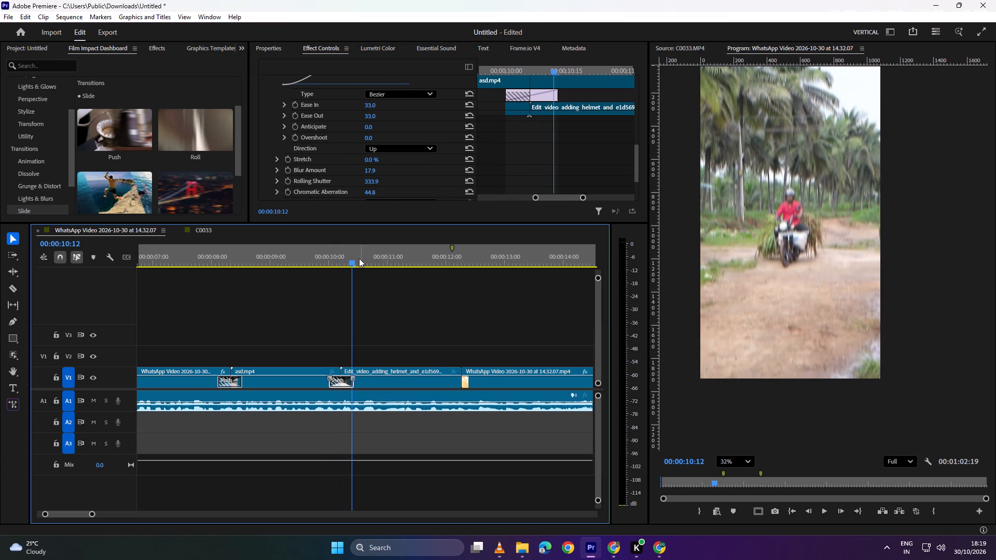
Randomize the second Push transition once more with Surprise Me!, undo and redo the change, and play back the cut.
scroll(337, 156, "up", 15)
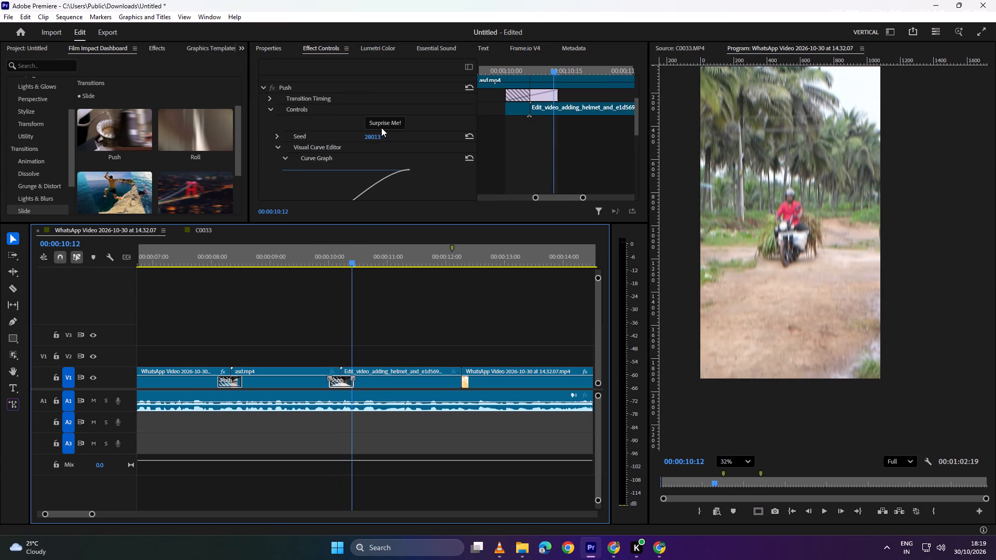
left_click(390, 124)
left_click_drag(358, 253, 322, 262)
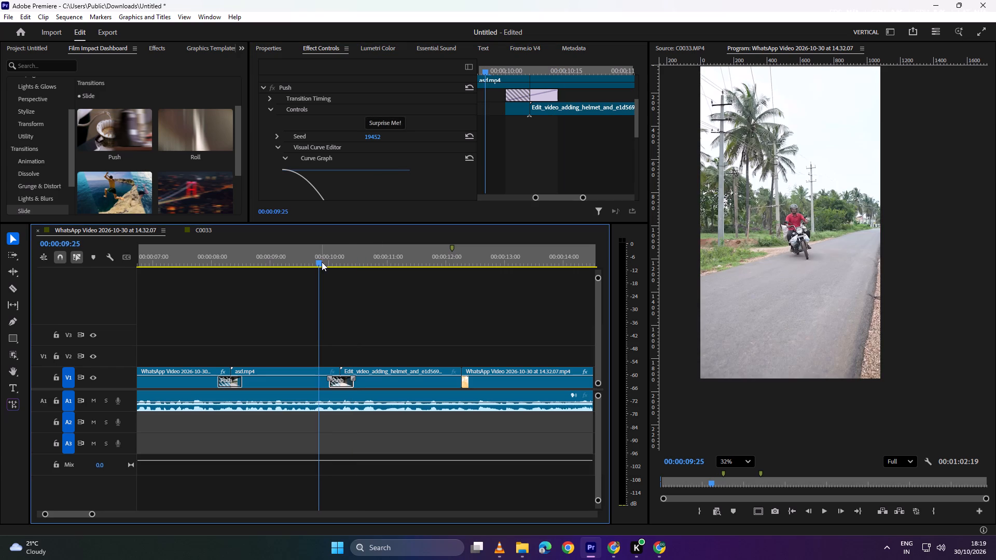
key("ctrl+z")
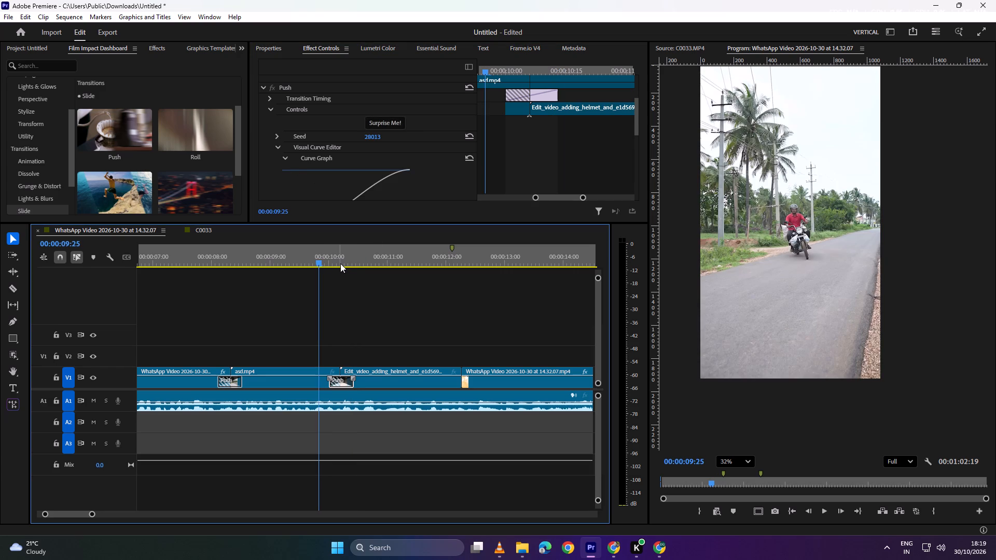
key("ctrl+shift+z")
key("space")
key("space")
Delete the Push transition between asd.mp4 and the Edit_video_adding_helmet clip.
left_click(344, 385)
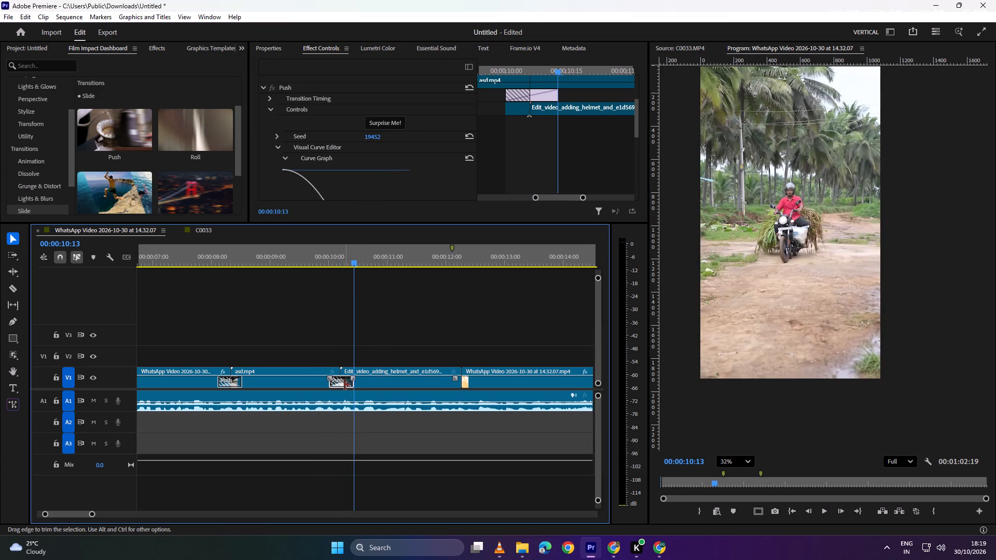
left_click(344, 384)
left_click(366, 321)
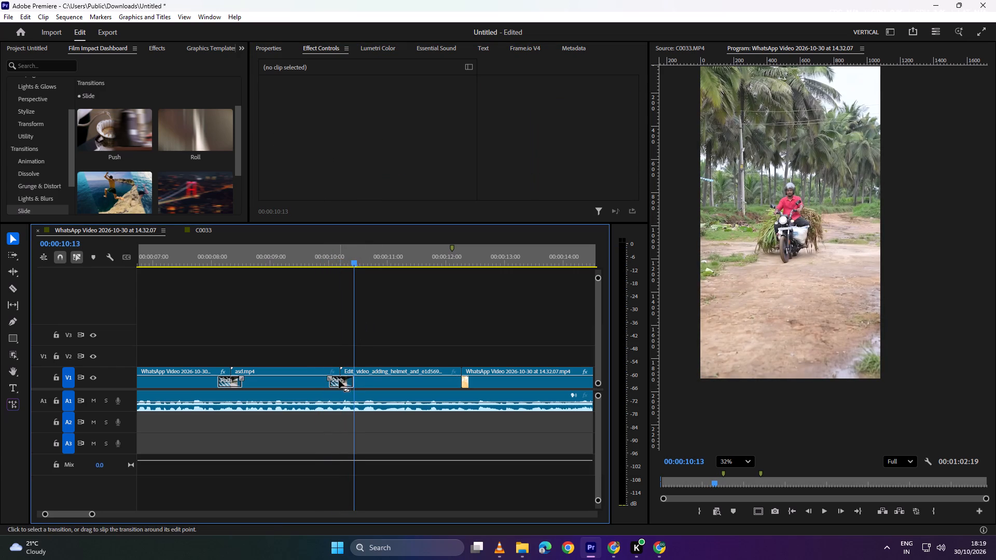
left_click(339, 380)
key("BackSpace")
Apply the Whip slide transition between asd.mp4 and the Edit_video_adding_helmet clip, and play it back.
left_click_drag(366, 345, 329, 369)
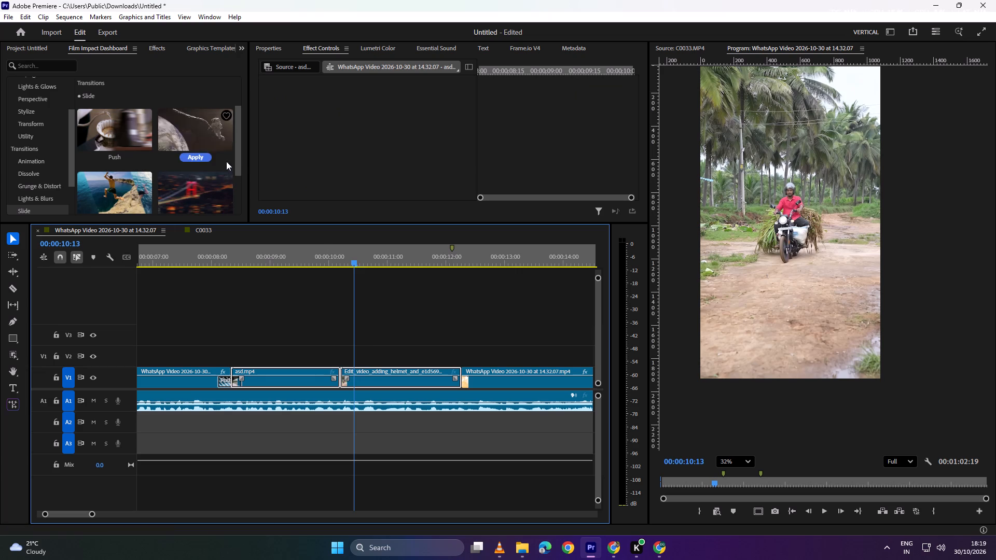
left_click_drag(239, 156, 239, 206)
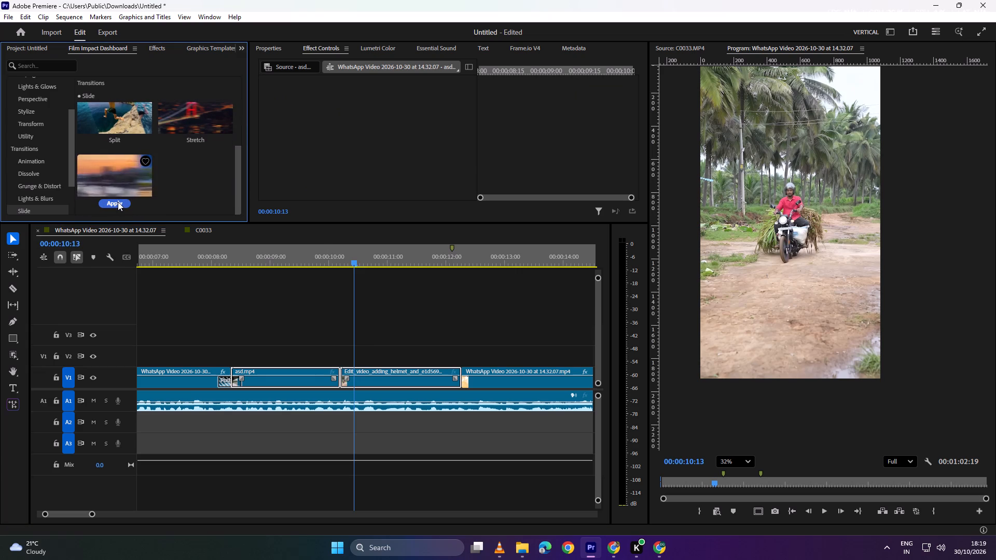
left_click(118, 202)
left_click_drag(359, 257, 330, 265)
key("space")
key("space")
Shift the Whip transition earlier so it straddles the cut between asd.mp4 and the Edit_video_adding_helmet clip.
left_click(354, 377)
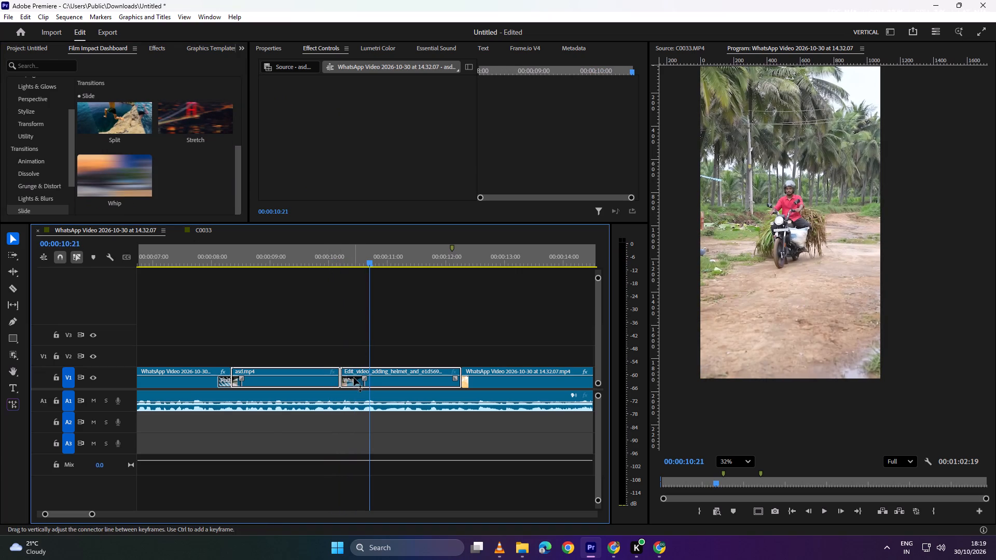
left_click(358, 384)
left_click(355, 381)
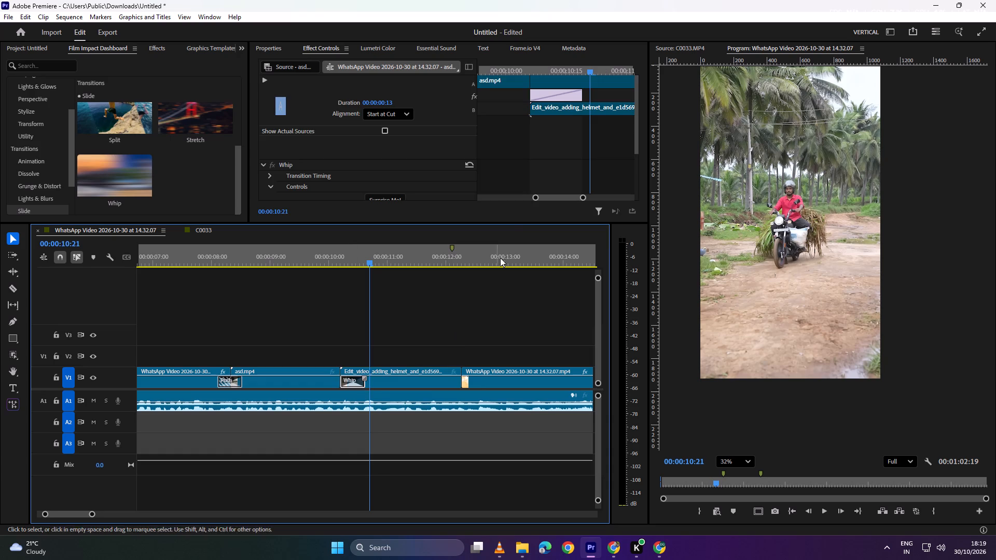
left_click_drag(567, 97, 541, 100)
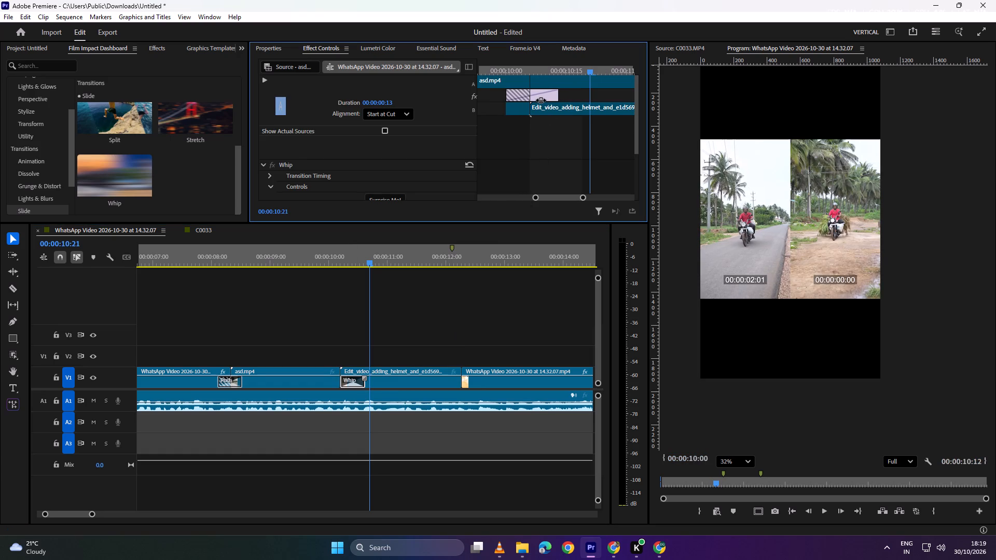
left_click_drag(541, 100, 541, 100)
Set the Whip transition's Direction to Down and play back the cut into the Edit_video_adding_helmet clip.
scroll(386, 172, "down", 10)
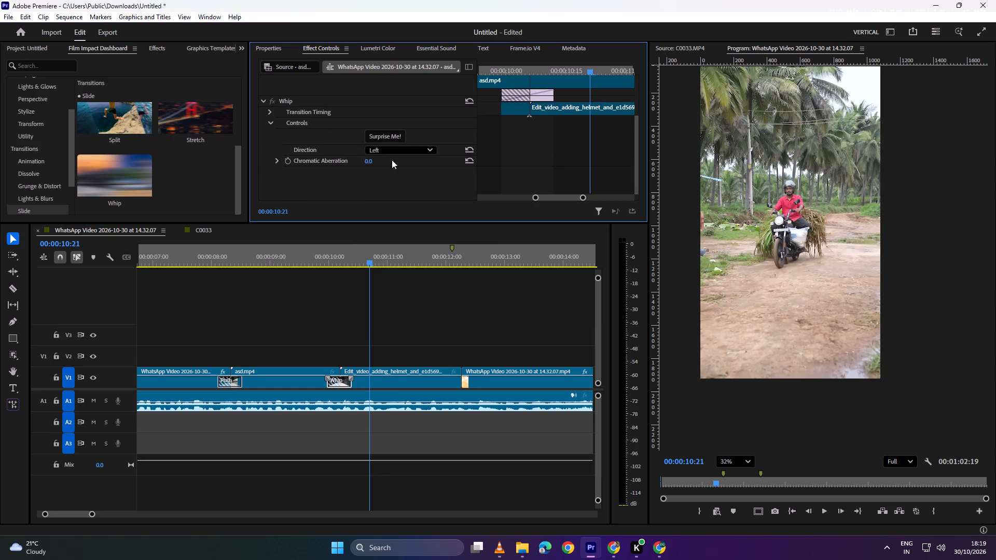
left_click(399, 151)
left_click(398, 181)
left_click_drag(363, 257, 327, 261)
key("space")
key("space")
left_click_drag(357, 255, 354, 255)
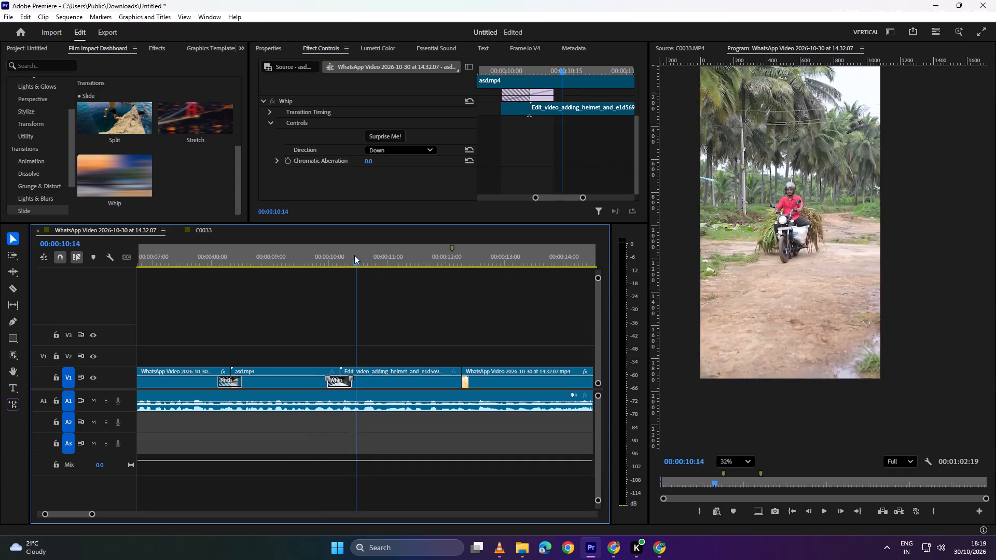
Replay the Whip transition between asd.mp4 and the Edit_video_adding_helmet clip several times to check its motion.
left_click_drag(354, 255, 303, 265)
key("space")
key("space")
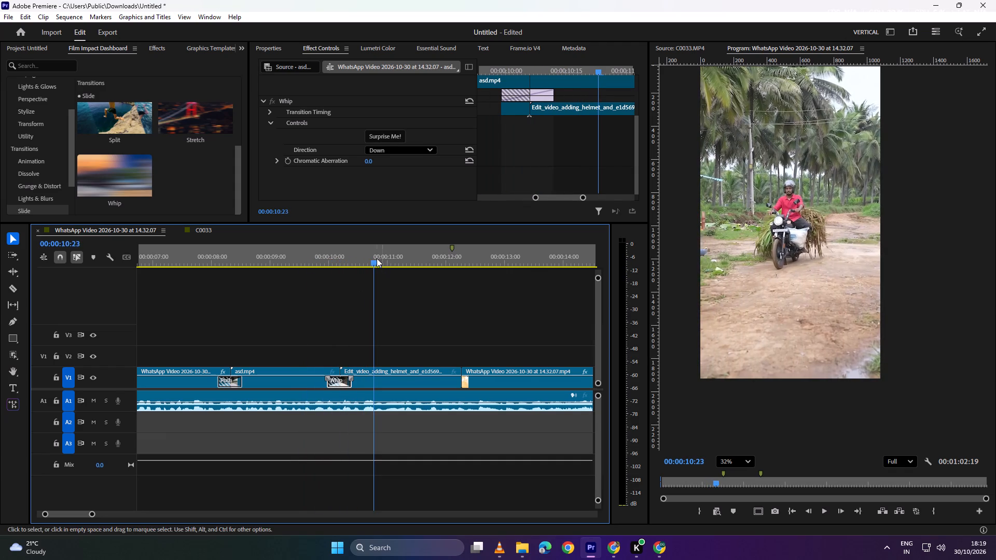
left_click_drag(377, 257, 327, 257)
key("space")
key("space")
scroll(345, 314, "up", 5, "alt")
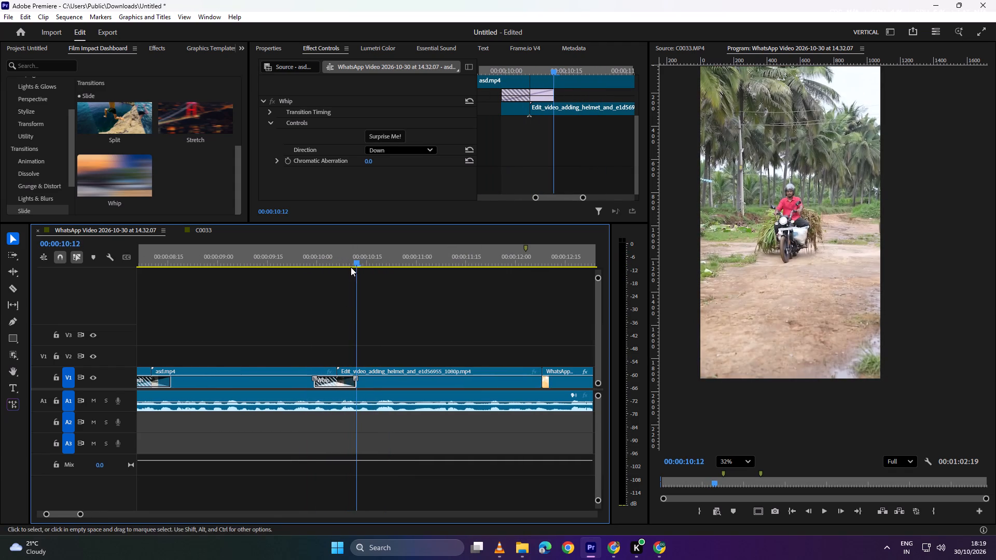
left_click_drag(358, 263, 321, 268)
key("space")
key("space")
Play back from the Push transition into asd.mp4 through the Whip transition into the Edit_video_adding_helmet clip to compare them.
left_click_drag(334, 264, 231, 264)
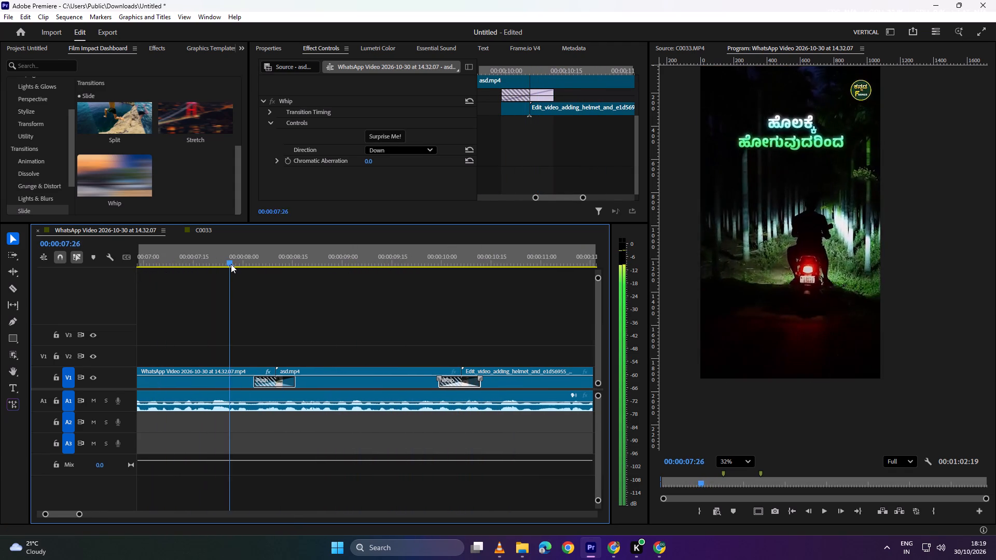
left_click_drag(231, 264, 238, 264)
key("space")
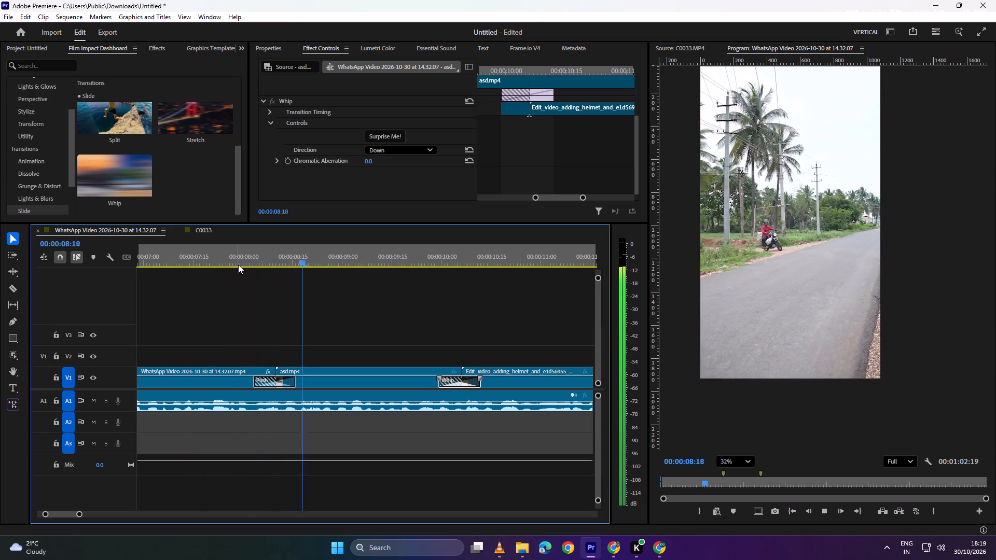
key("space")
key("space")
scroll(282, 298, "down", 7, "alt")
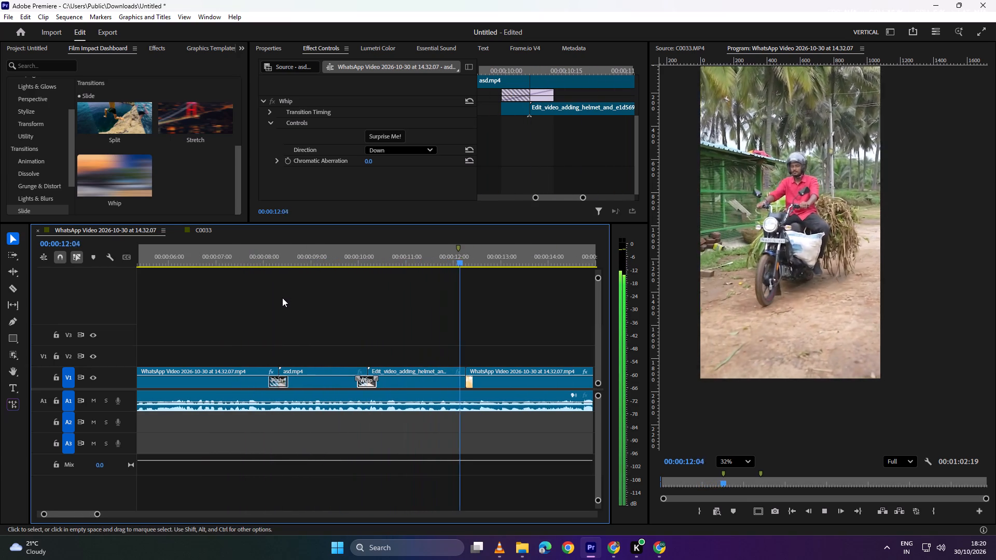
key("space")
left_click_drag(390, 260, 272, 271)
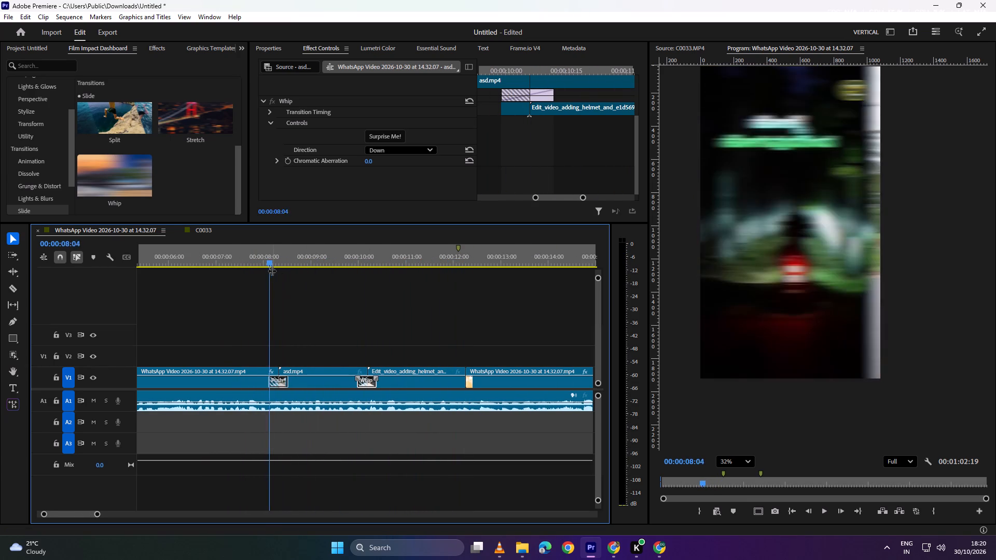
key("space")
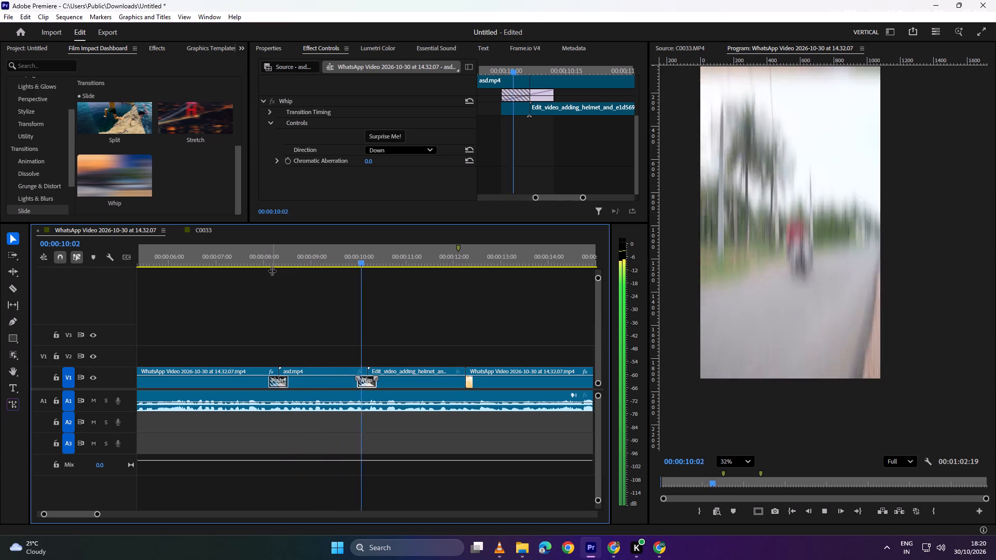
key("space")
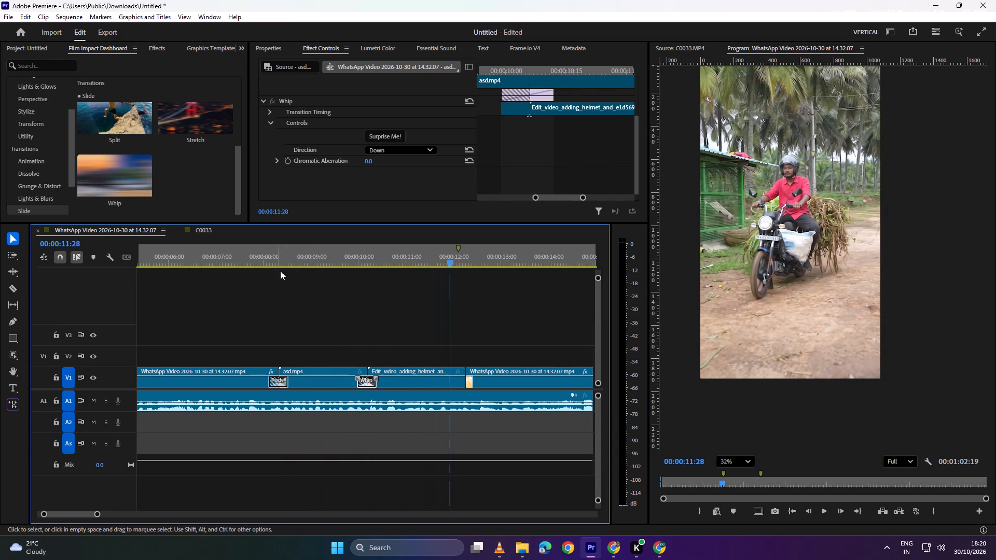
left_click_drag(333, 260, 268, 275)
key("space")
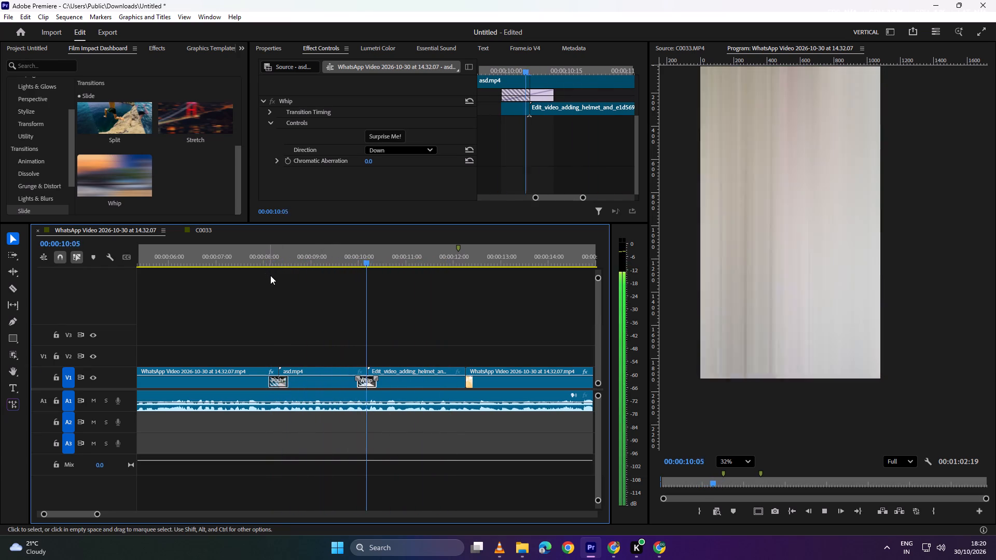
key("space")
left_click_drag(374, 262, 297, 274)
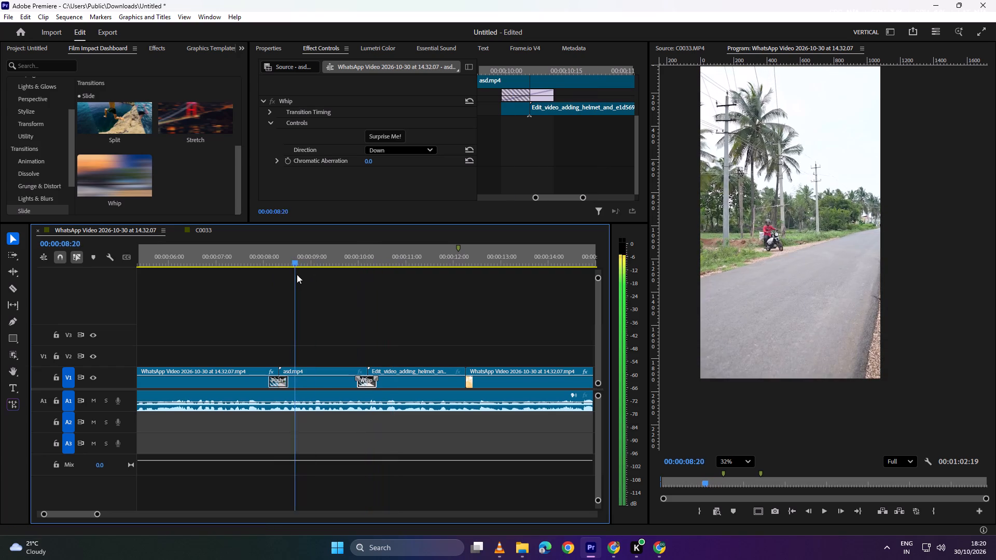
left_click_drag(297, 274, 275, 276)
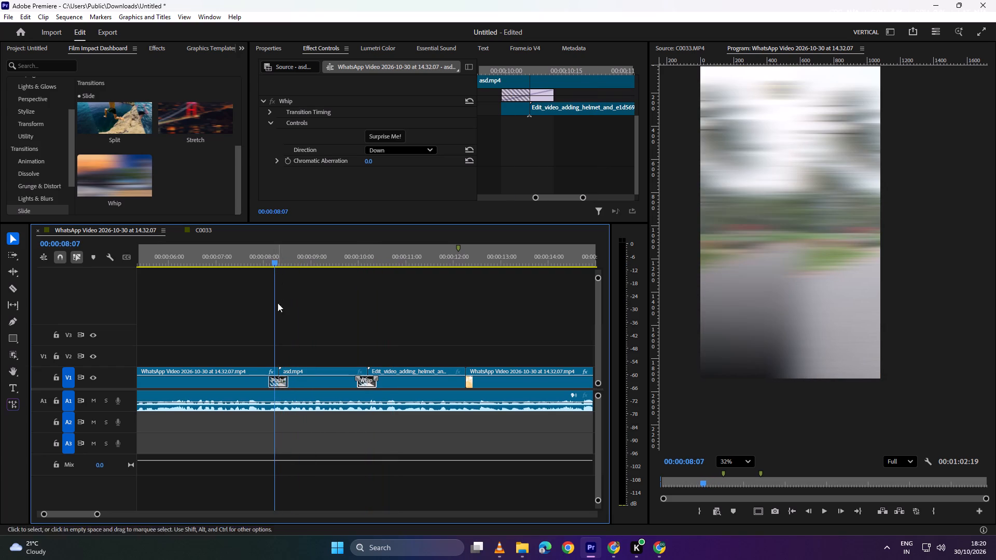
Select the Push transition at the start of asd.mp4 and review its motion frame by frame and in playback.
scroll(275, 316, "up", 15, "alt")
left_click(270, 380)
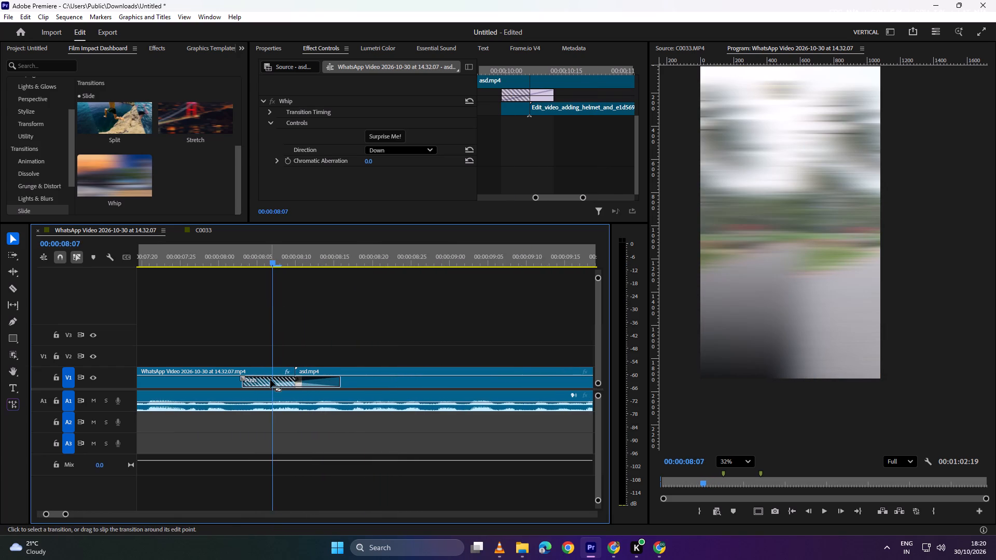
left_click_drag(280, 260, 250, 265)
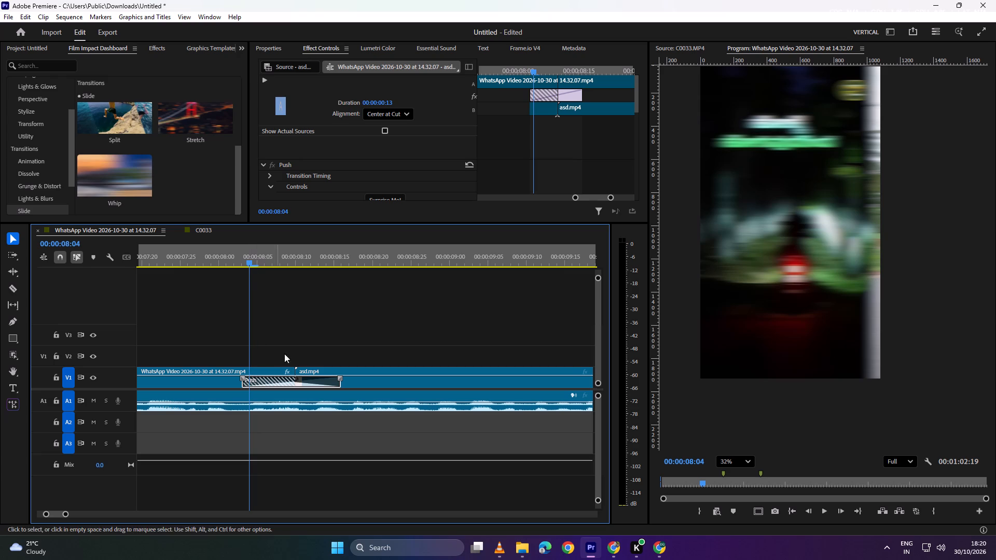
left_click_drag(253, 261, 240, 263)
key("space")
scroll(287, 326, "down", 4, "alt")
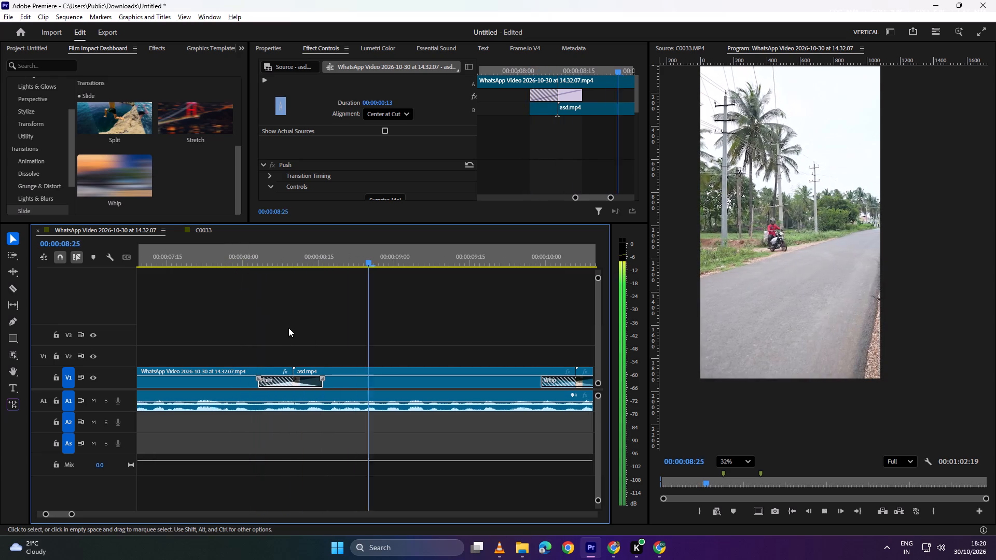
key("space")
left_click_drag(337, 263, 278, 269)
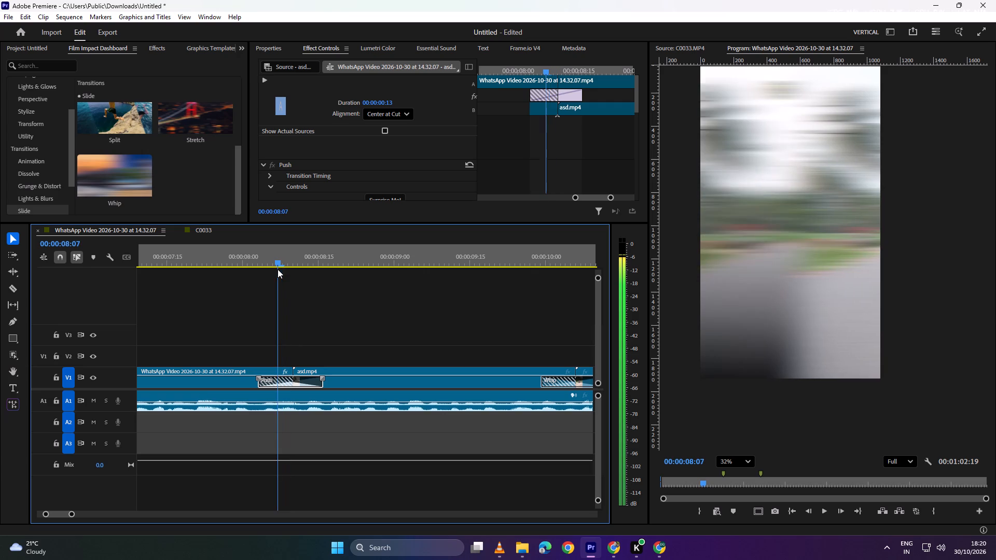
left_click_drag(278, 269, 268, 271)
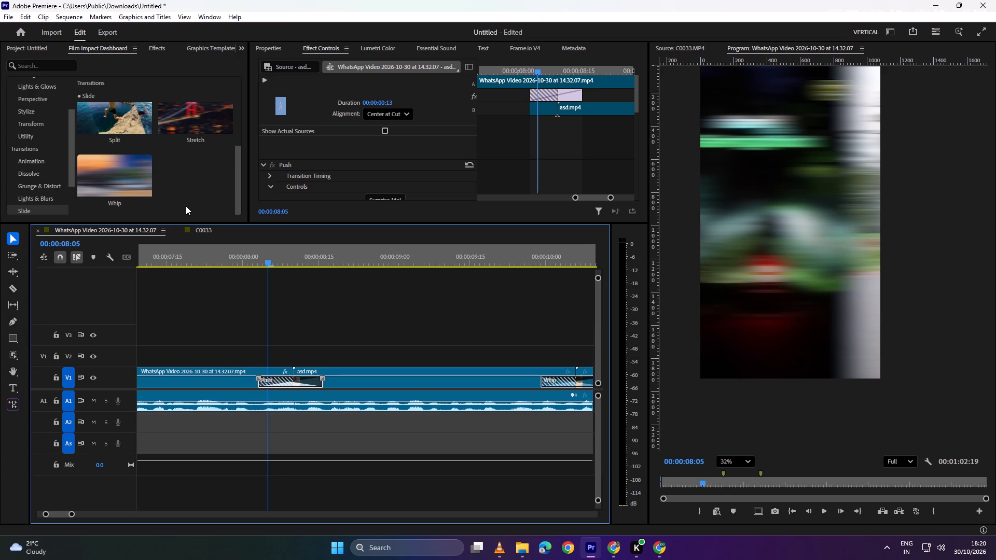
Play the sequence from the Push transition past the end of the Edit_video_adding_helmet clip to examine the cuts.
key("space")
scroll(314, 346, "down", 14, "alt")
scroll(356, 351, "up", 3, "alt")
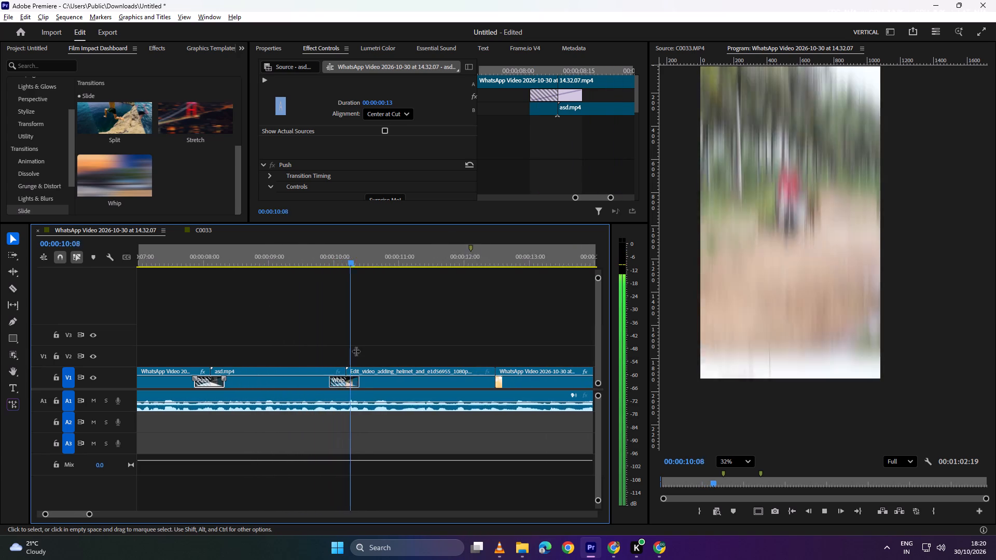
scroll(356, 351, "up", 1, "alt")
key("space")
scroll(356, 351, "down", 5, "alt")
key("space")
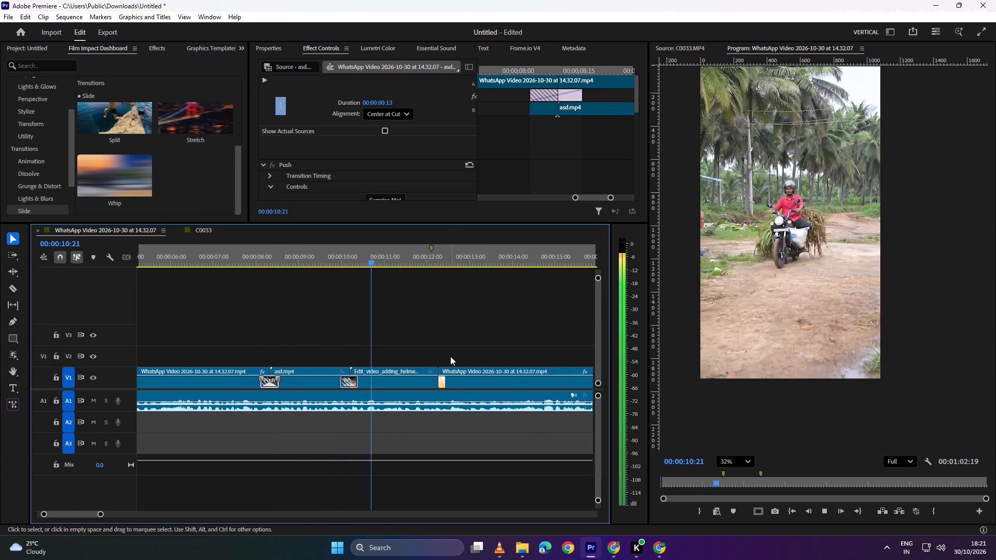
scroll(437, 359, "up", 8, "alt")
key("space")
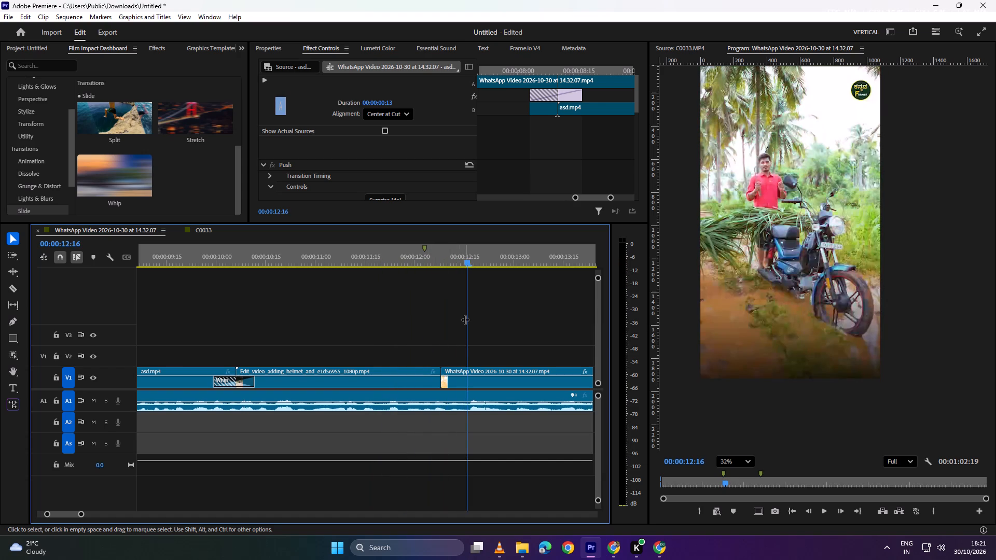
Apply the Additive Dissolve transition between the Edit_video_adding_helmet clip and the following WhatsApp Video clip, and play it back.
left_click_drag(459, 349, 432, 370)
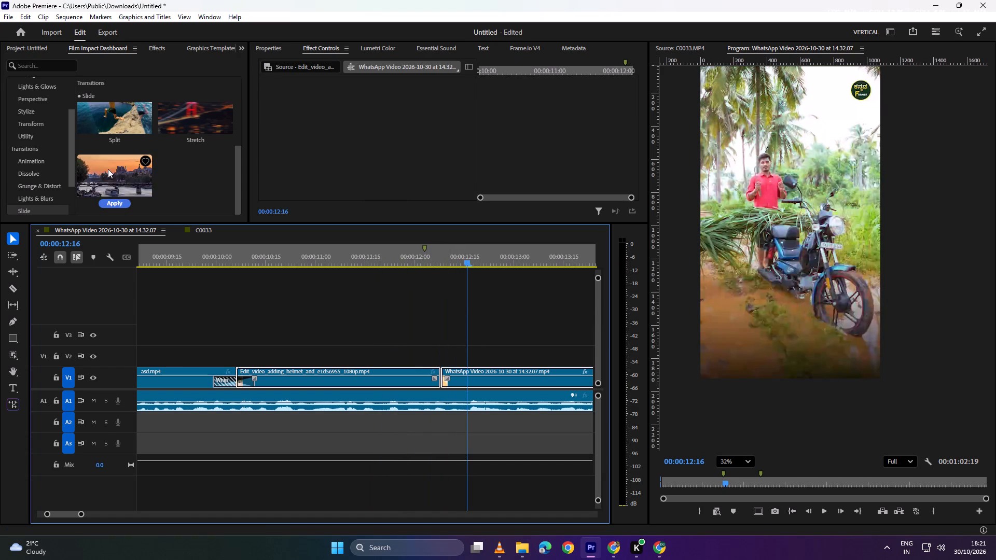
left_click(34, 178)
scroll(229, 162, "up", 4)
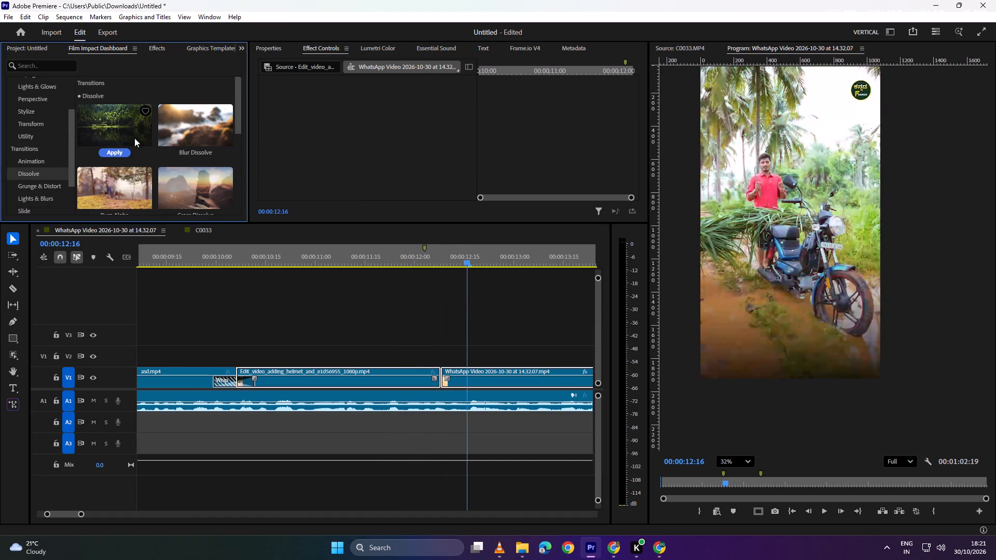
left_click(120, 152)
left_click_drag(475, 259, 416, 259)
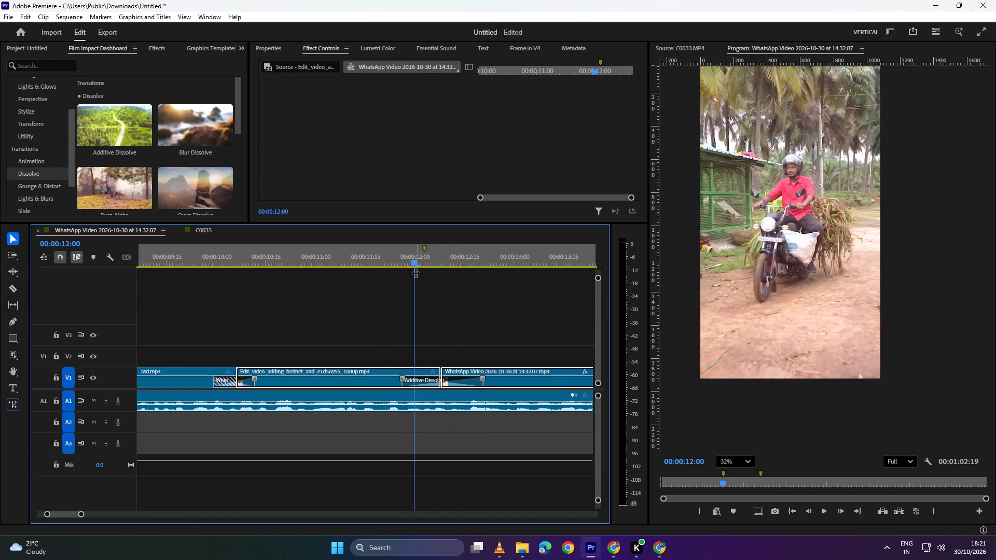
key("space")
key("space")
Shorten the Additive Dissolve on both sides of the cut after the Edit_video_adding_helmet clip and replay the cut.
left_click_drag(483, 376, 459, 379)
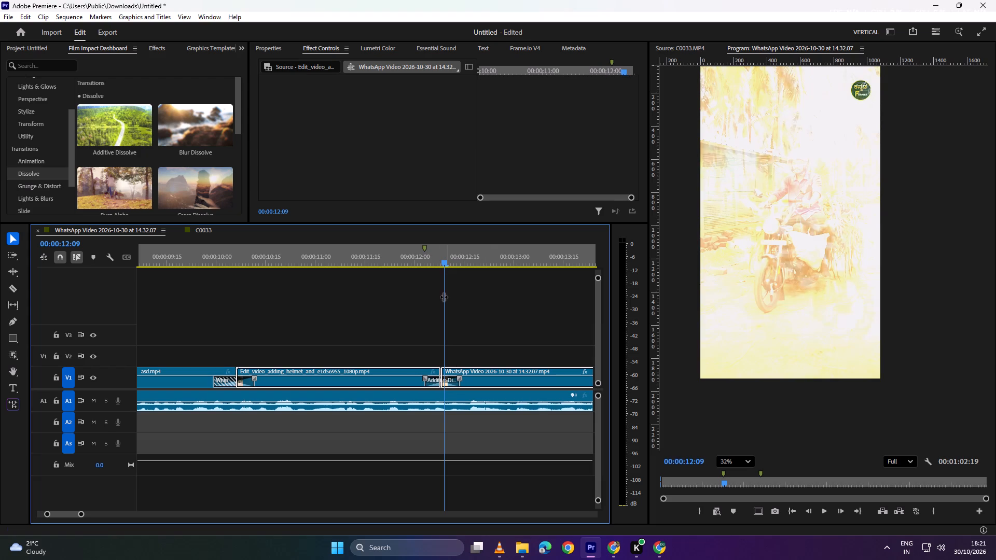
left_click_drag(445, 257, 420, 263)
key("space")
key("space")
left_click_drag(471, 261, 409, 259)
key("space")
scroll(437, 275, "down", 3, "alt")
key("space")
left_click_drag(476, 259, 424, 273)
Play the sequence through the Additive Dissolve and on to about 17 seconds to review the following footage.
key("space")
scroll(447, 299, "down", 9, "alt")
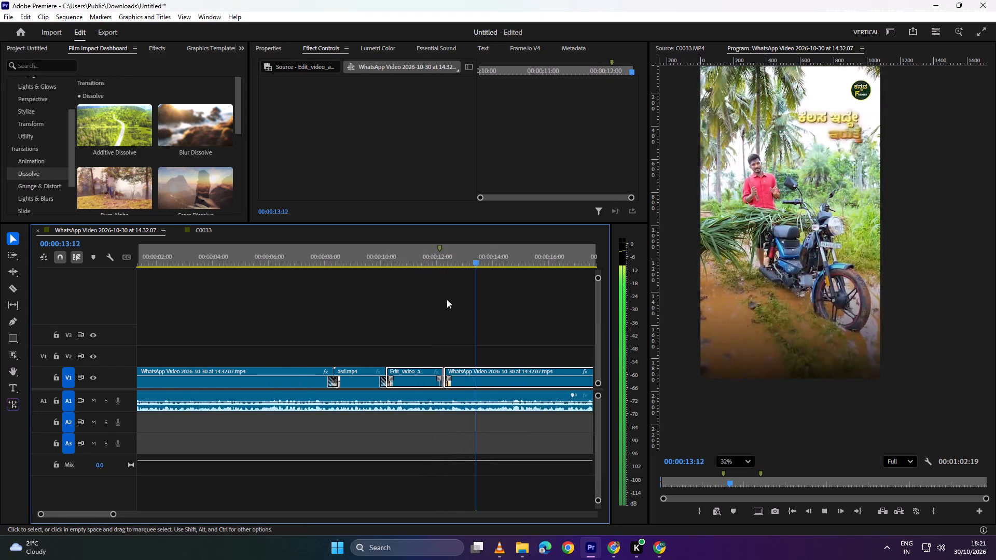
scroll(447, 299, "down", 3, "alt")
key("space")
left_click_drag(439, 260, 460, 260)
key("space")
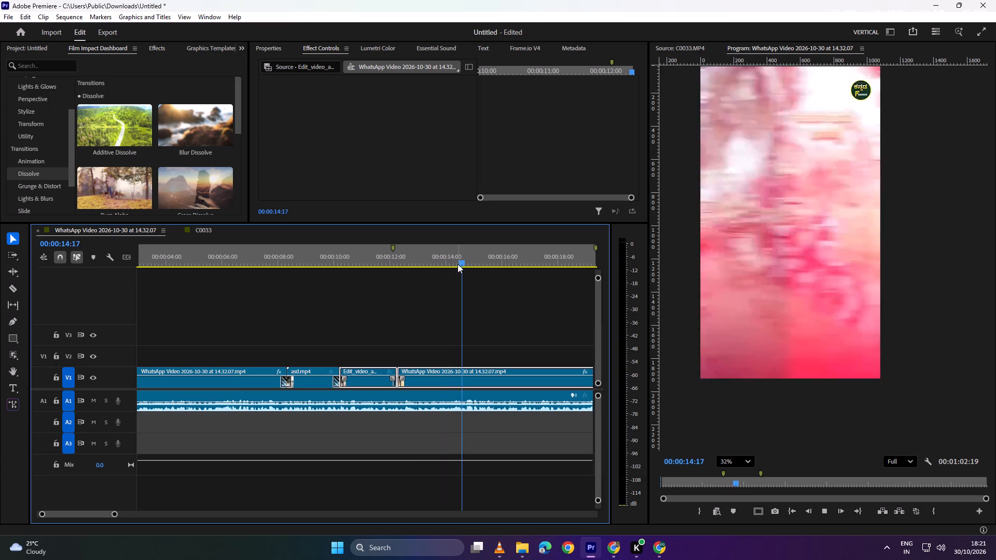
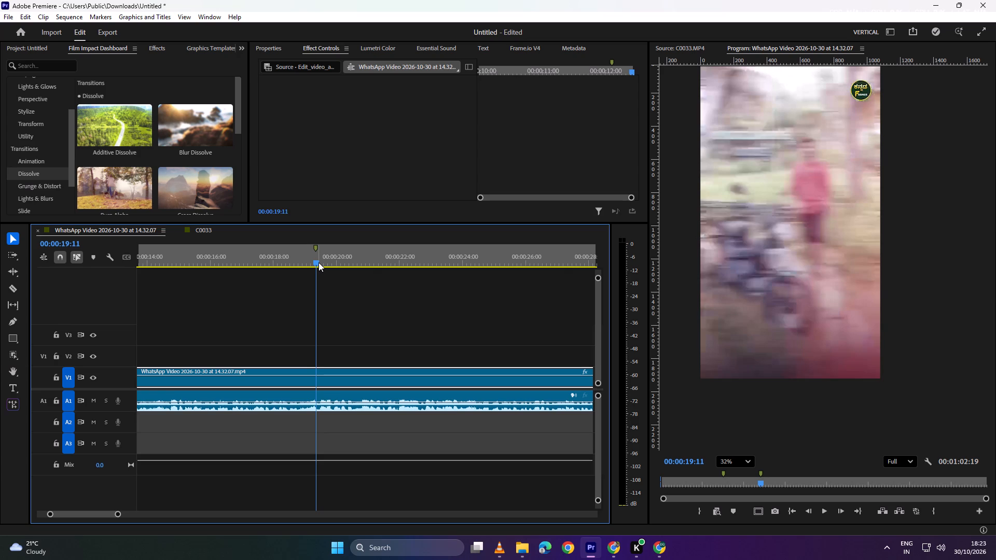
key("space")
key("space")
left_click_drag(331, 262, 313, 263)
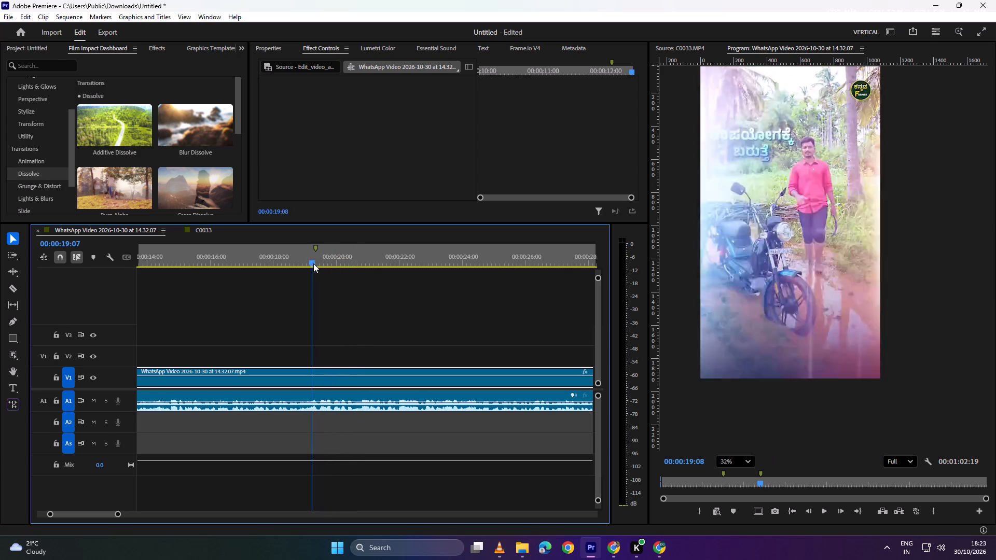
left_click_drag(313, 263, 309, 263)
key("space")
key("space")
left_click_drag(325, 257, 320, 258)
key("space")
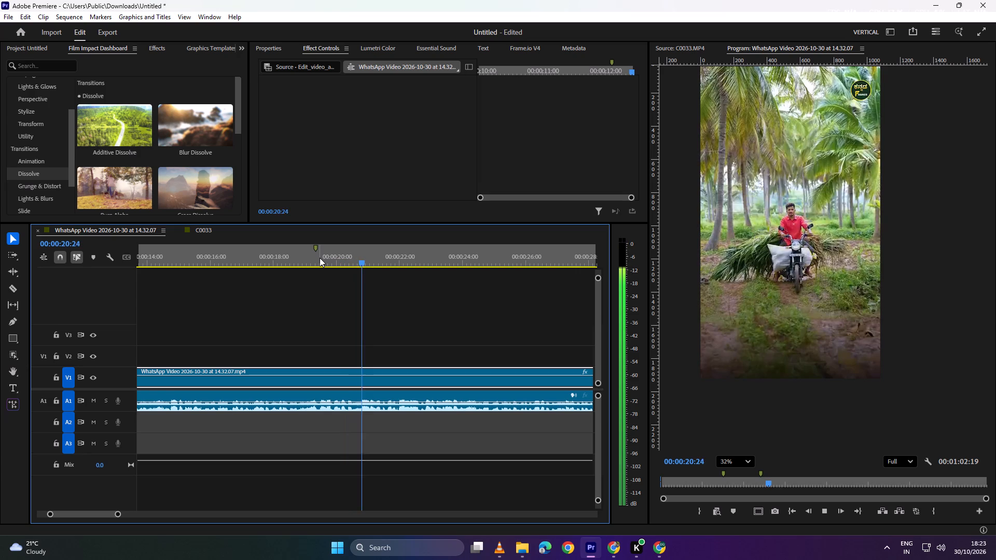
key("space")
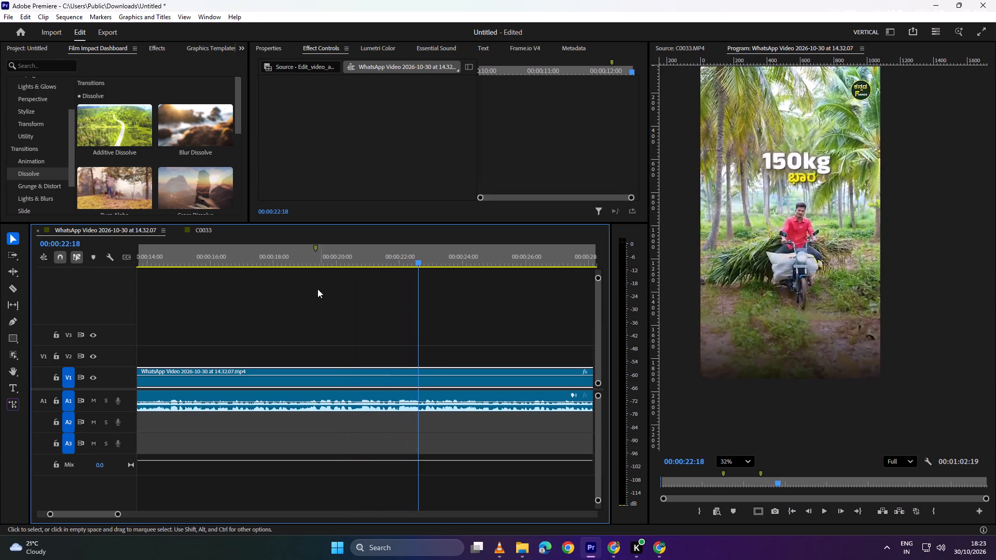
left_click_drag(375, 258, 307, 253)
key("space")
key("space")
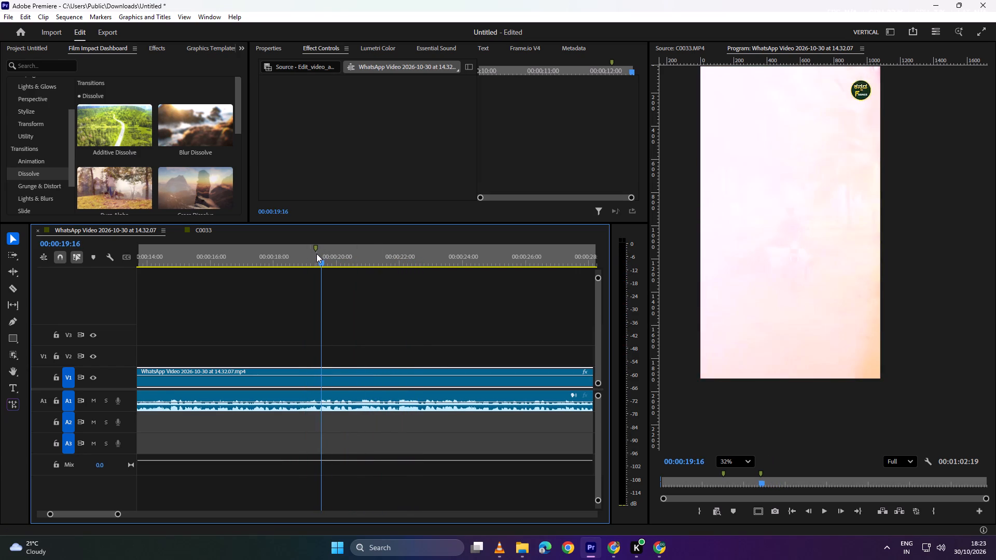
key("space")
key("space")
left_click_drag(323, 258, 317, 259)
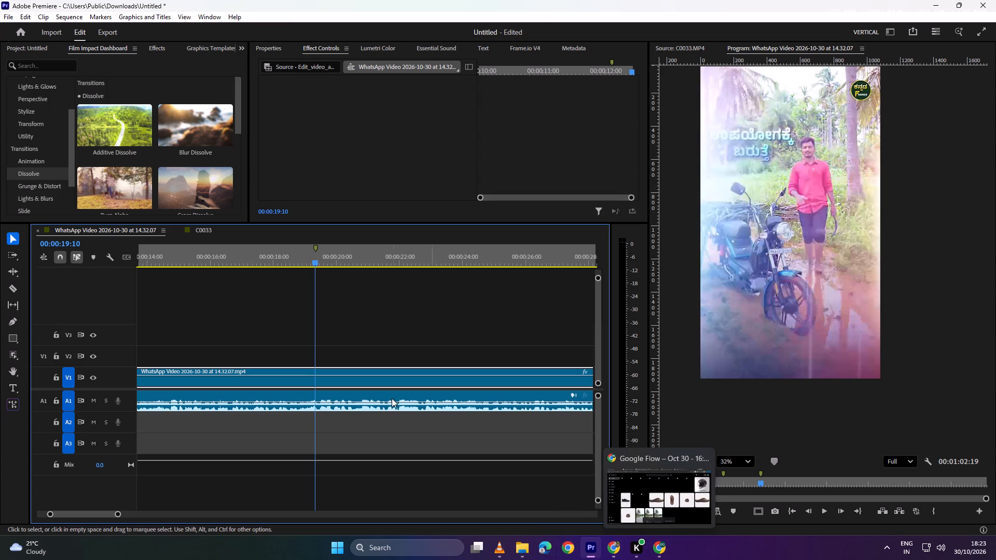
Mute audio track A1 under the newly placed helmet and shoes clip.
scroll(379, 334, "down", 10, "alt")
left_click(477, 361)
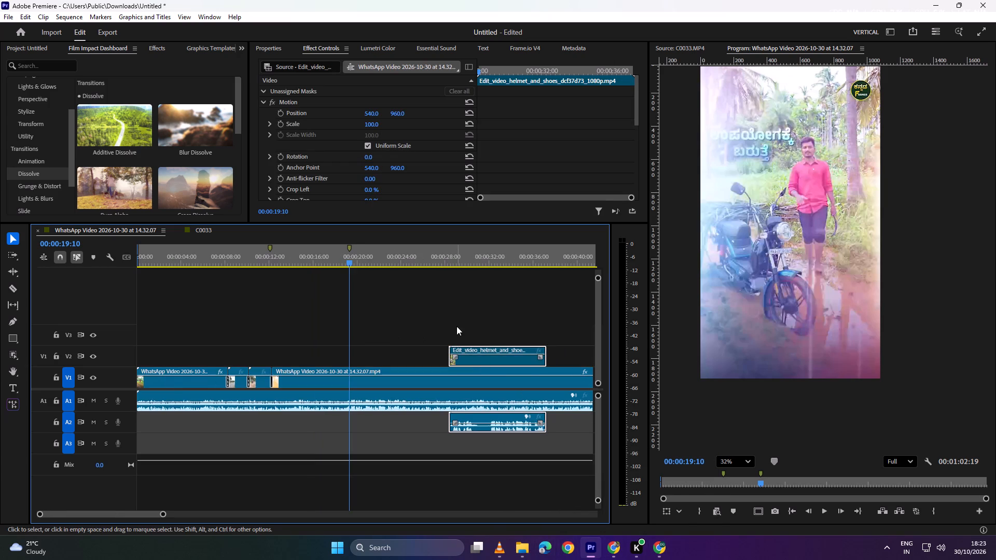
scroll(403, 374, "down", 5, "alt")
left_click(93, 400)
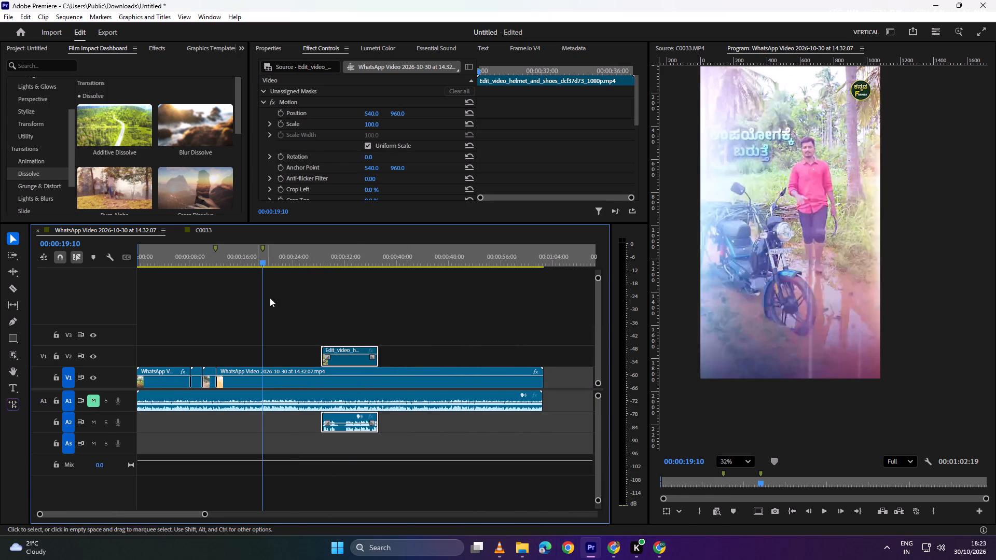
Play the helmet and shoes clip on V2 from its start to about 36 seconds to review the rider's motion.
left_click_drag(316, 260, 322, 261)
key("space")
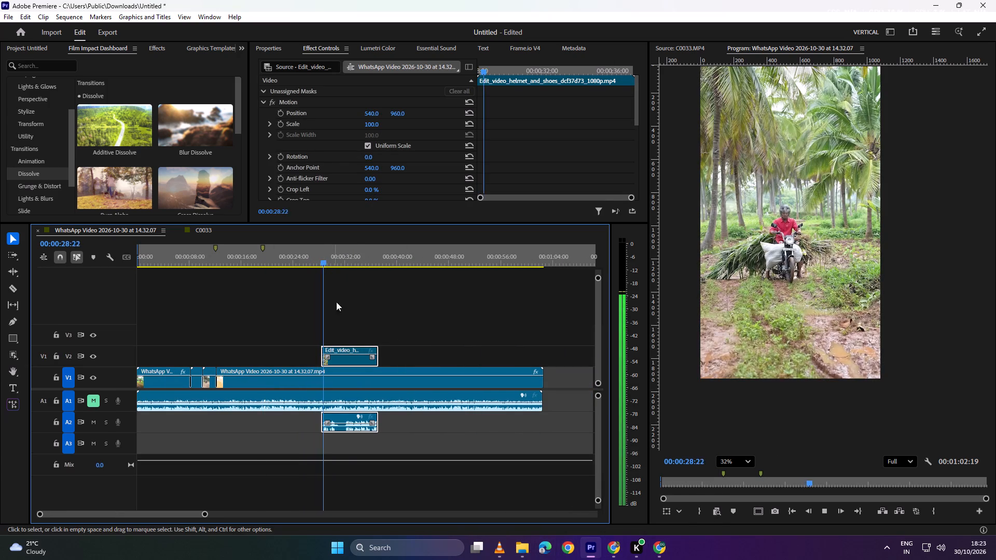
scroll(343, 348, "up", 17, "alt")
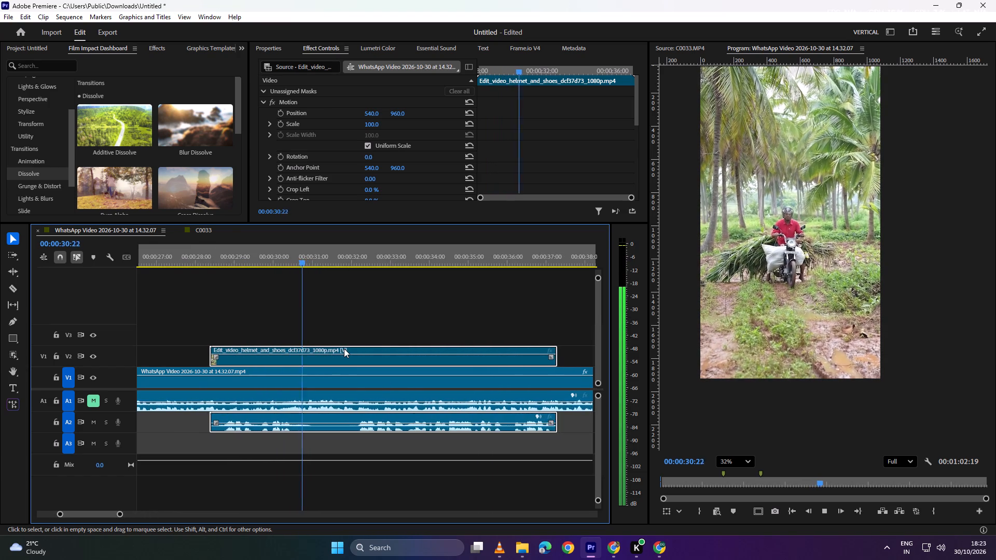
scroll(344, 348, "up", 2)
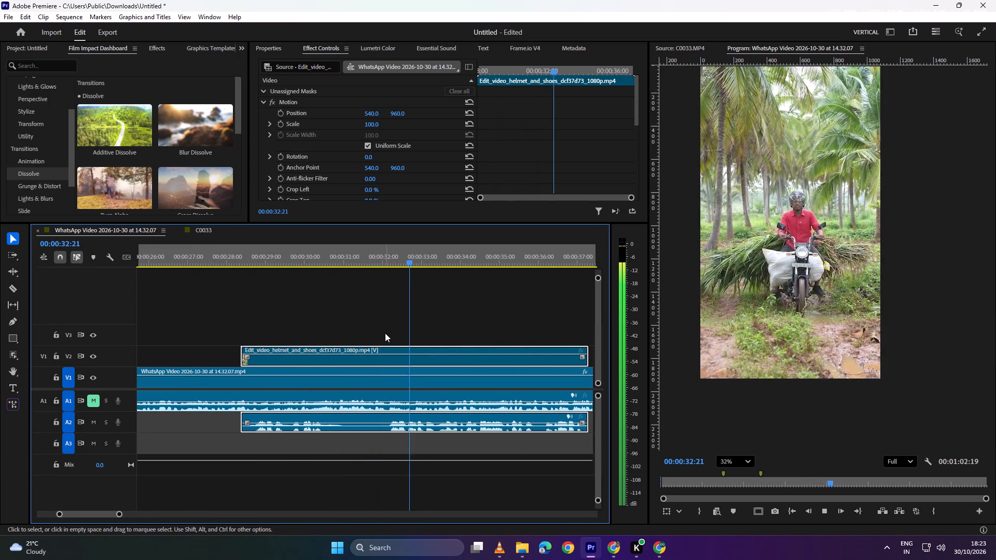
scroll(384, 333, "down", 7, "alt")
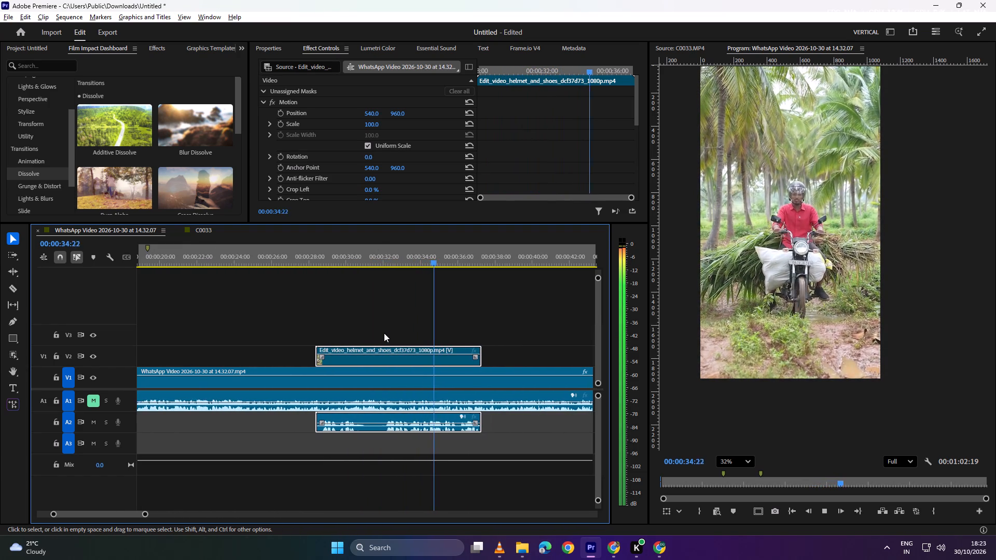
scroll(384, 333, "up", 5, "alt")
key("space")
key("space")
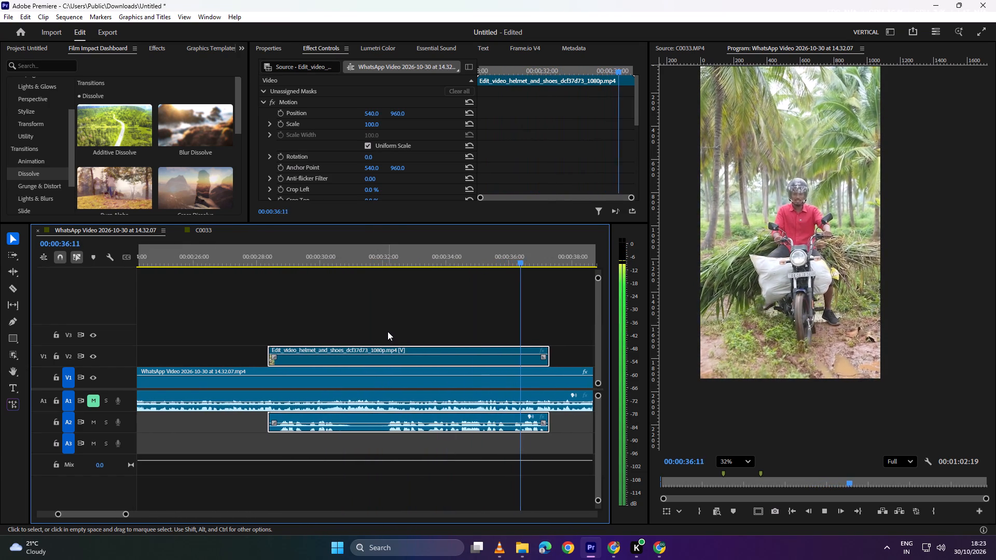
key("space")
Split the helmet and shoes clip at 00:00:32:04 and delete the part before the cut.
left_click_drag(474, 265, 472, 265)
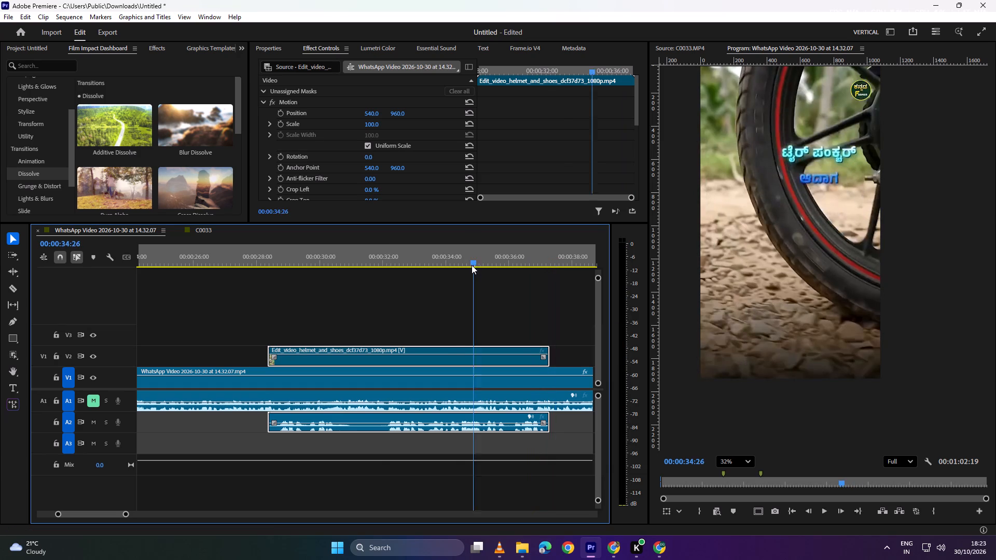
left_click_drag(472, 265, 388, 276)
key("x")
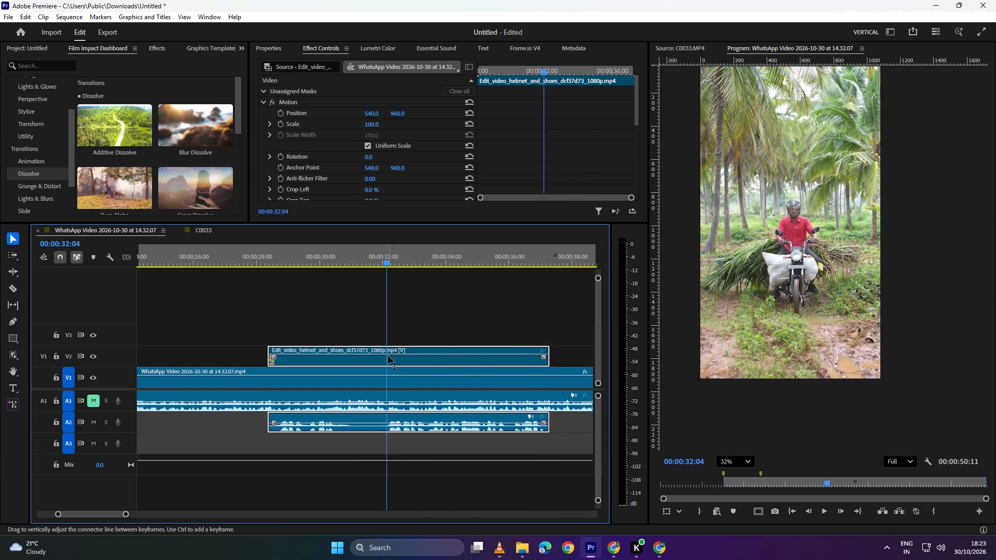
key("x")
left_click(387, 357)
key("c")
left_click(387, 357)
key("v")
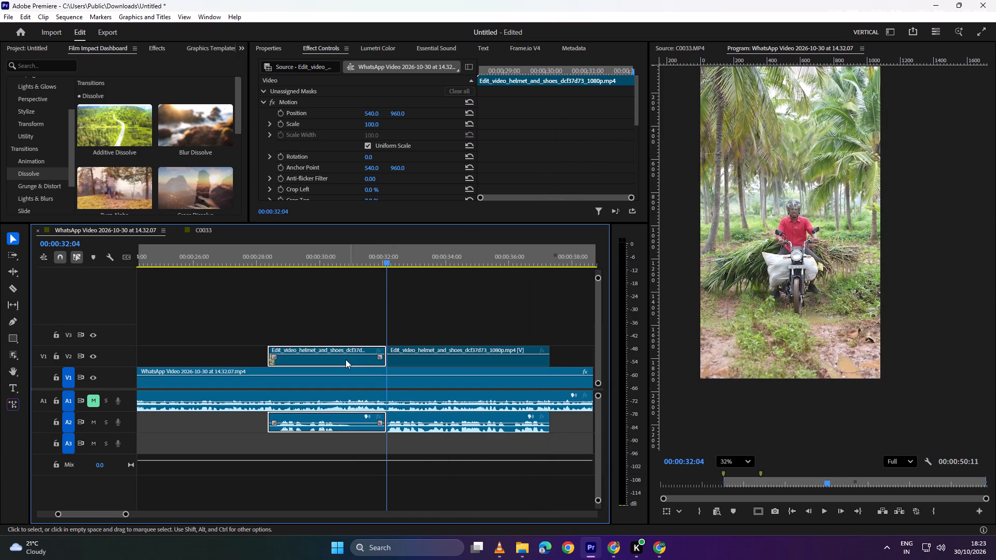
left_click(345, 358)
key("BackSpace")
Move the remaining helmet and shoes clip on V2 so it starts at the marker at 00:00:19:10.
scroll(347, 358, "up", 9)
scroll(350, 355, "down", 10, "alt")
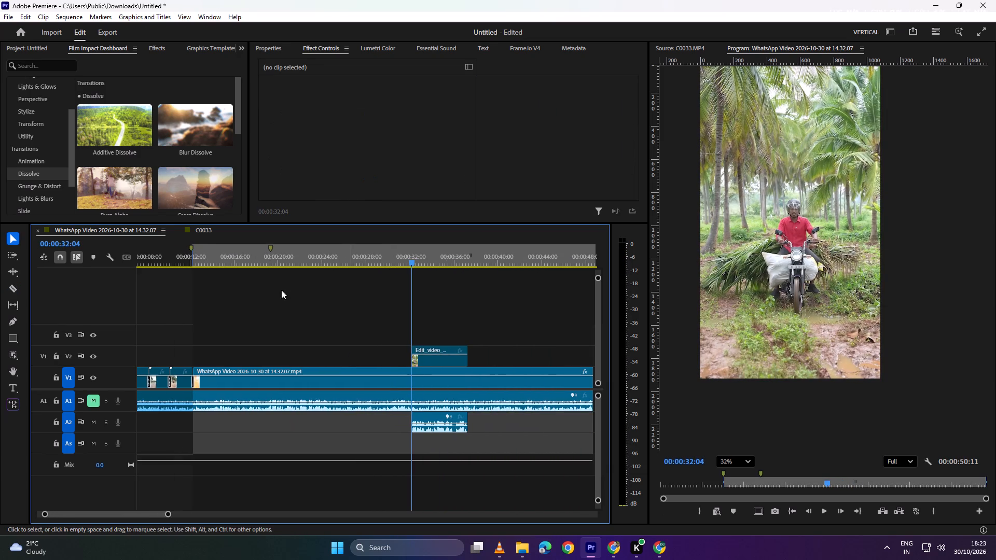
left_click_drag(304, 263, 329, 259)
left_click_drag(440, 362, 302, 356)
Play the sequence from just before the helmet and shoes clip to past its end, checking its placement against the original footage.
left_click_drag(287, 262, 271, 264)
key("space")
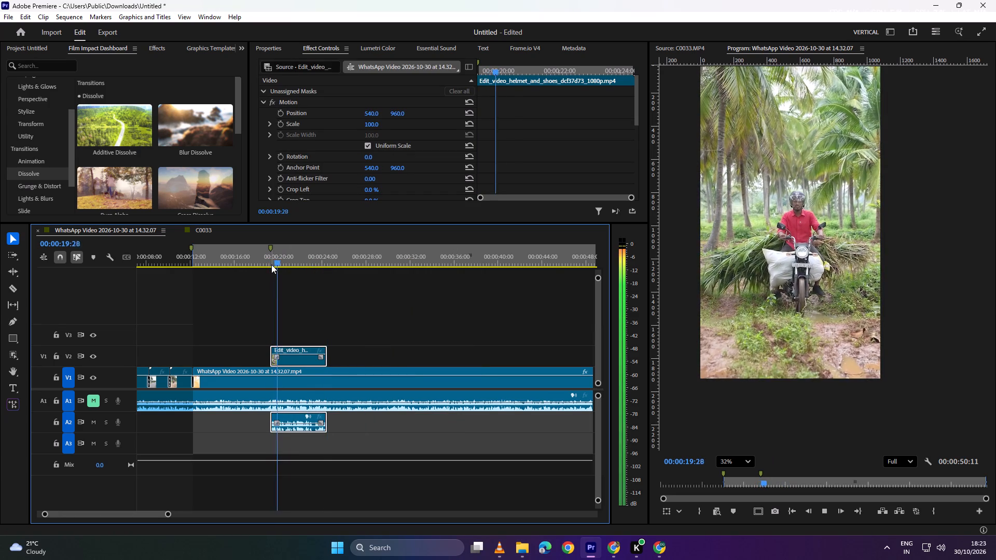
key("space")
left_click_drag(288, 256, 254, 263)
key("space")
key("space")
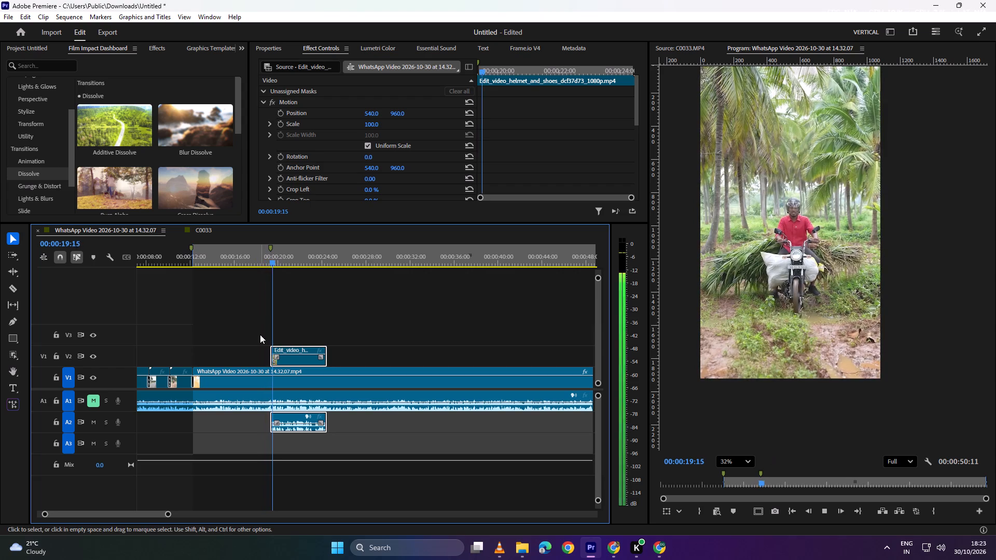
key("space")
scroll(279, 369, "up", 8, "alt")
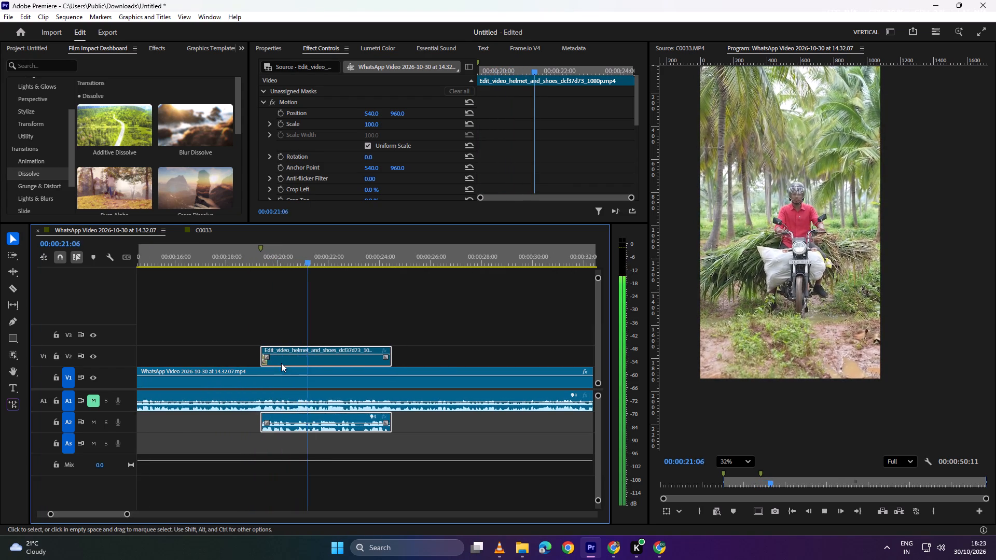
scroll(281, 365, "up", 4, "alt")
scroll(323, 365, "up", 5, "alt")
scroll(323, 365, "down", 9)
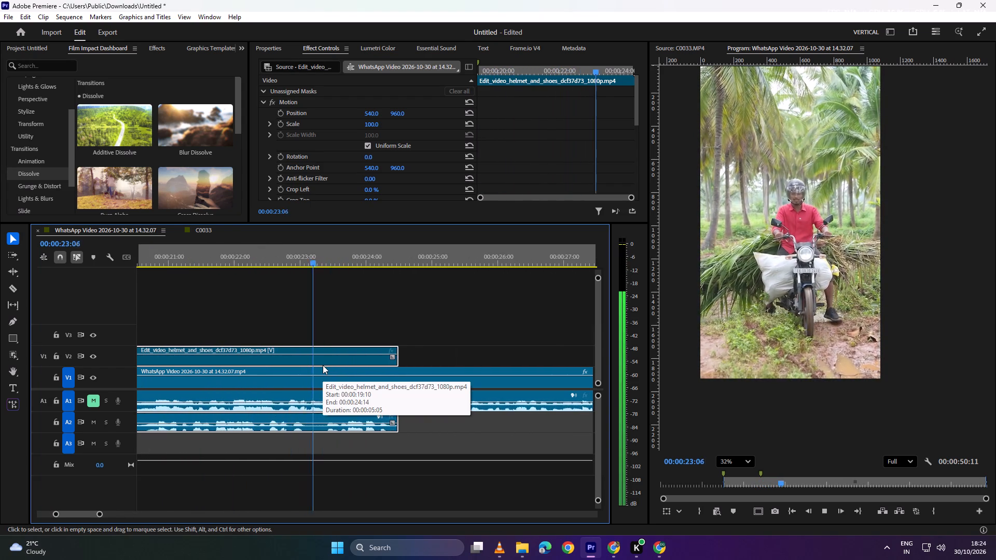
scroll(323, 365, "down", 11)
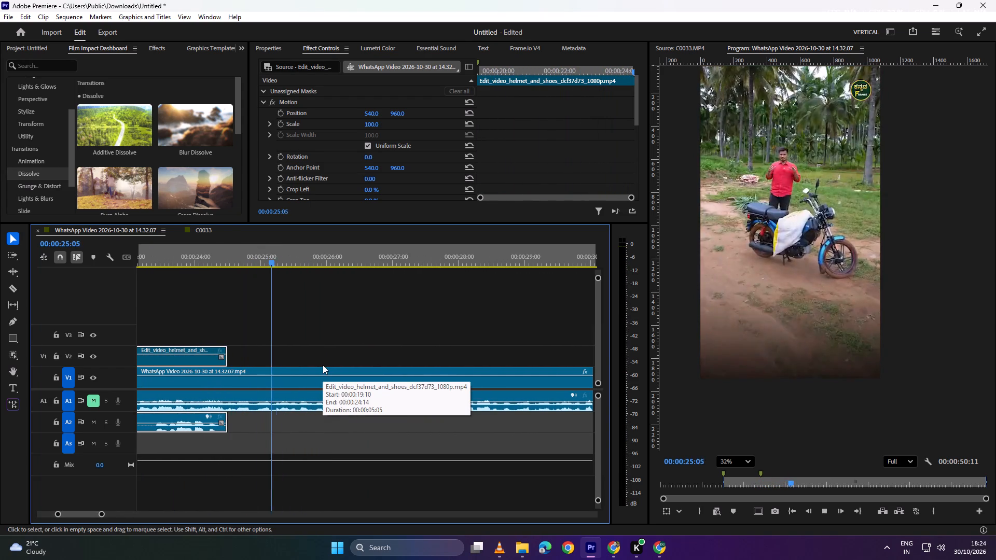
key("space")
Scrub around both ends of the helmet and shoes clip and replay from about 19 seconds to check its timing.
scroll(270, 359, "up", 11, "alt")
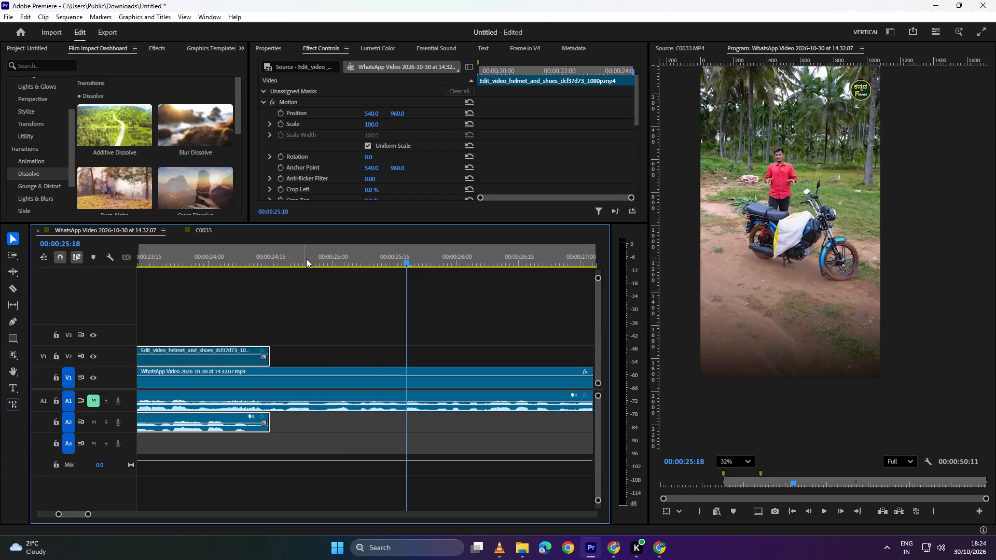
left_click_drag(306, 259, 232, 267)
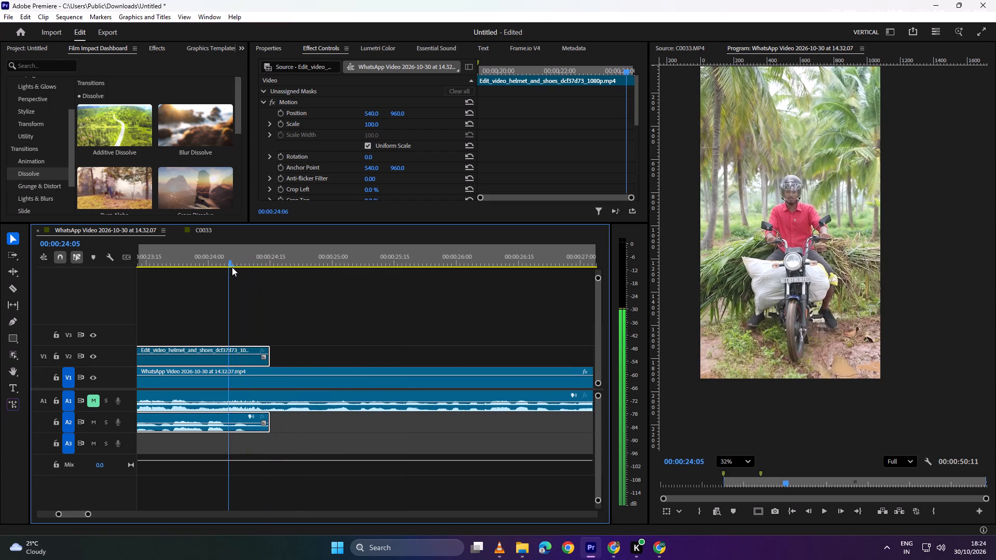
left_click_drag(232, 267, 231, 269)
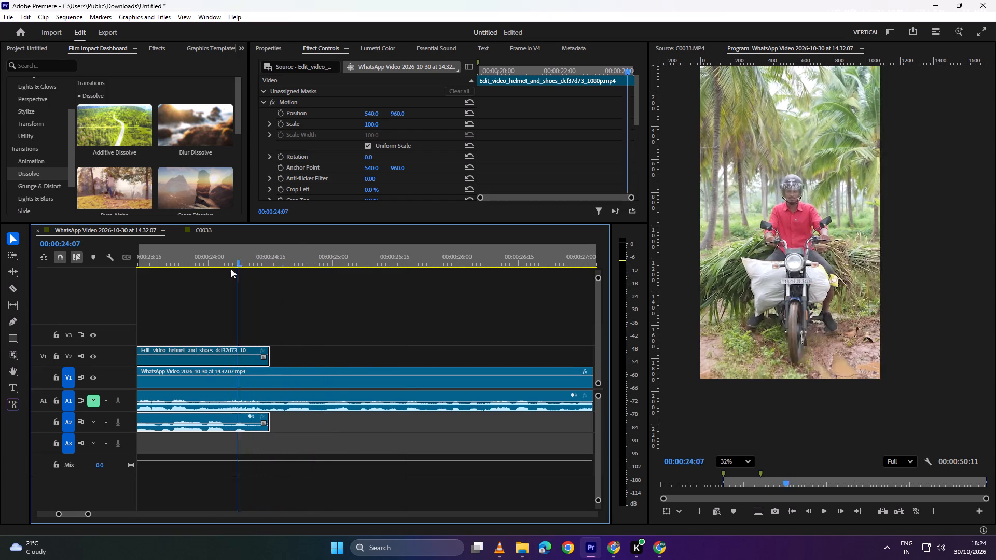
left_click_drag(231, 269, 378, 272)
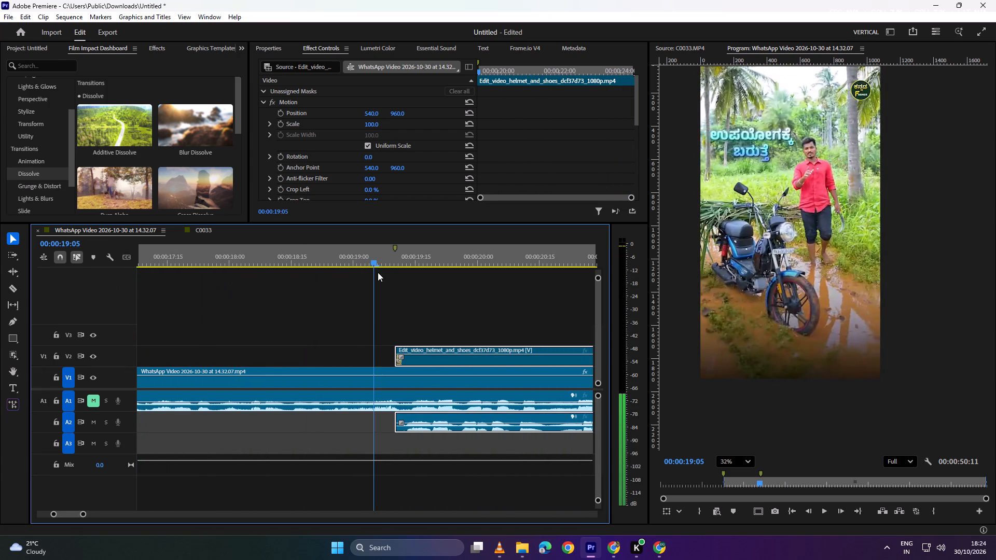
left_click_drag(378, 272, 352, 272)
key("space")
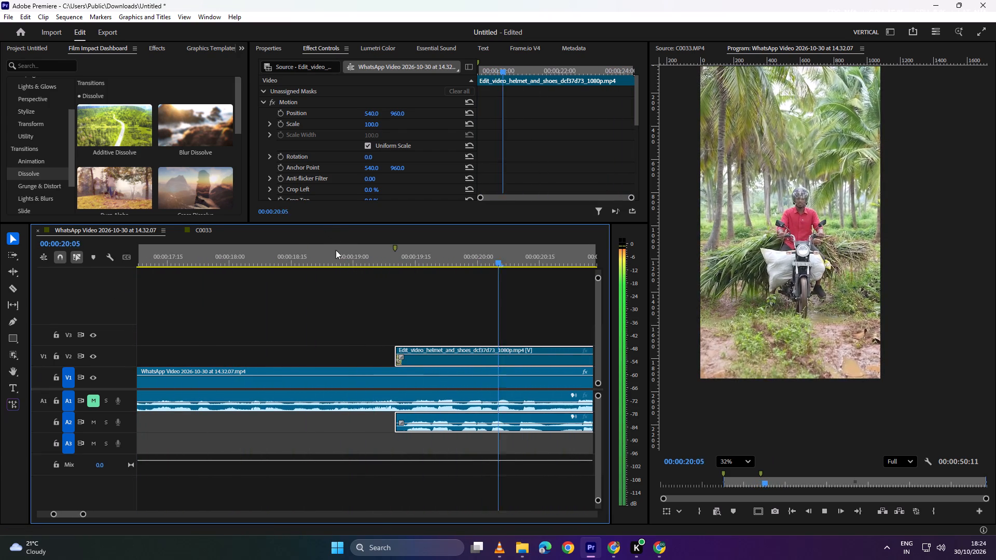
scroll(492, 328, "down", 10, "alt")
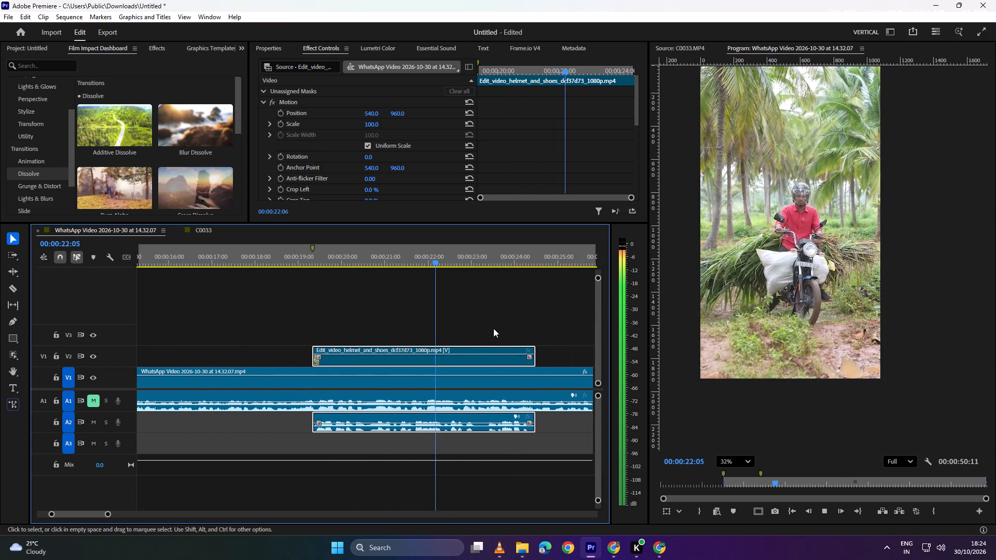
key("space")
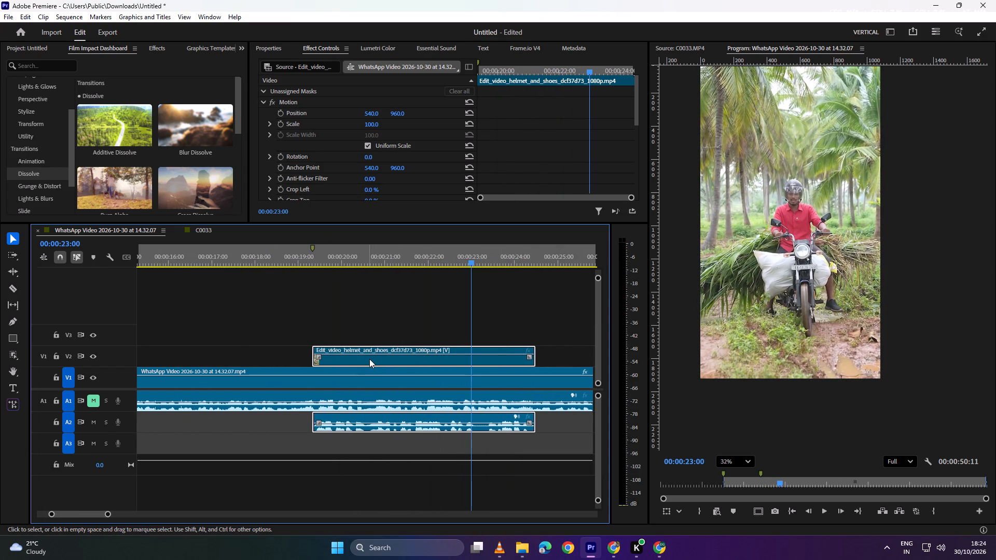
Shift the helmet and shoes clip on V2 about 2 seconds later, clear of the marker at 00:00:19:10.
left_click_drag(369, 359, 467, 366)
Play from just before 20 seconds to about 26 seconds, comparing the uncovered original ride with the helmet and shoes clip.
left_click_drag(409, 258, 361, 264)
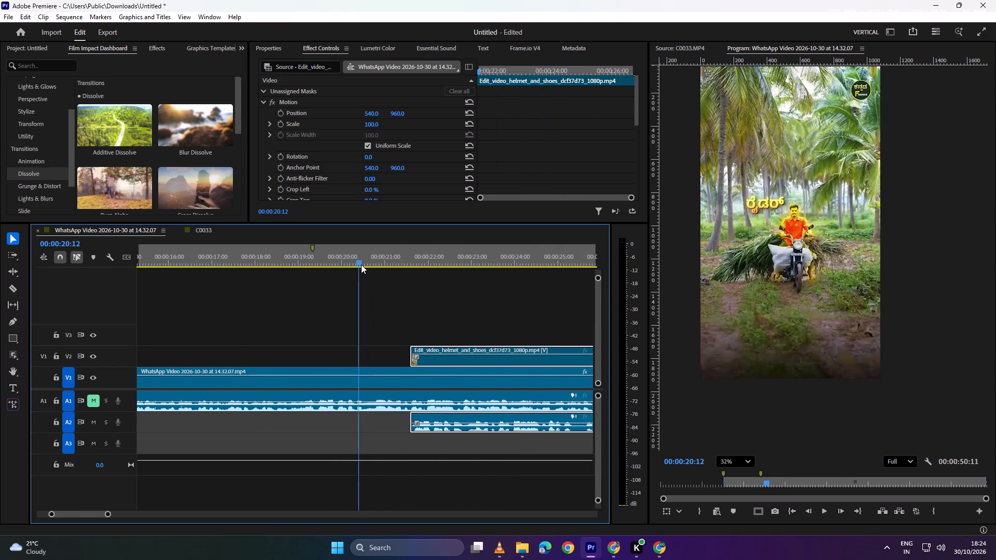
left_click_drag(361, 264, 333, 265)
key("space")
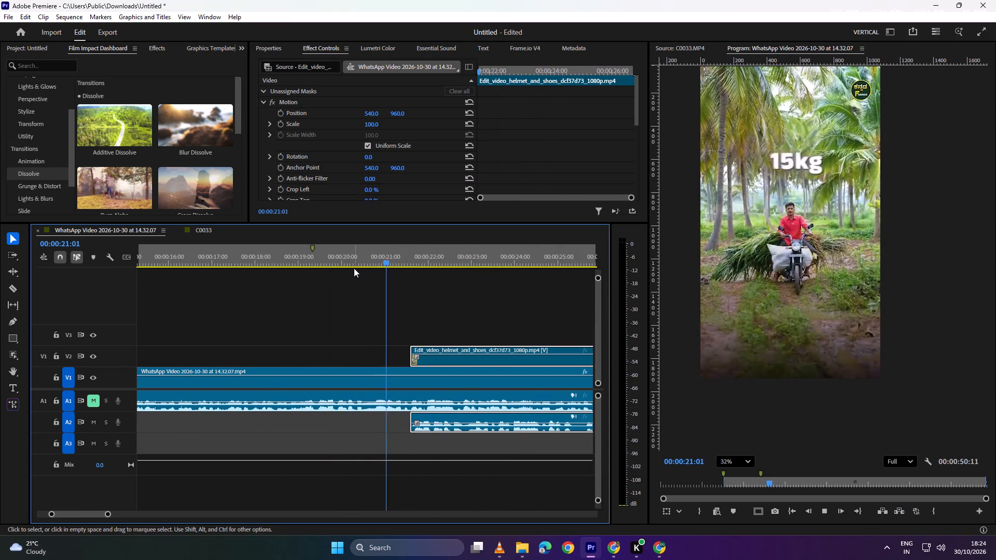
key("space")
key("space")
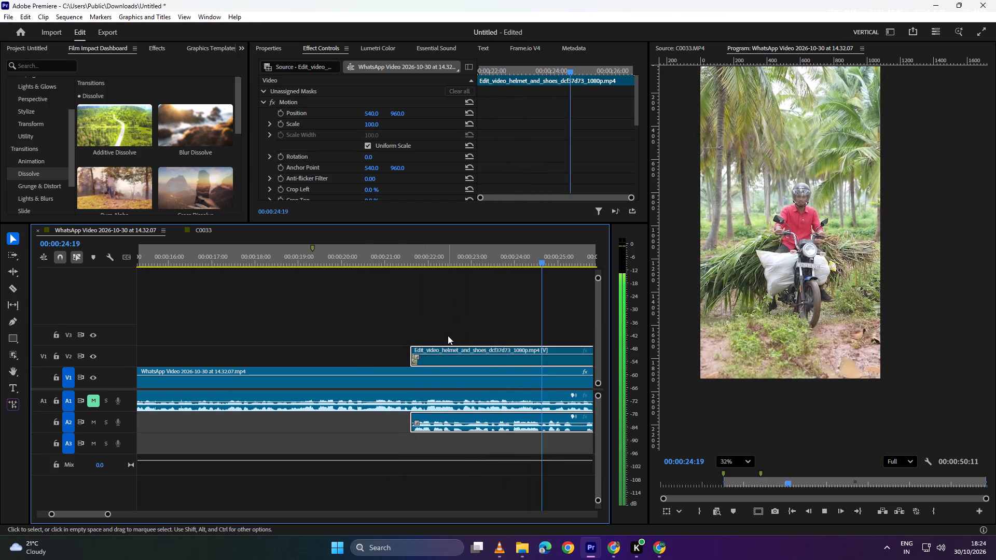
key("space")
key("space")
key("space")
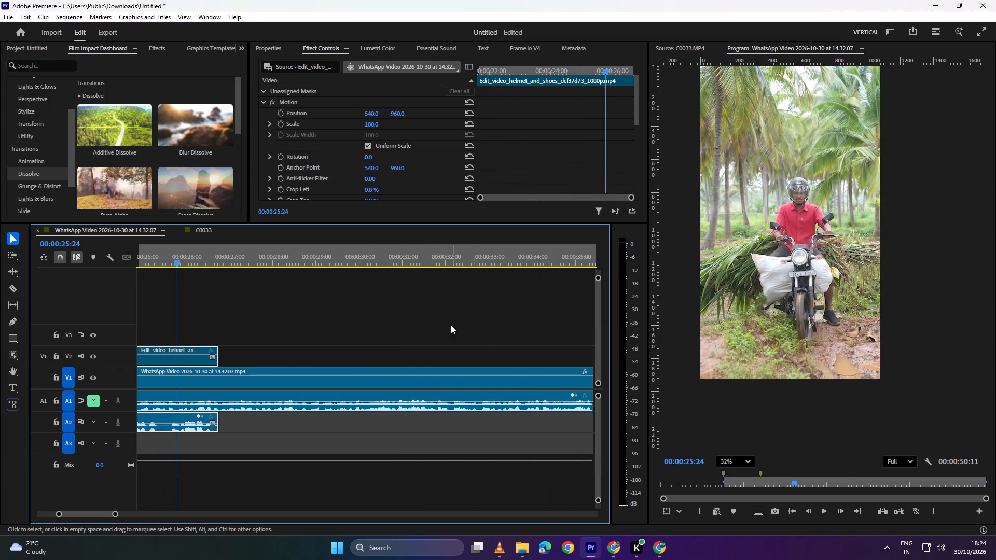
scroll(229, 325, "up", 19)
scroll(271, 307, "down", 7)
scroll(248, 299, "up", 6)
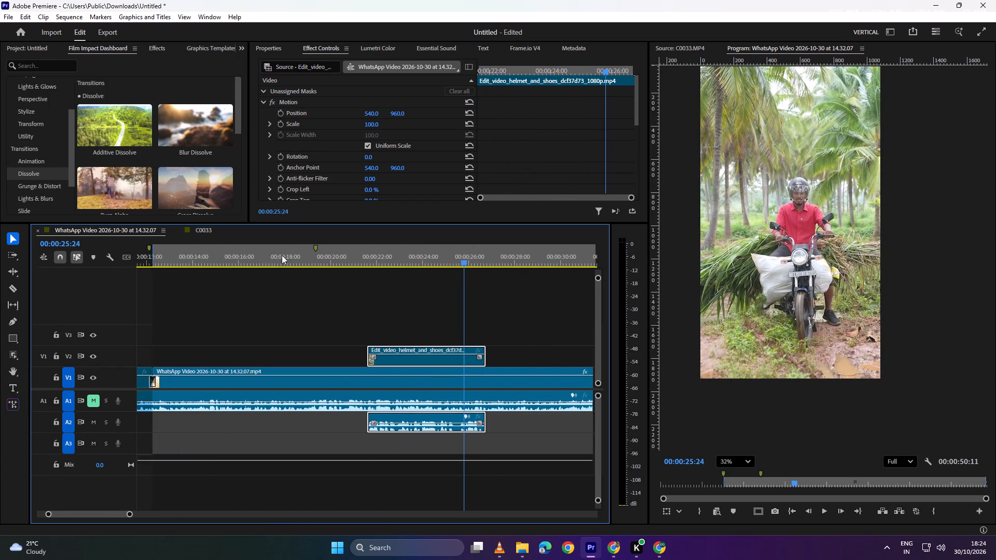
Unmute audio track A1 while playing the sequence from about 11 seconds to past the marker at 00:00:19:10.
left_click_drag(289, 256, 390, 283)
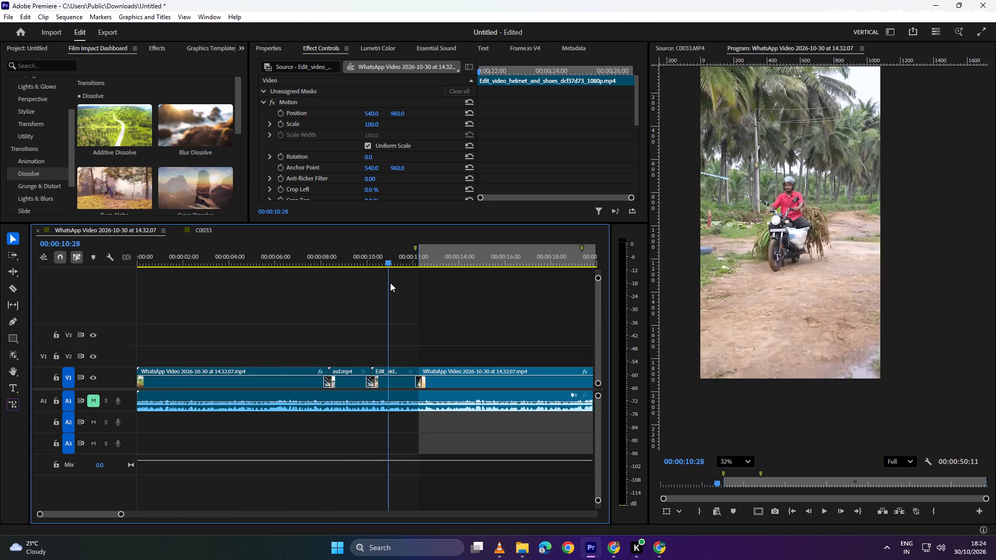
left_click_drag(390, 283, 403, 282)
key("space")
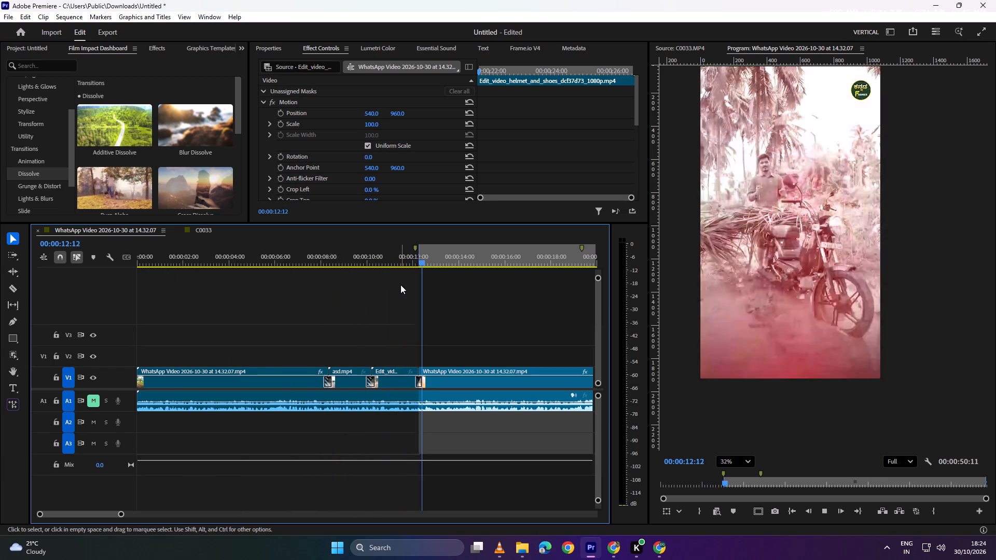
scroll(435, 313, "down", 3, "alt")
key("space")
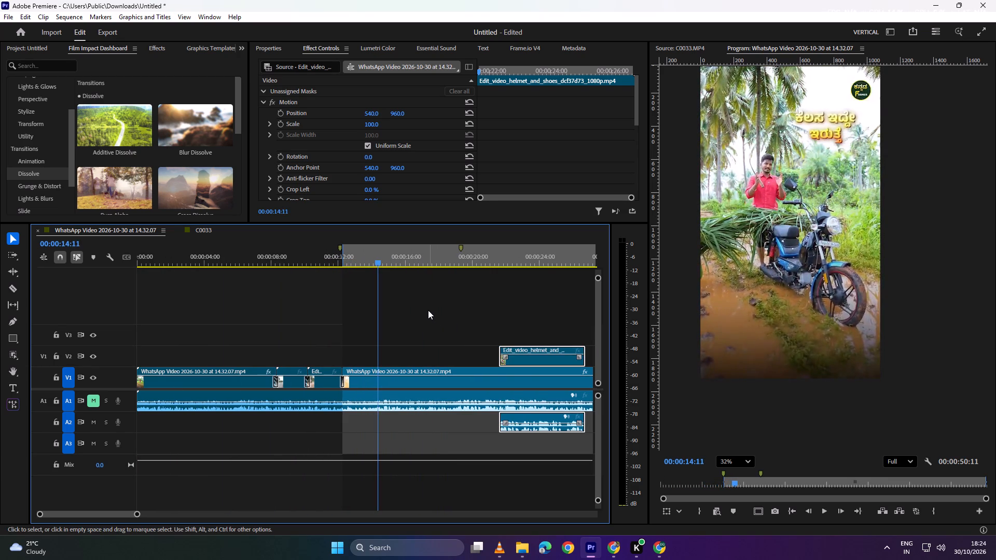
key("space")
left_click(97, 399)
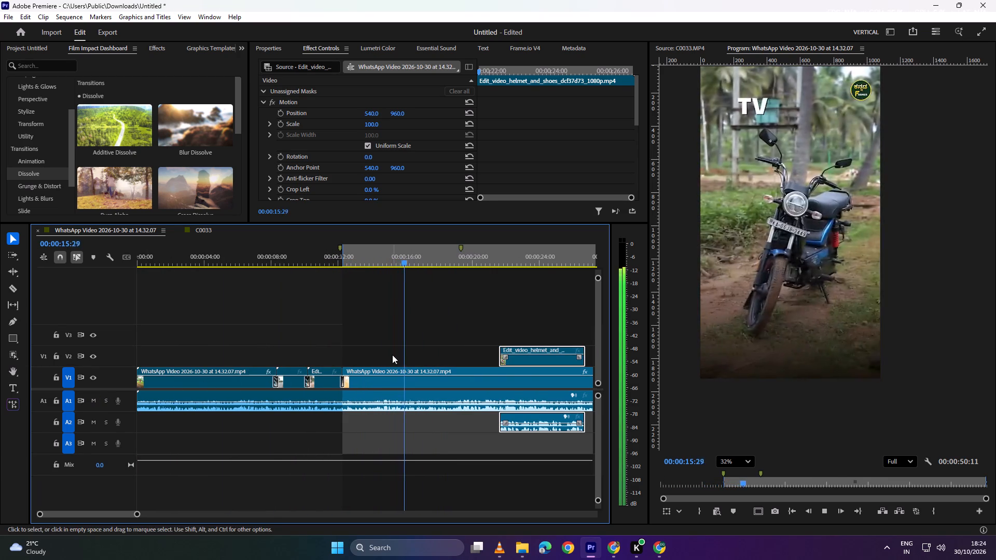
scroll(438, 341, "up", 4, "alt")
scroll(438, 341, "down", 4, "alt")
scroll(466, 341, "up", 10, "alt")
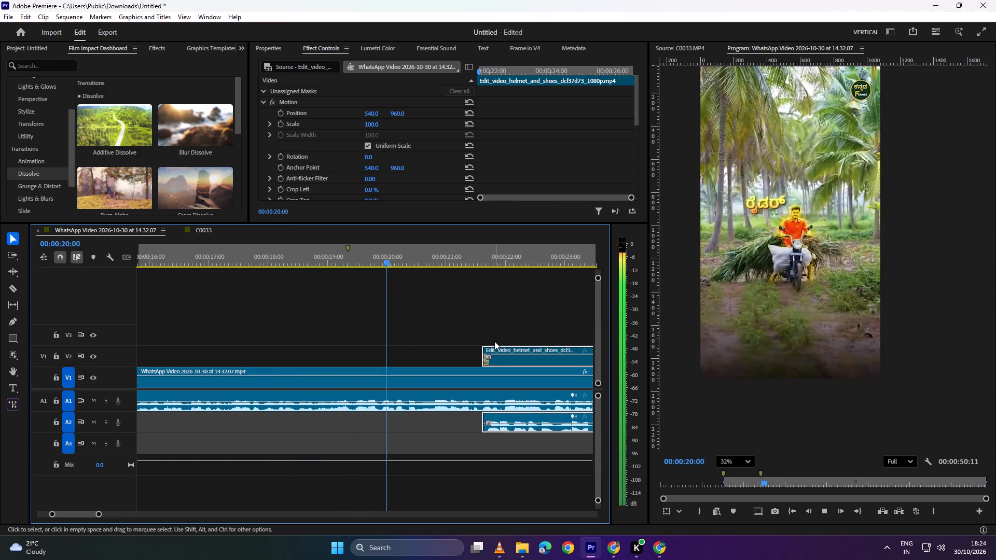
key("space")
Move the helmet and shoes clip on V2 back so it starts at the marker at 00:00:19:10.
left_click_drag(427, 262, 354, 269)
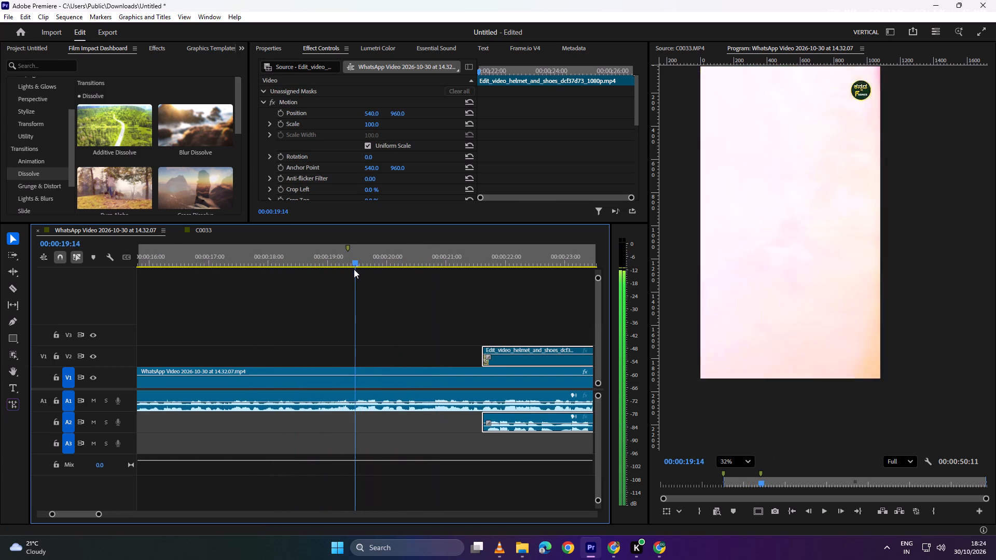
left_click_drag(354, 269, 348, 271)
left_click_drag(518, 358, 370, 362)
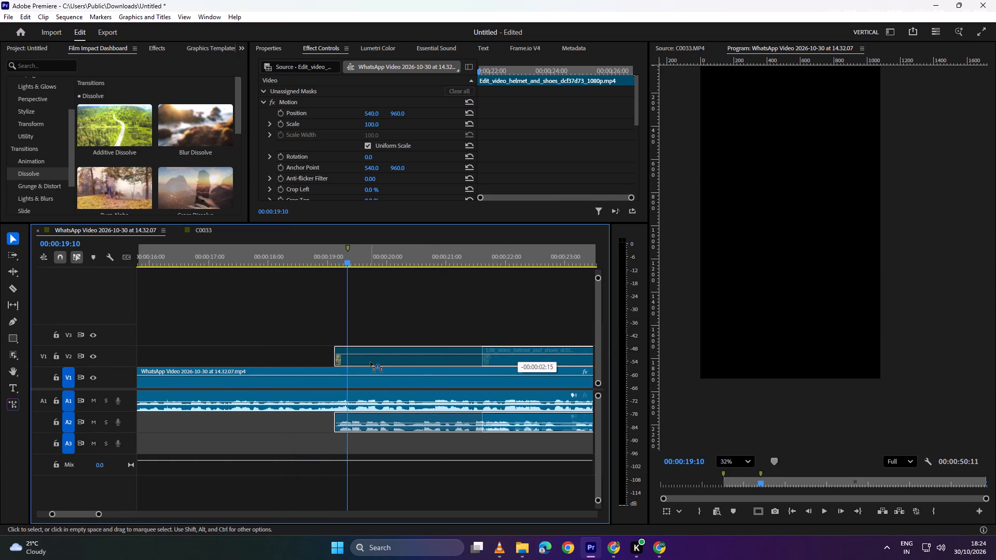
left_click_drag(370, 362, 387, 363)
Play through the helmet and shoes clip and past its end, checking its timing against the original audio.
key("space")
scroll(379, 356, "down", 4, "alt")
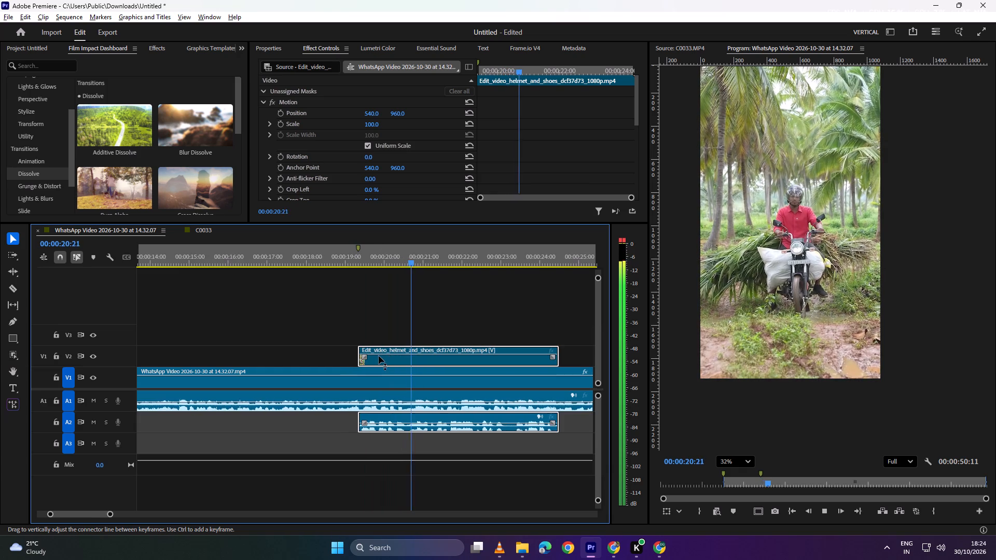
scroll(379, 356, "down", 5, "alt")
scroll(440, 372, "up", 12, "alt")
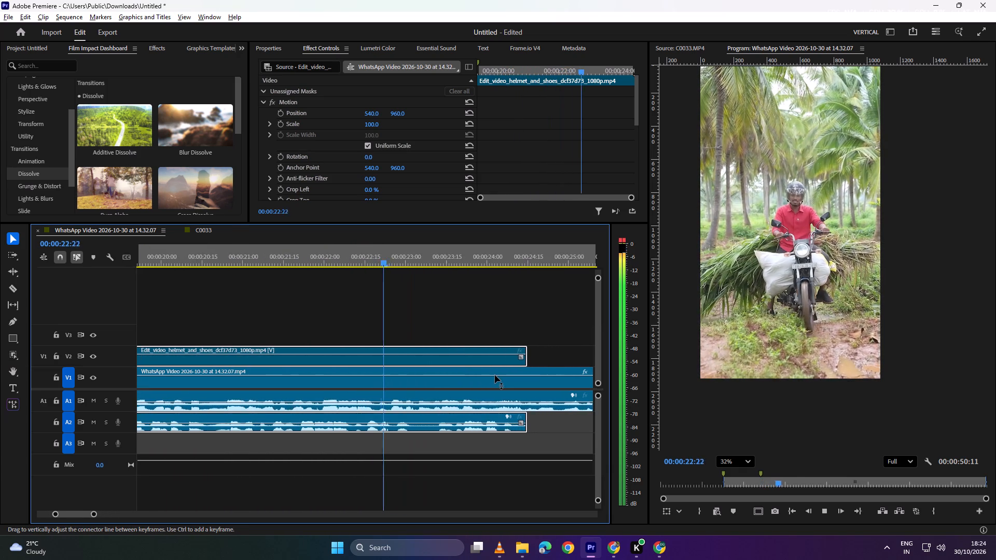
scroll(495, 375, "up", 2)
scroll(495, 375, "down", 5)
key("space")
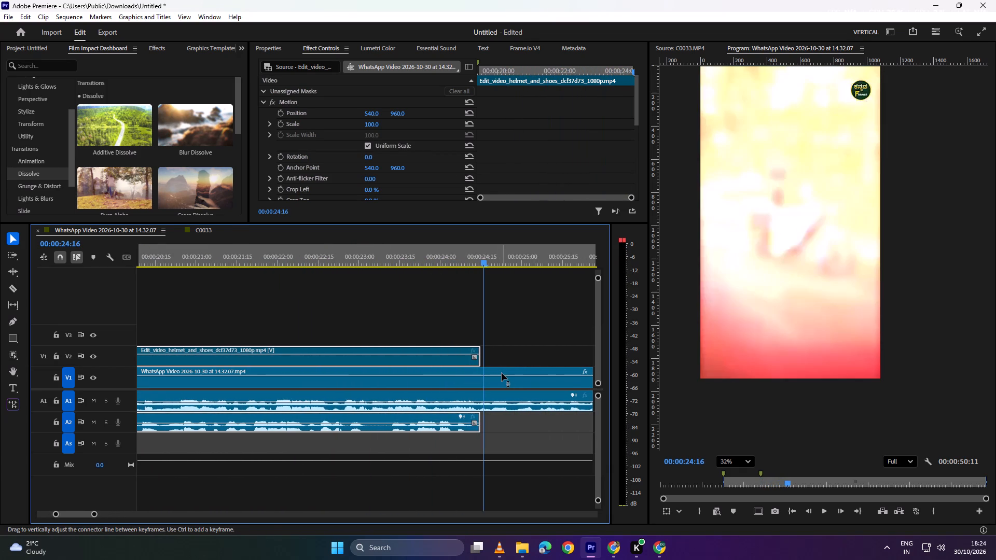
left_click_drag(486, 261, 478, 264)
key("space")
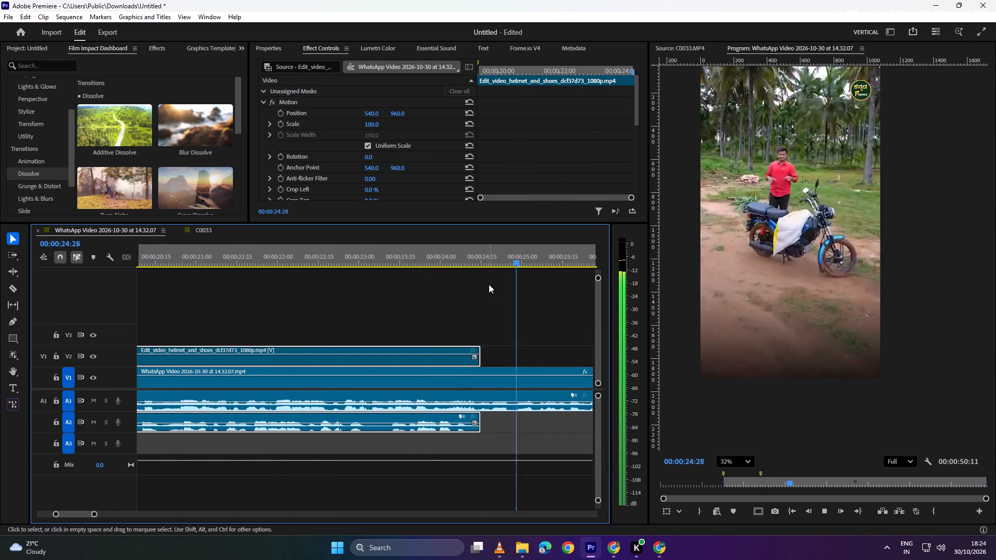
scroll(489, 286, "down", 6, "alt")
key("space")
left_click_drag(491, 261, 431, 275)
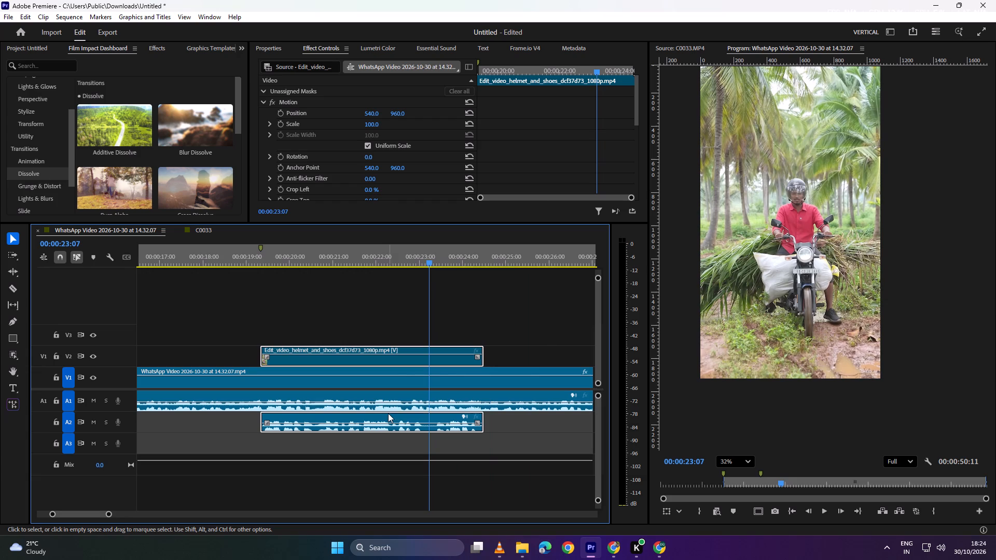
Unlink the helmet and shoes clip's audio from its video and delete the audio part on A2.
left_click(386, 414)
right_click(386, 414)
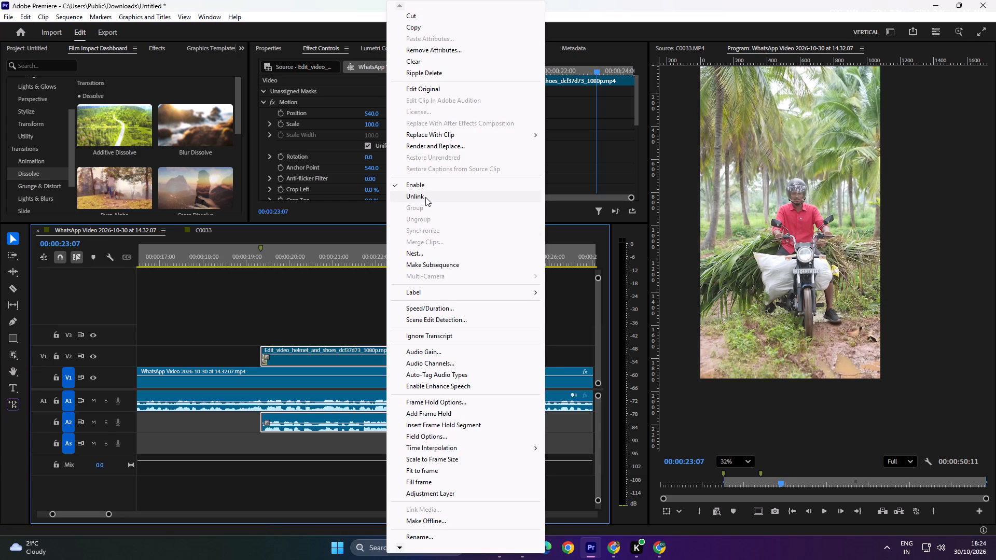
left_click(425, 197)
left_click(380, 416)
key("BackSpace")
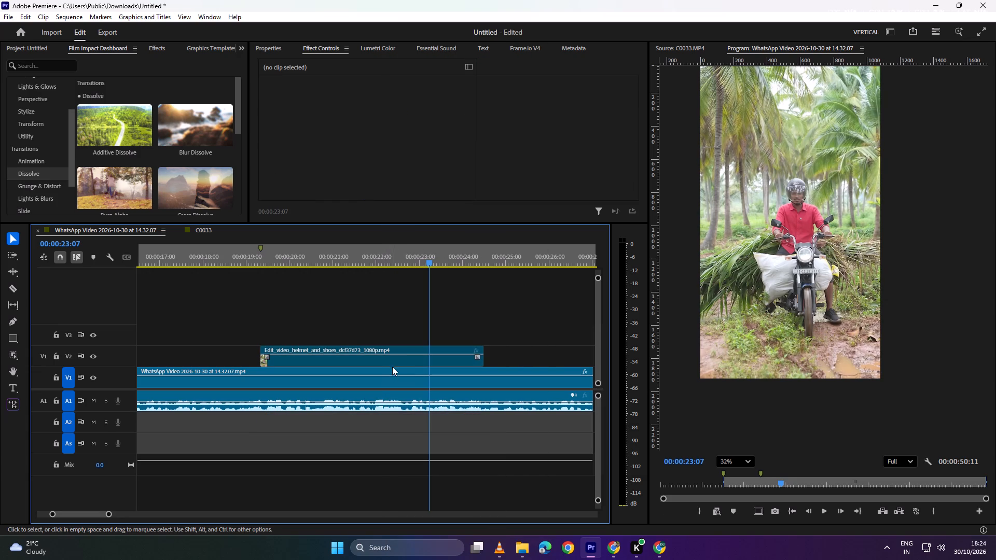
Move the helmet and shoes video from V2 down onto V1 at 00:00:19:10, overwriting the original footage beneath it.
left_click_drag(448, 259, 372, 268)
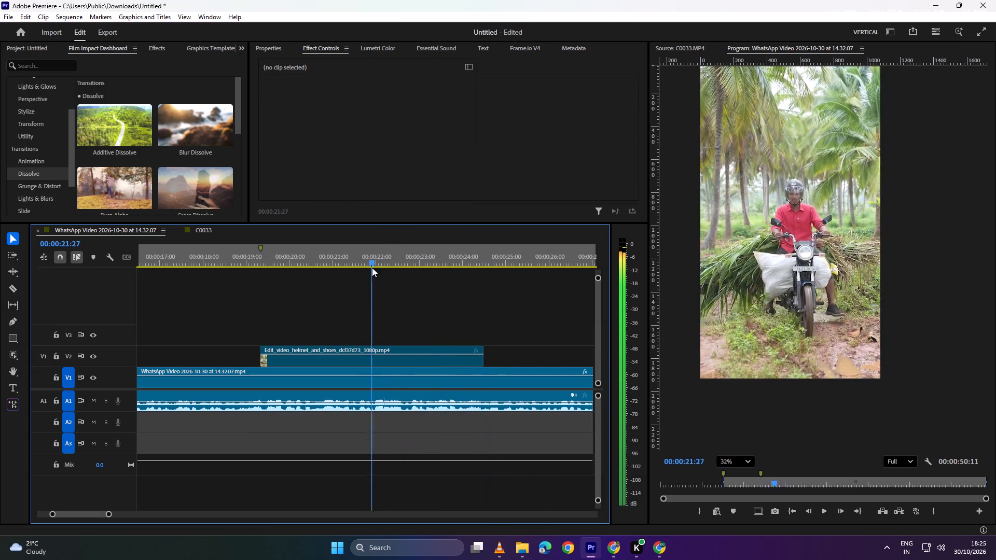
left_click_drag(372, 268, 255, 285)
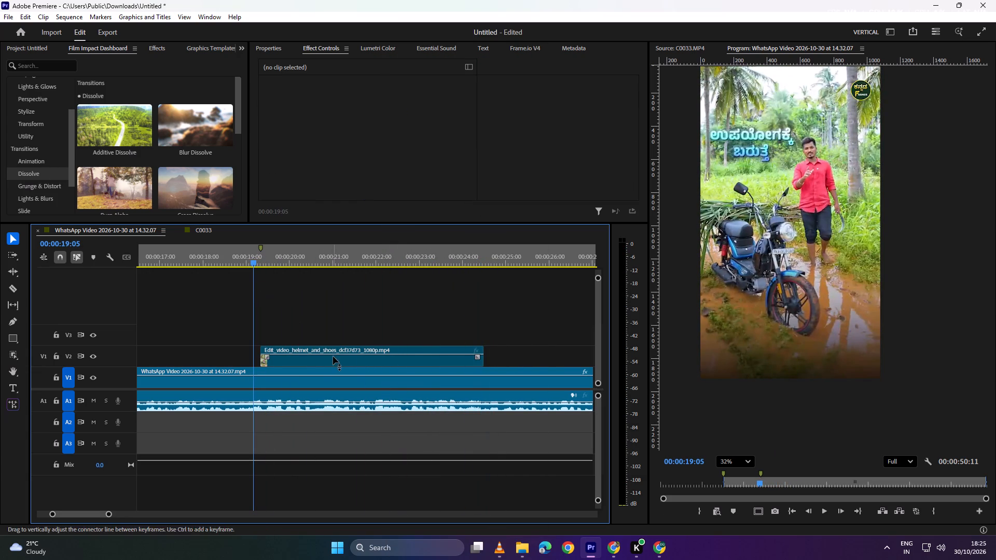
left_click(337, 362)
left_click_drag(352, 363, 352, 373)
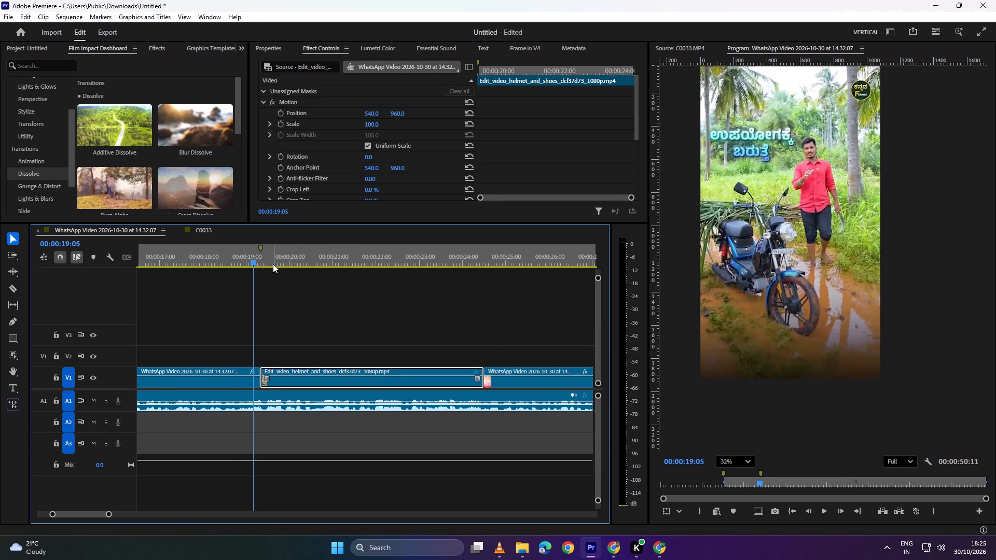
Play the sequence across the helmet and shoes clip on V1, checking the cuts at its start and end.
left_click_drag(273, 263, 233, 269)
key("space")
scroll(286, 341, "down", 3, "alt")
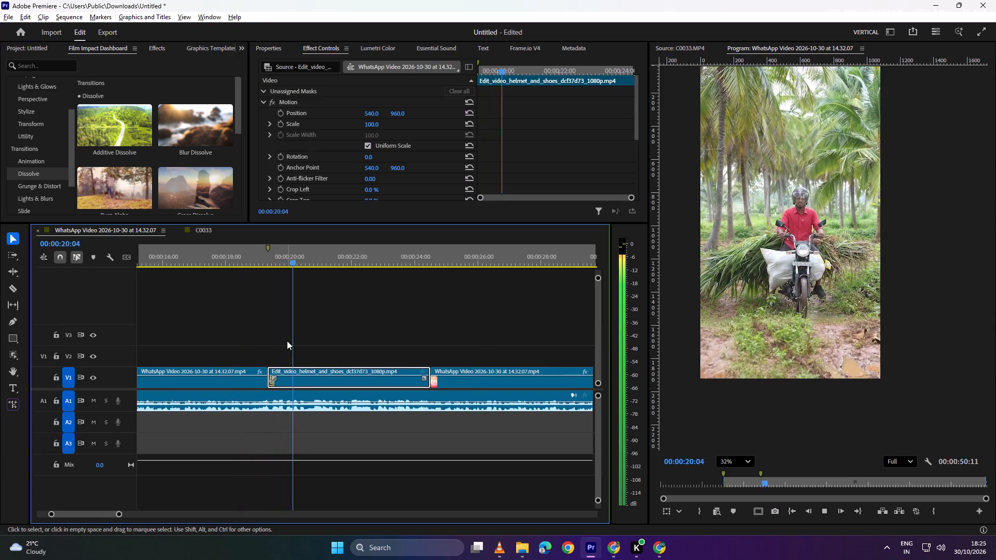
scroll(287, 341, "down", 3, "alt")
scroll(831, 292, "down", 6, "alt")
scroll(789, 315, "up", 5, "alt")
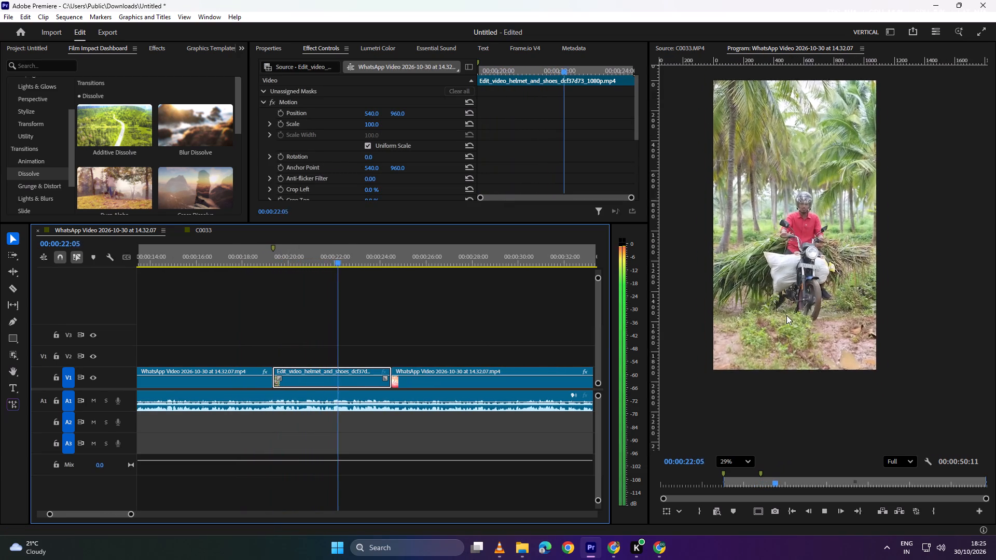
scroll(786, 315, "up", 6, "alt")
scroll(790, 315, "down", 5, "alt")
key("space")
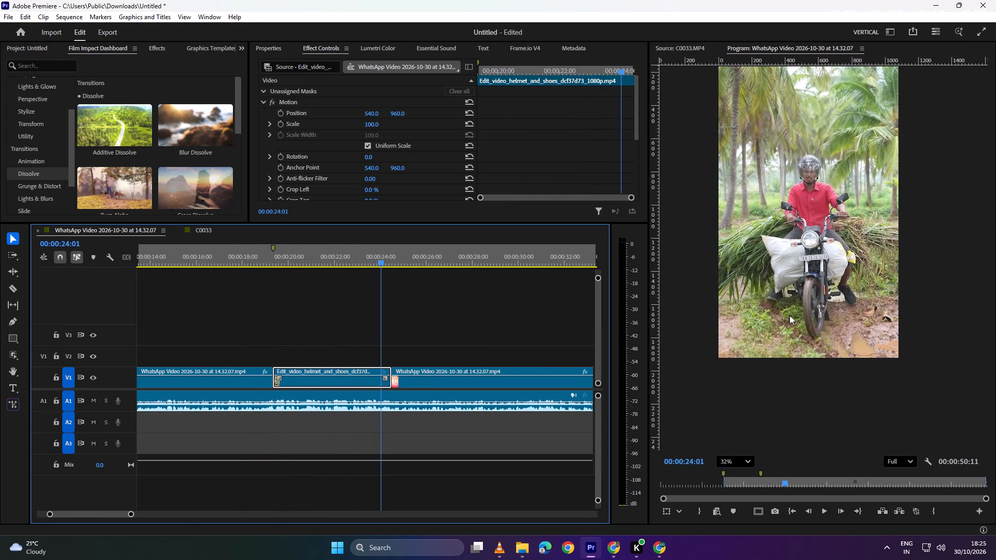
key("space")
key("space")
scroll(407, 337, "down", 3, "alt")
left_click_drag(399, 258, 375, 262)
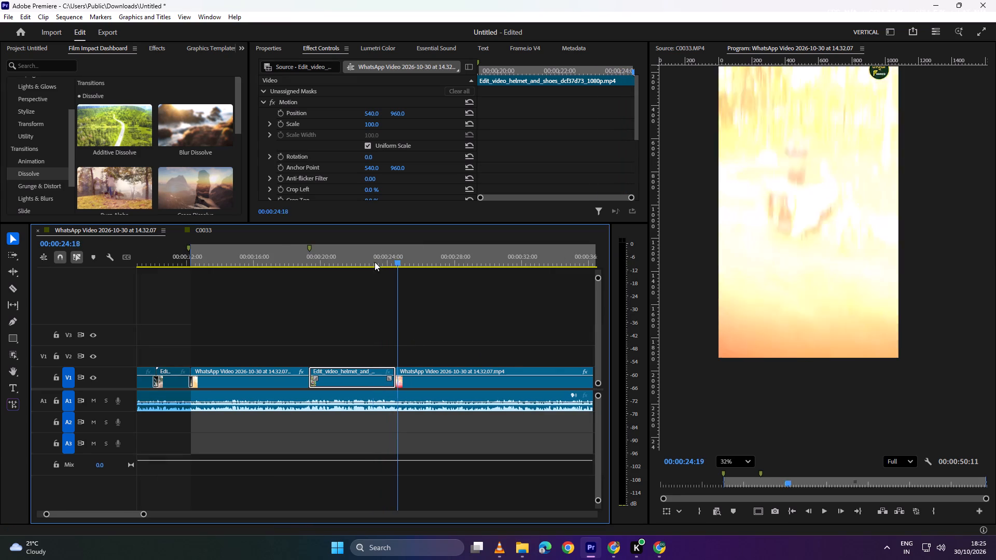
left_click_drag(375, 262, 300, 278)
key("space")
key("space")
scroll(316, 319, "up", 4, "alt")
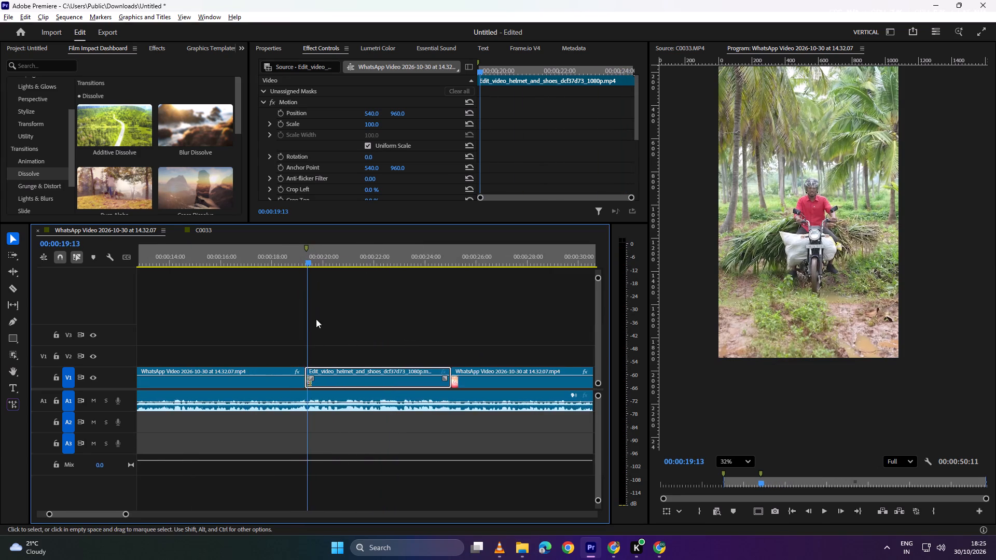
scroll(316, 319, "up", 6, "alt")
Create an adjustment layer with the default settings and place it on V2 spanning the cut at 00:00:19:10.
left_click_drag(387, 260, 372, 265)
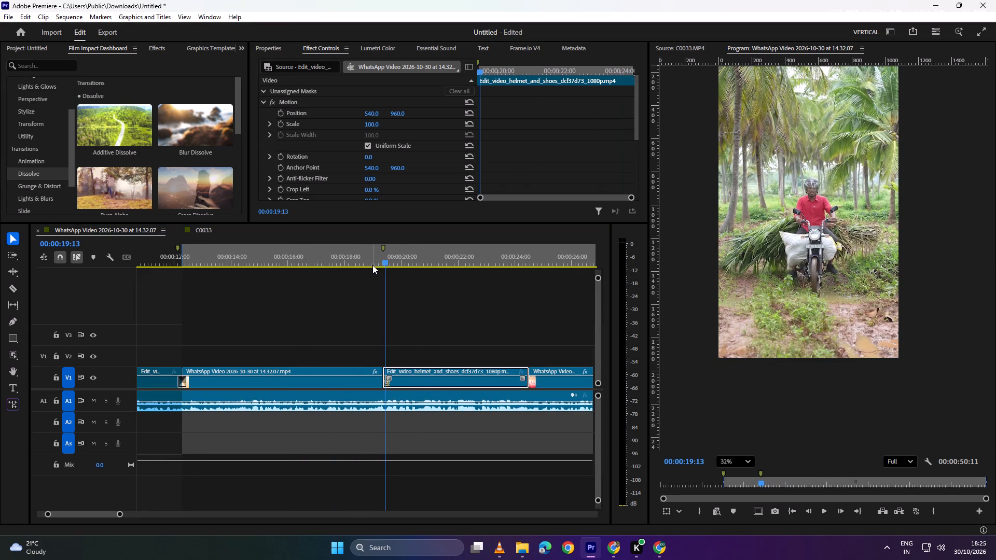
left_click_drag(372, 265, 377, 264)
left_click(390, 260)
left_click_drag(407, 353, 375, 363)
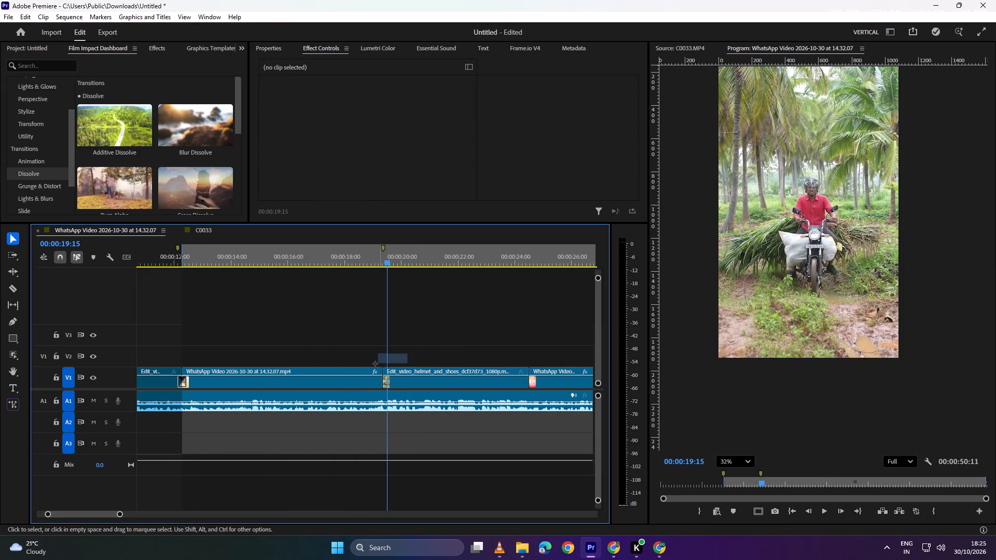
left_click_drag(375, 363, 370, 373)
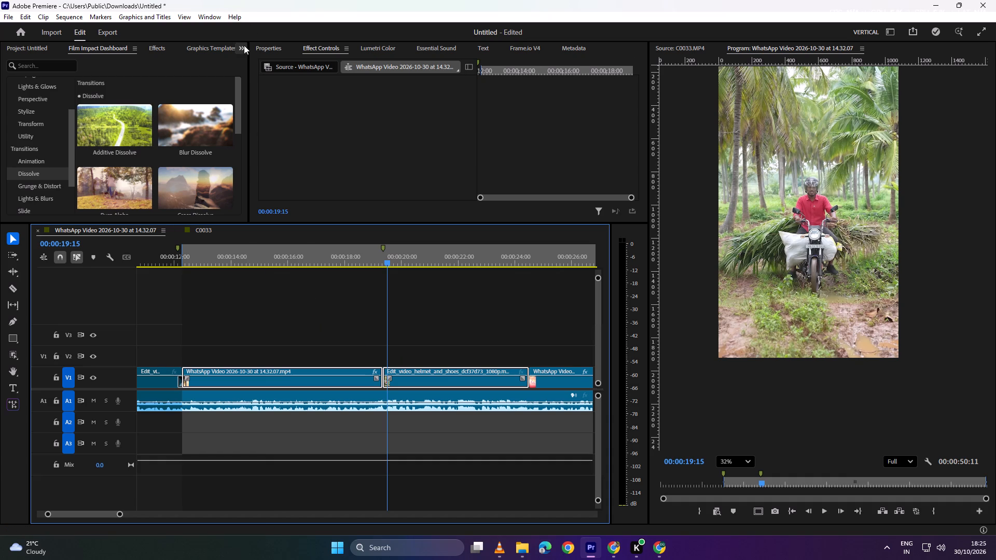
left_click(243, 45)
left_click(274, 62)
scroll(172, 158, "down", 6)
left_click(213, 211)
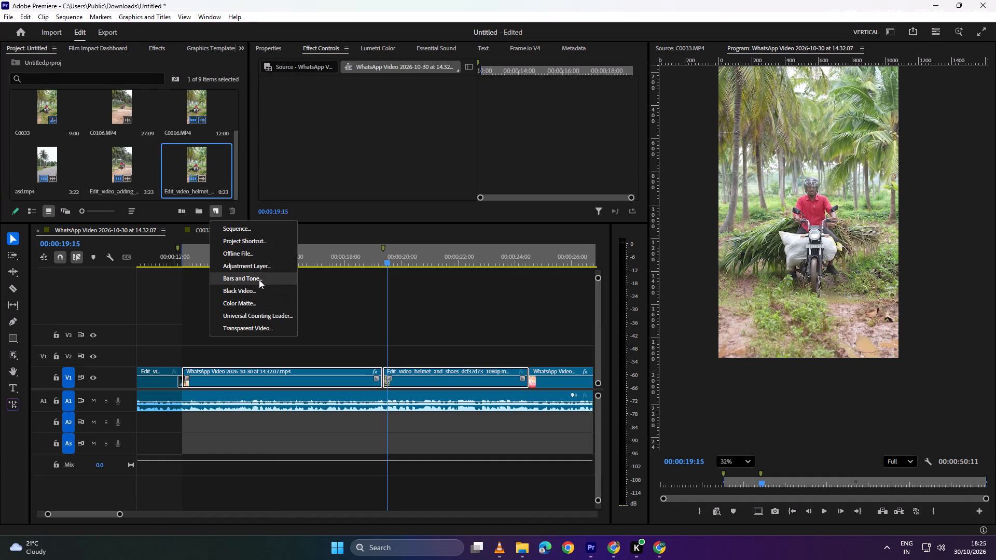
left_click(265, 268)
left_click(532, 319)
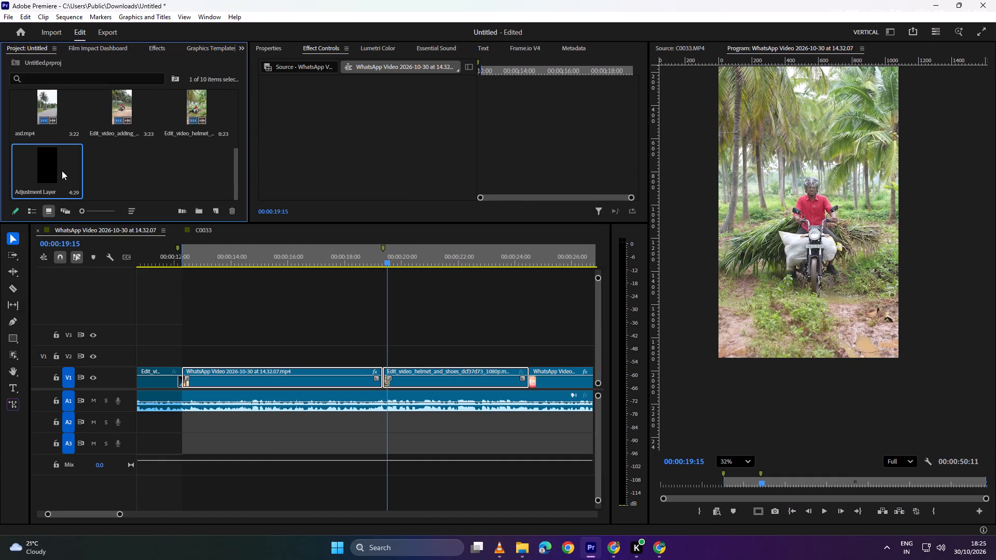
left_click_drag(62, 172, 325, 353)
Split the adjustment layer on V2 at the 00:00:19:10 cut, in line with the start of the helmet and shoes clip.
key("c")
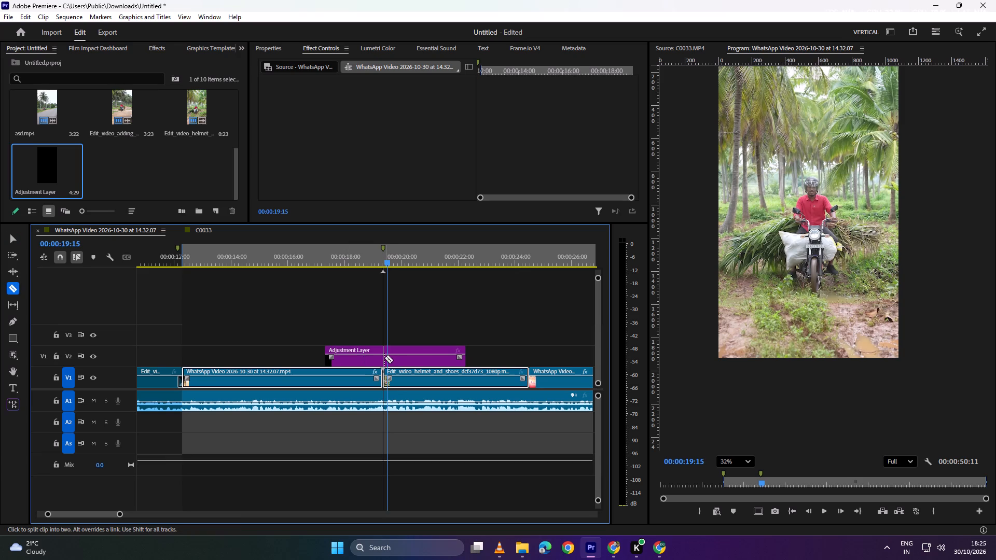
left_click(384, 358)
key("v")
Apply the Film Impact Additive Dissolve between the two adjustment layer pieces on V2 at the 00:00:19:10 cut.
left_click_drag(407, 333, 367, 353)
left_click(243, 54)
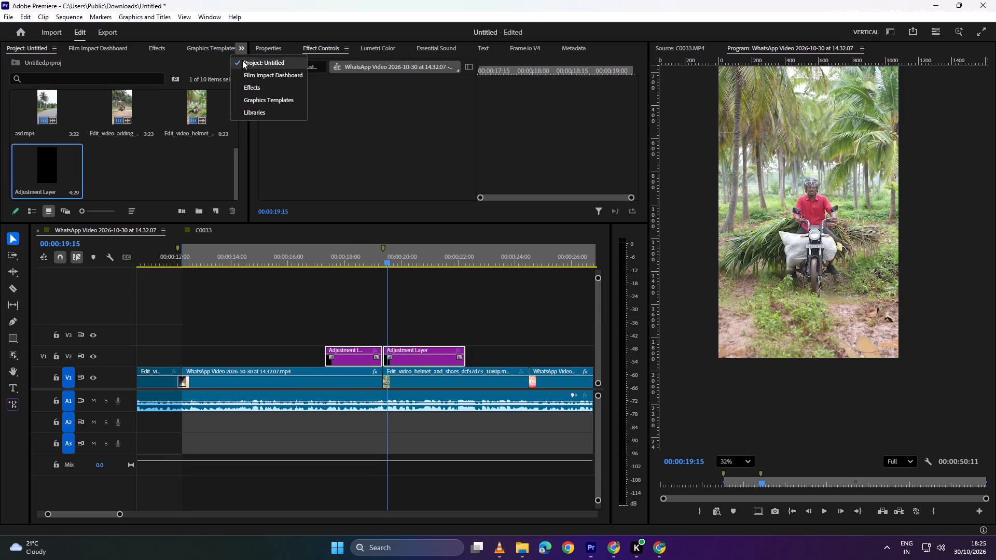
left_click(264, 75)
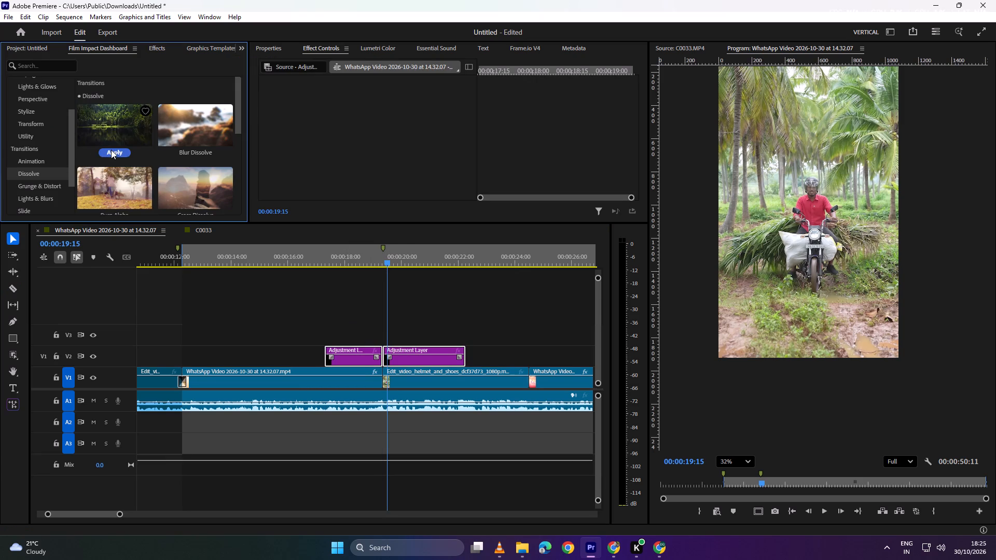
left_click(114, 149)
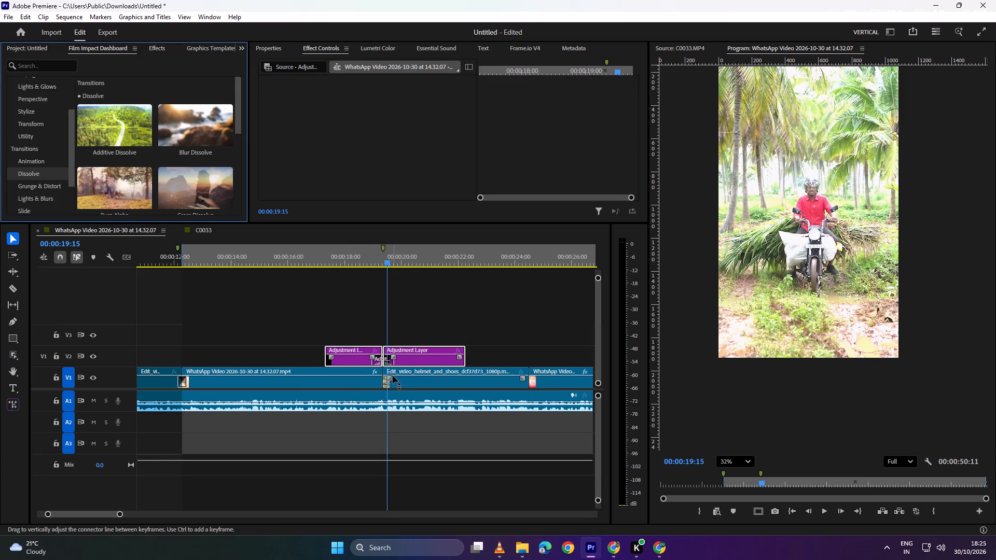
Apply the Light Leak transition from Lights & Blurs to the V1 cut between the original footage and the helmet and shoes clip.
left_click(393, 375)
left_click(373, 379, "shift")
left_click(345, 381, "shift")
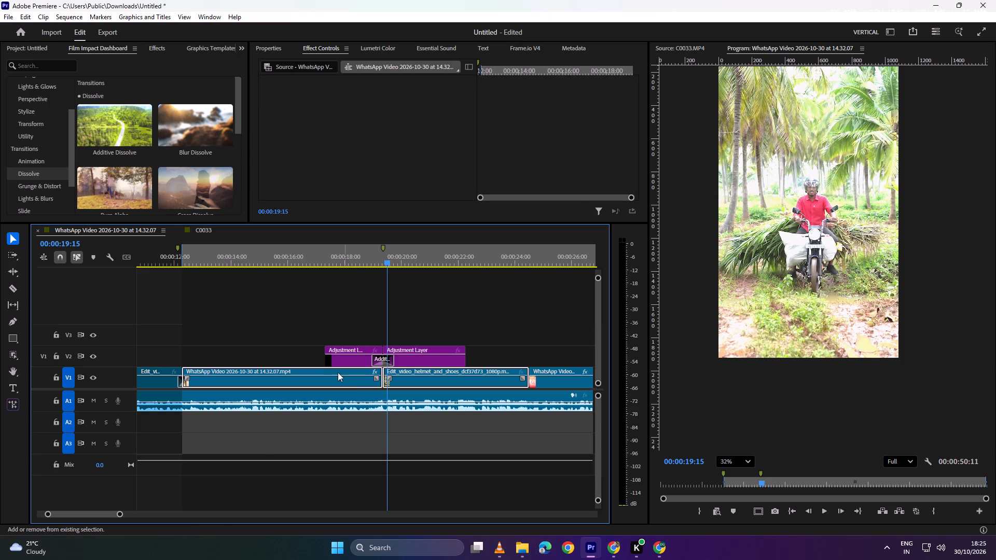
scroll(156, 144, "down", 4)
left_click(47, 198)
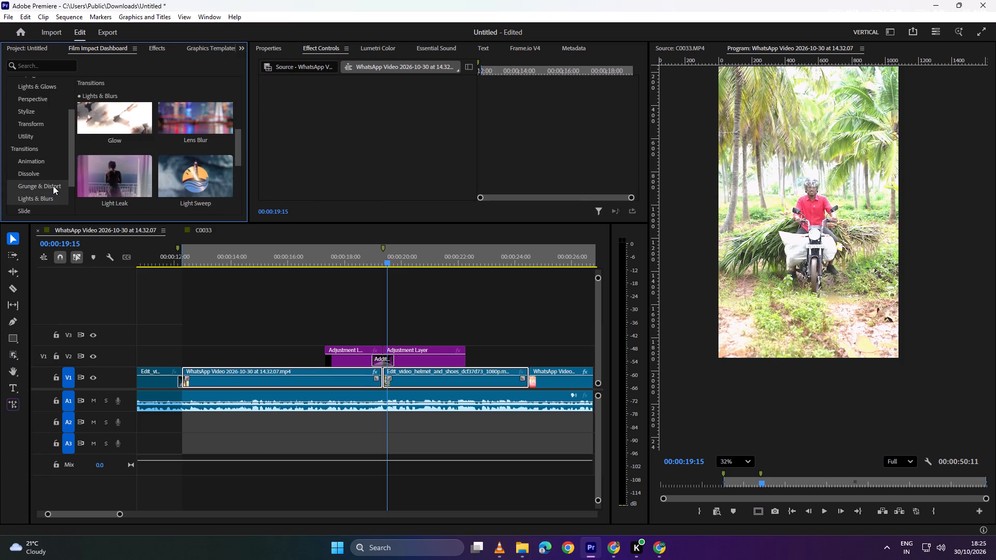
left_click(53, 186)
left_click(52, 193)
left_click(122, 203)
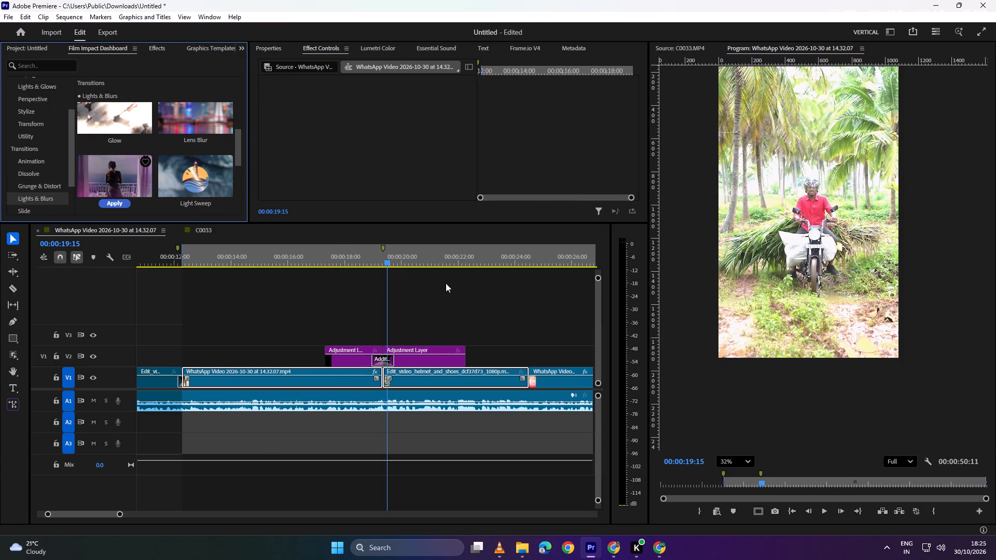
Play the sequence from before the 00:00:19:10 cut to past the helmet and shoes clip's end to review the new transitions.
left_click_drag(392, 258, 356, 263)
key("space")
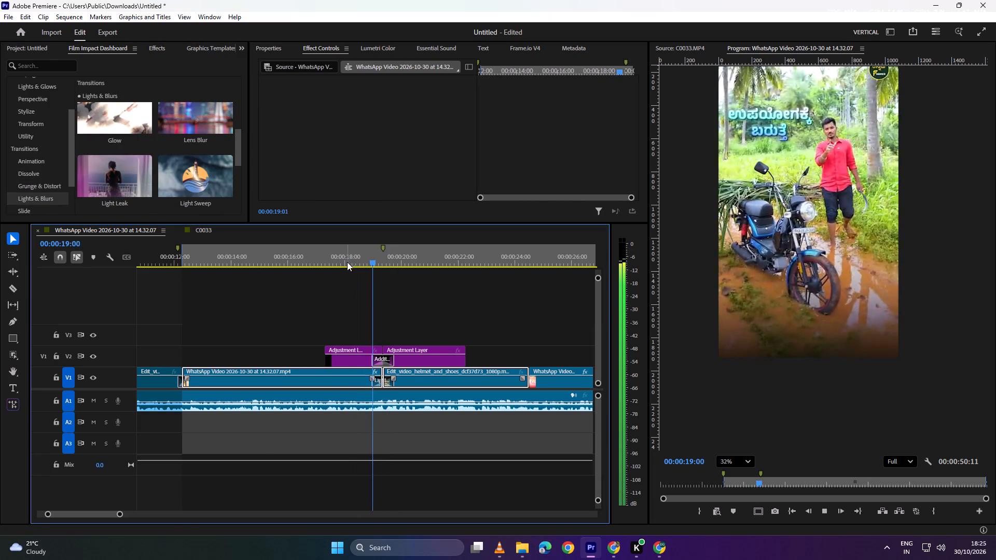
scroll(436, 347, "down", 10, "alt")
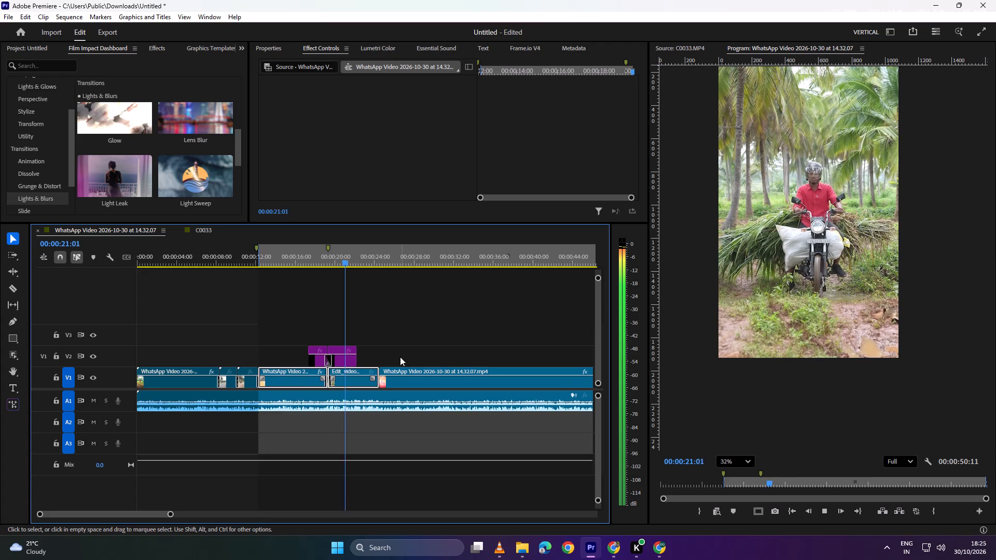
scroll(361, 362, "up", 12, "alt")
scroll(829, 292, "down", 3, "alt")
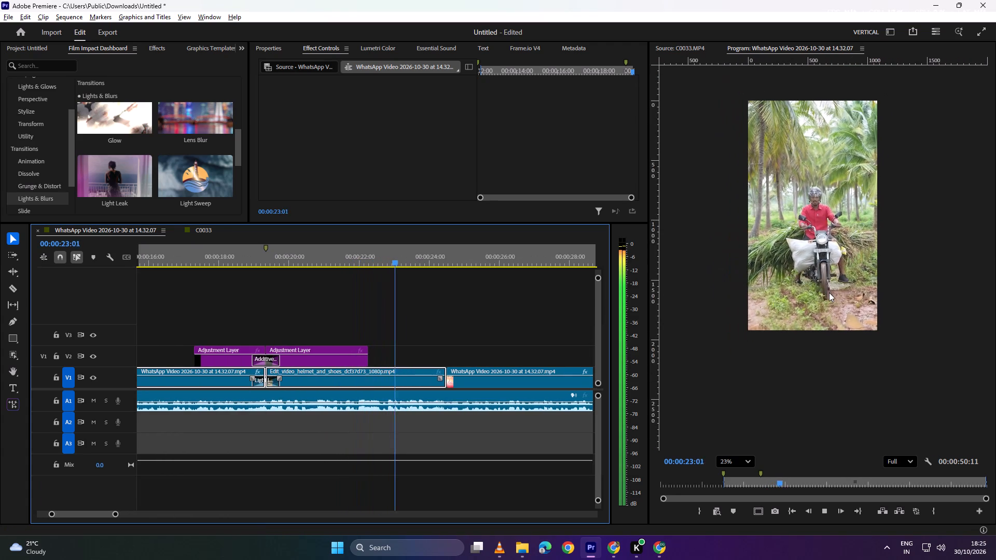
scroll(829, 292, "down", 3, "alt")
scroll(481, 350, "up", 8, "alt")
key("space")
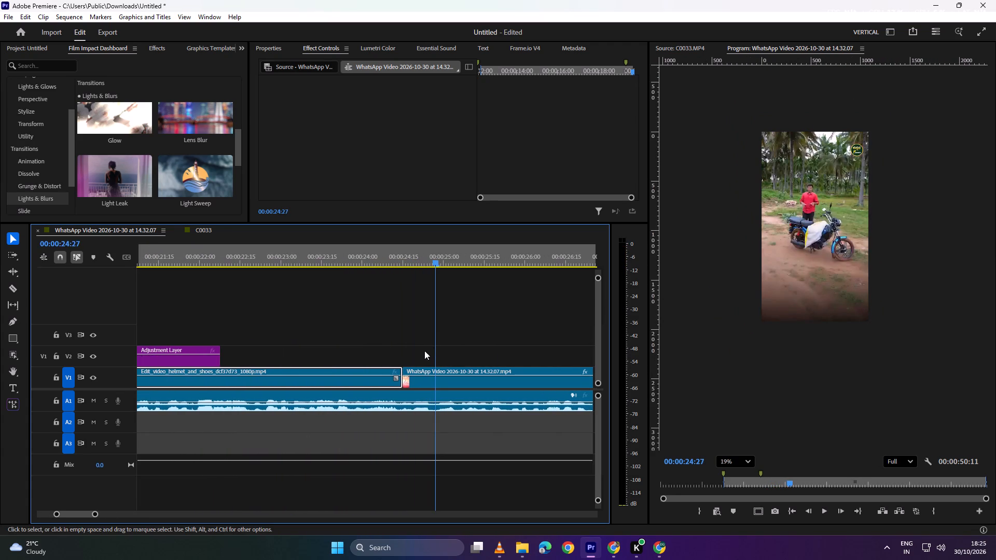
Apply the Light Leak transition to the V1 cut at the end of the helmet and shoes clip.
left_click_drag(417, 353, 391, 372)
left_click(117, 203)
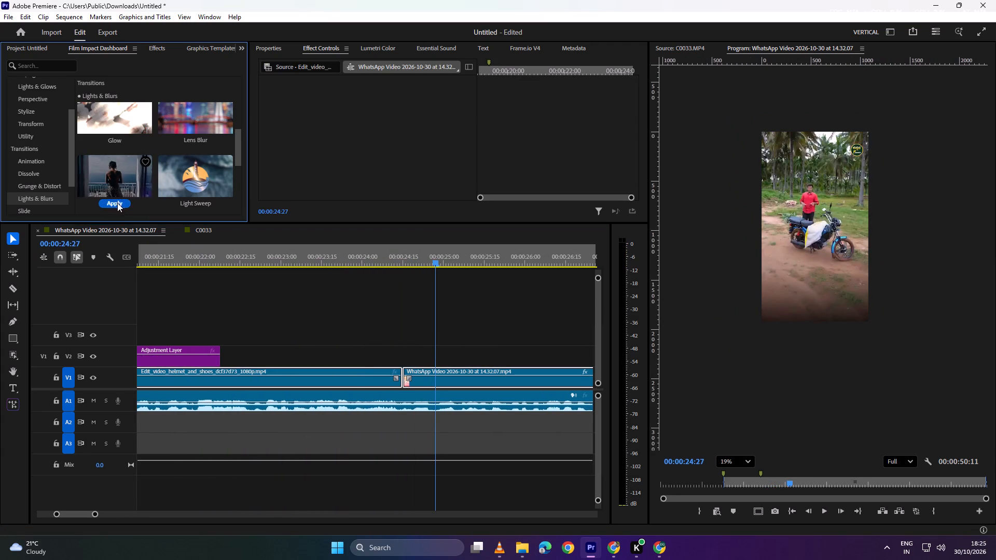
Duplicate the second adjustment layer piece on V2 across the helmet and shoes clip's end cut and split the copy at that cut.
scroll(320, 341, "down", 4, "alt")
left_click_drag(281, 332, 225, 356)
scroll(243, 344, "down", 5, "alt")
scroll(244, 341, "up", 5)
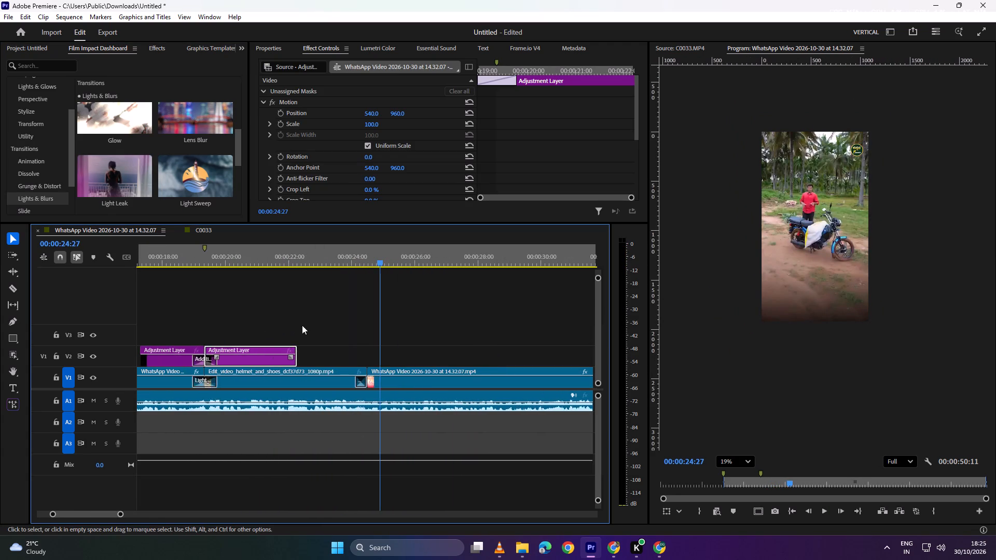
left_click_drag(308, 348, 425, 351, "alt")
key("c")
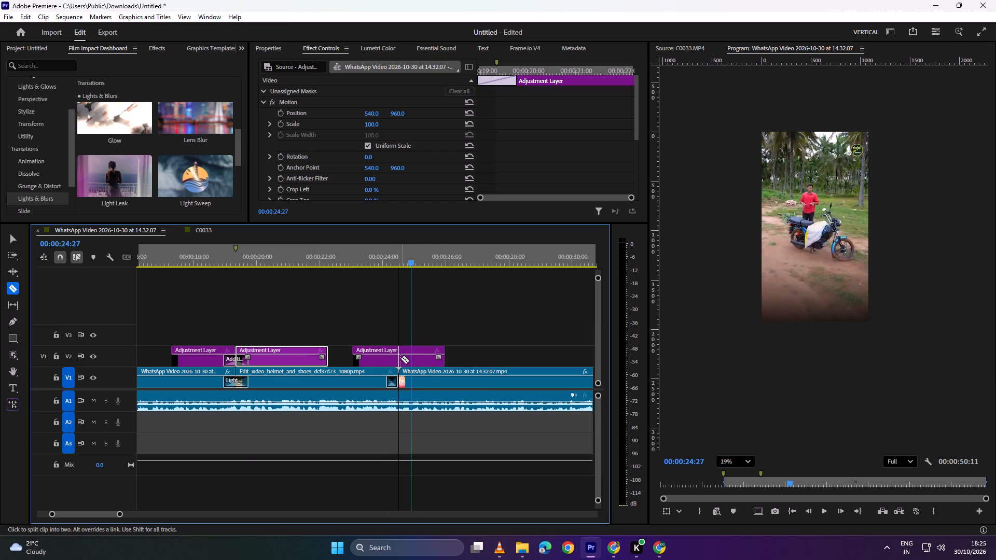
left_click(400, 358)
Apply the Film Impact Glow transition between the two new adjustment layer pieces above the helmet and shoes clip's end cut.
key("v")
left_click_drag(413, 321, 393, 343)
left_click_drag(420, 331, 380, 349)
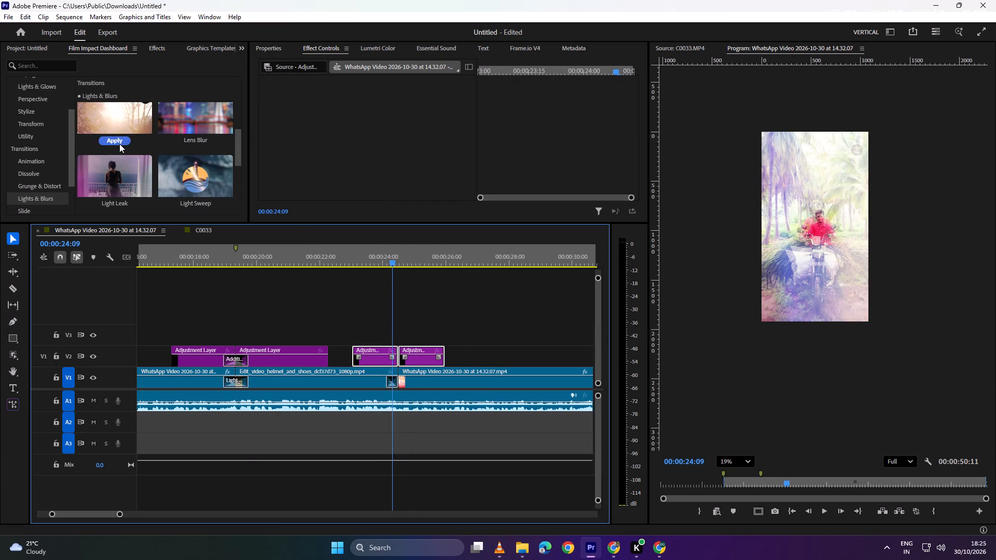
left_click(119, 139)
Play and scrub through the Glow and Light Leak transitions at the end of the helmet and shoes clip.
key("space")
key("space")
left_click_drag(406, 257, 370, 267)
key("space")
scroll(439, 330, "up", 18, "alt")
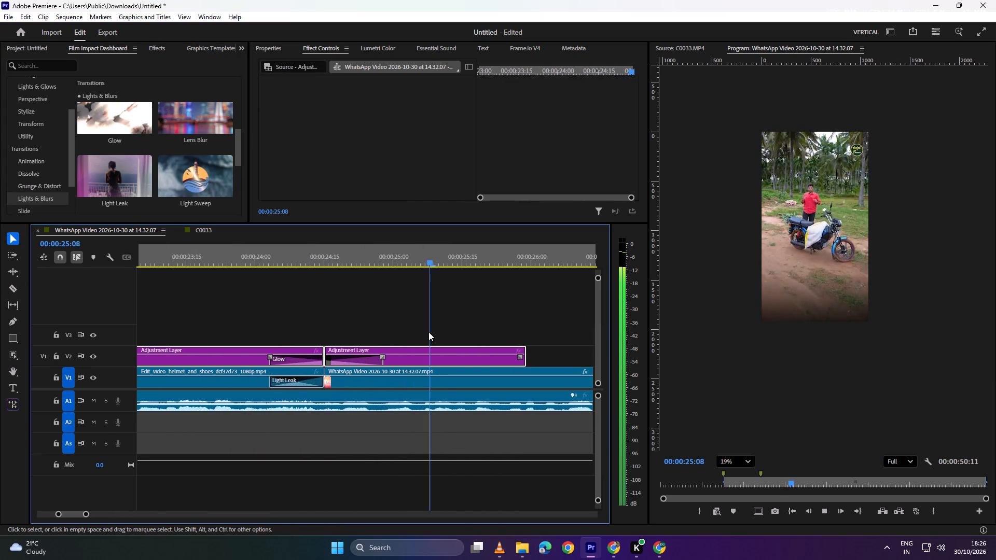
key("space")
scroll(388, 324, "down", 4, "alt")
scroll(388, 324, "up", 5)
left_click_drag(459, 259, 420, 263)
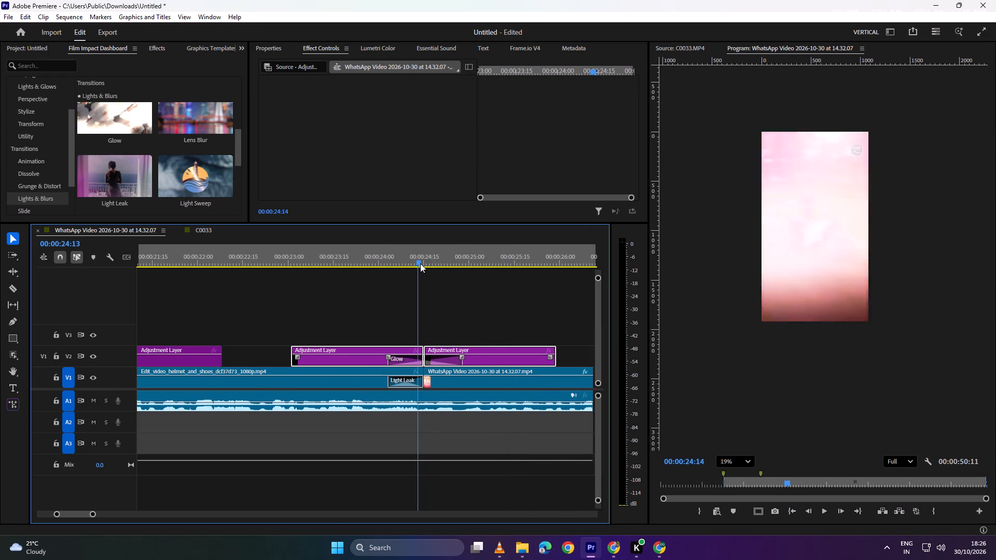
left_click_drag(420, 263, 412, 265)
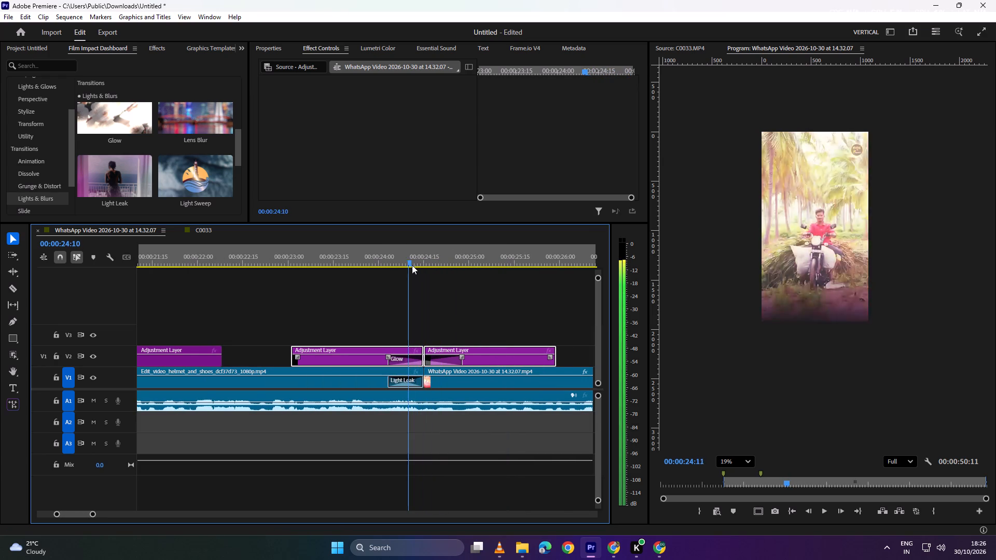
left_click_drag(412, 265, 411, 265)
Shift the Light Leak transition at the helmet and shoes clip's end so its alignment is Center at Cut.
left_click(409, 380)
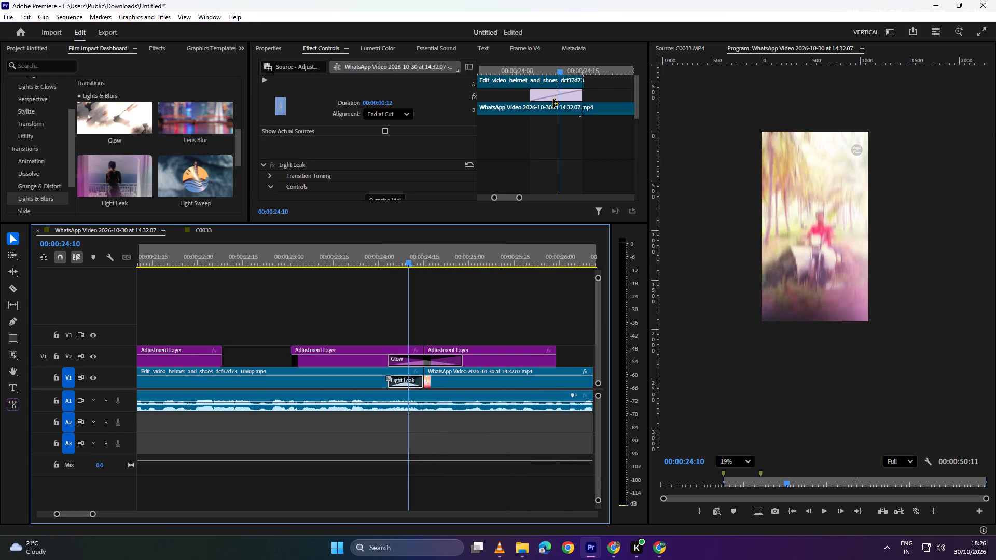
left_click_drag(555, 97, 579, 95)
Replay the cut at the helmet and shoes clip's end several times to check the recentred Light Leak with the Glow.
left_click_drag(412, 260, 386, 265)
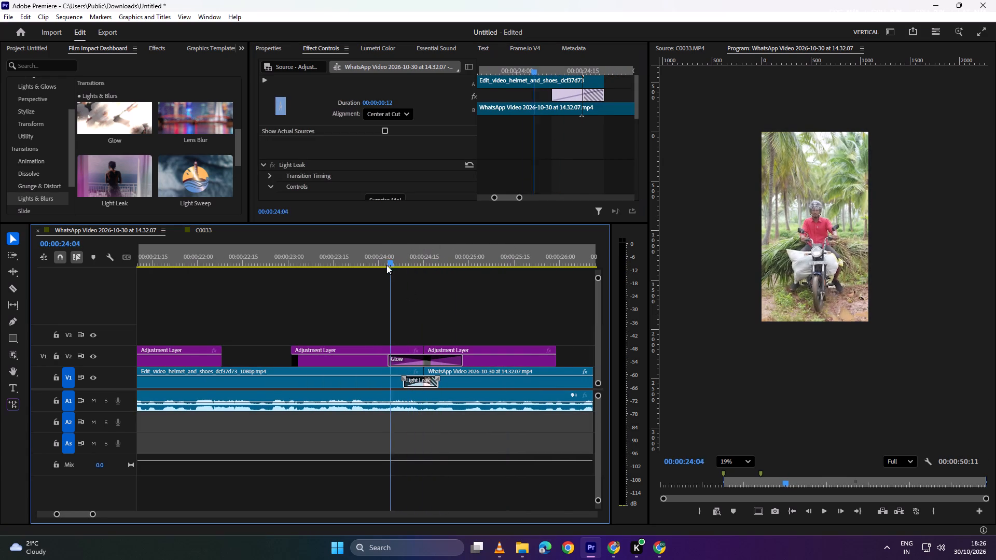
left_click_drag(386, 265, 382, 266)
key("space")
scroll(438, 305, "down", 4, "alt")
key("space")
left_click_drag(468, 255, 368, 273)
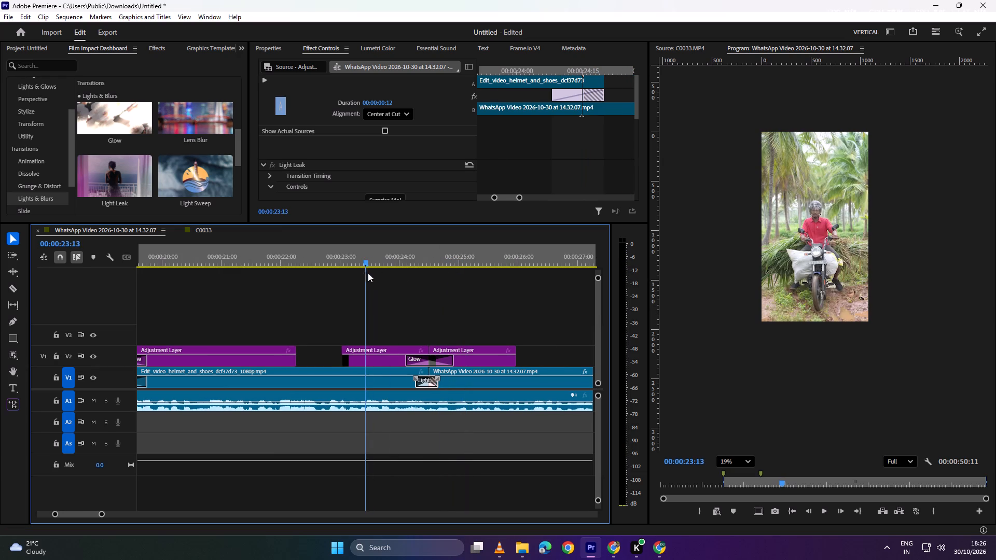
left_click_drag(368, 273, 367, 273)
key("space")
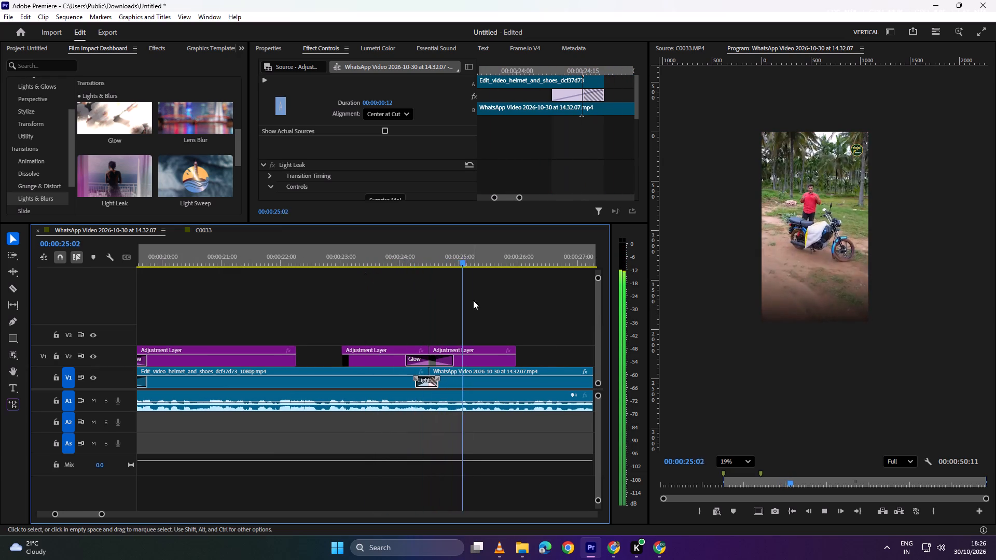
key("space")
left_click_drag(478, 254, 394, 274)
key("space")
key("space")
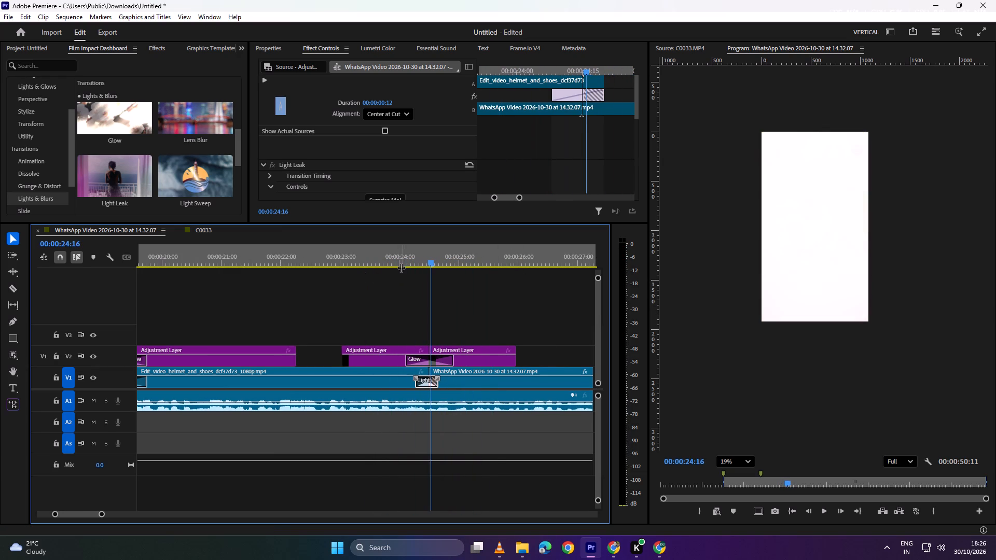
left_click_drag(453, 260, 379, 277)
key("space")
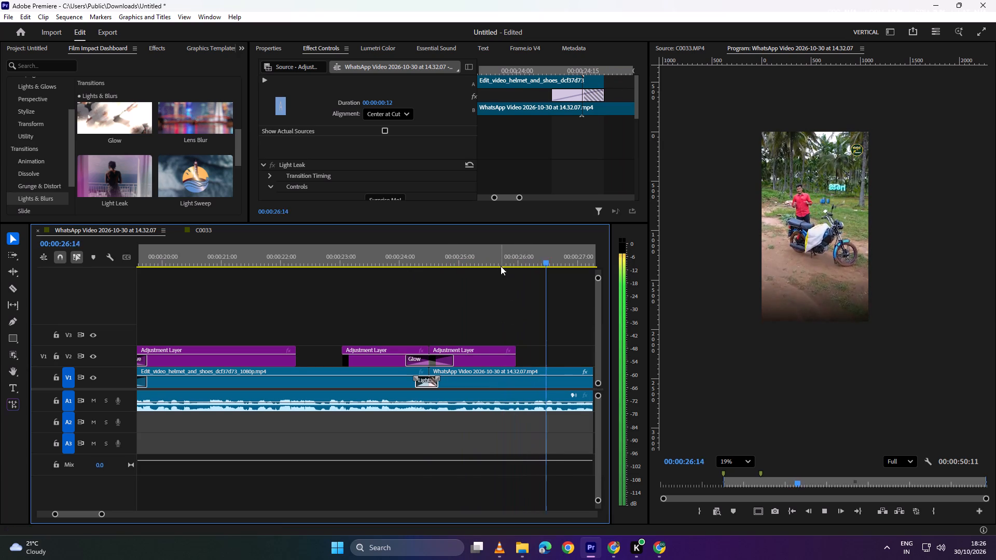
Continue playing through the original footage after the helmet and shoes clip, up to about 00:00:29:23.
scroll(805, 259, "up", 5, "alt")
scroll(804, 259, "down", 5)
scroll(804, 259, "down", 2, "alt")
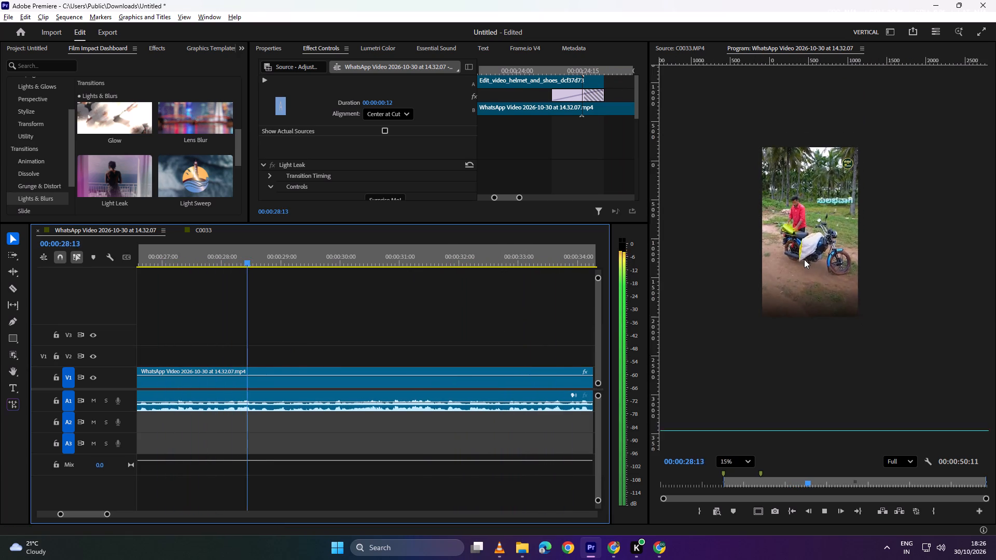
scroll(804, 259, "down", 2, "alt")
scroll(804, 259, "up", 10)
scroll(804, 259, "down", 5)
key("space")
scroll(240, 327, "down", 3, "alt")
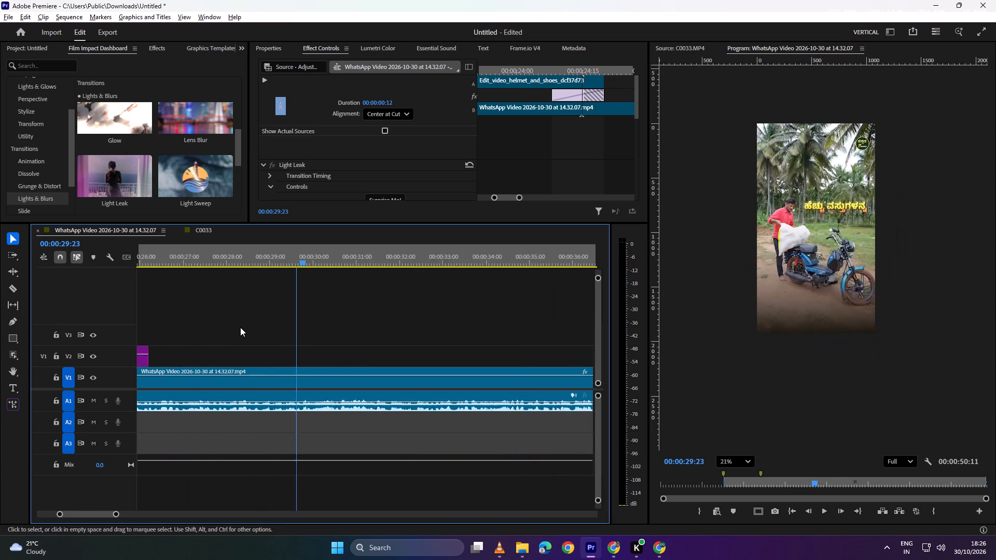
scroll(240, 327, "down", 4, "alt")
scroll(240, 327, "up", 20)
Replay the sequence from before the 00:00:19:10 cut through both helmet and shoes clip transitions into the following footage.
left_click_drag(501, 261, 345, 282)
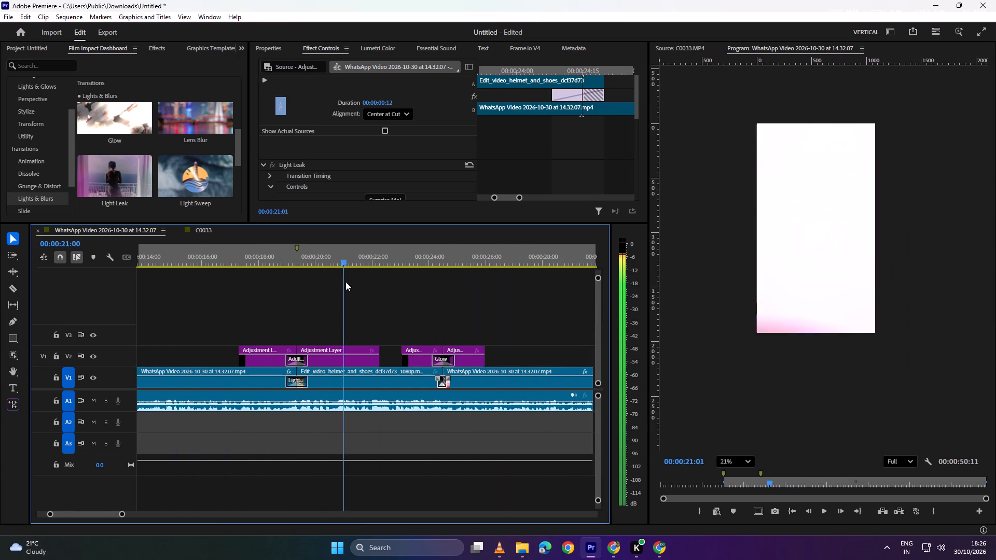
left_click_drag(345, 282, 268, 287)
key("space")
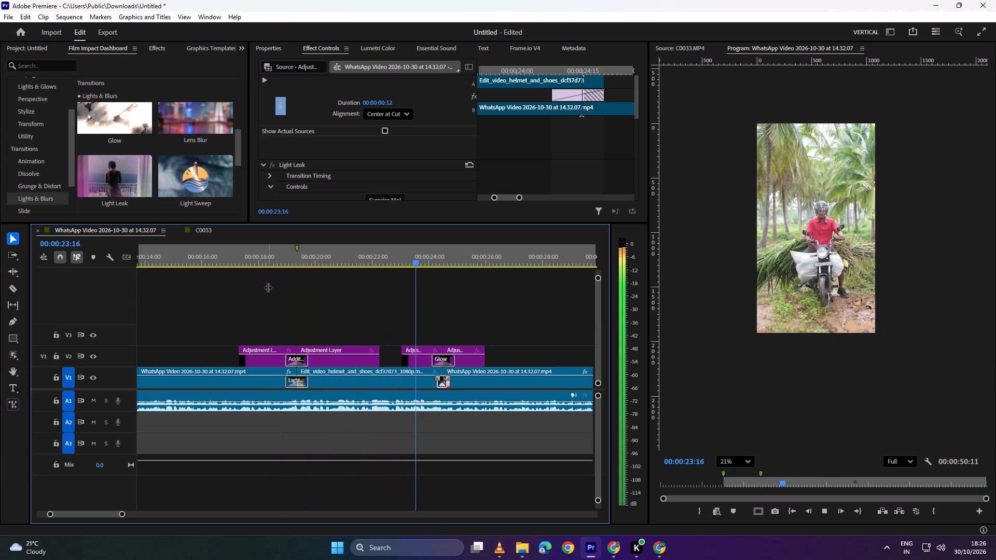
key("space")
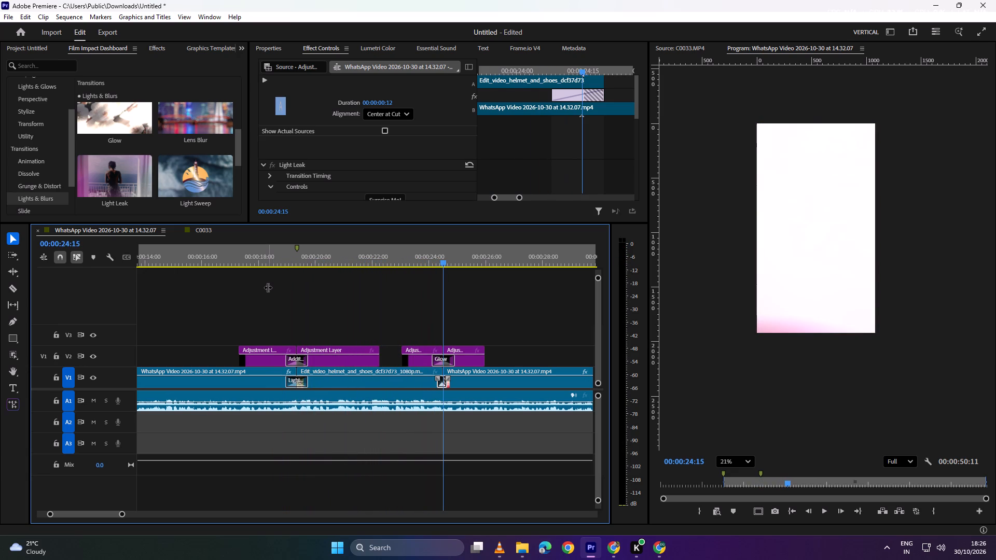
left_click_drag(378, 261, 374, 275)
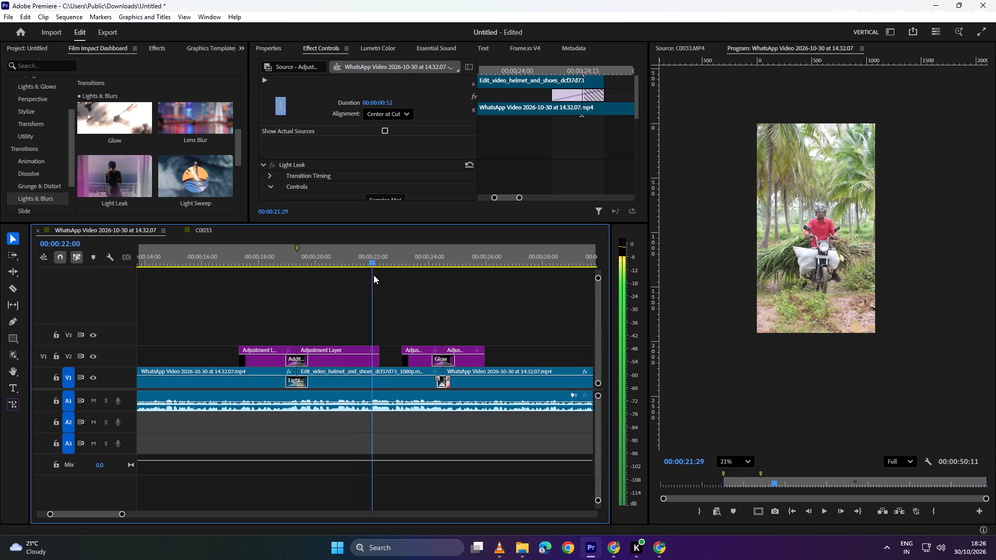
left_click_drag(374, 275, 332, 283)
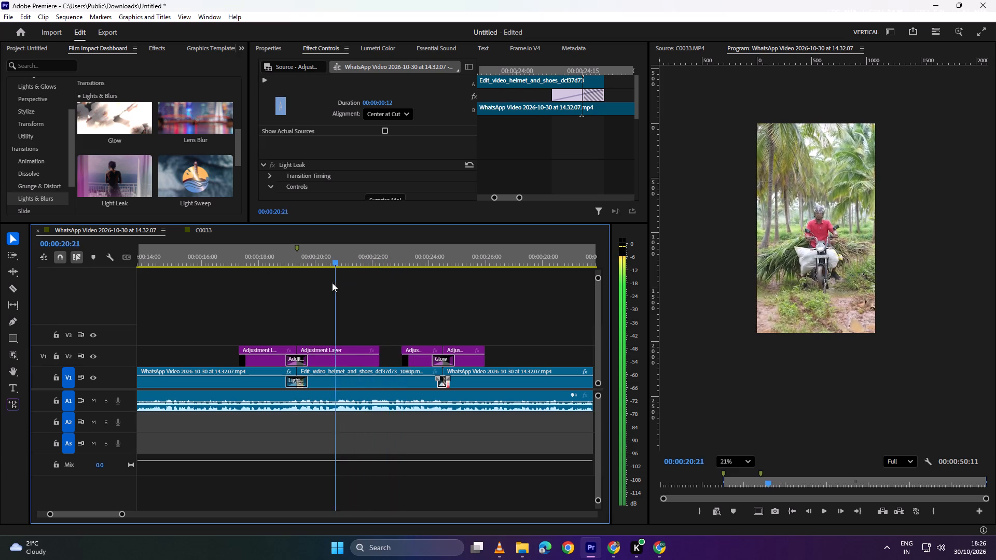
left_click_drag(332, 283, 280, 284)
key("space")
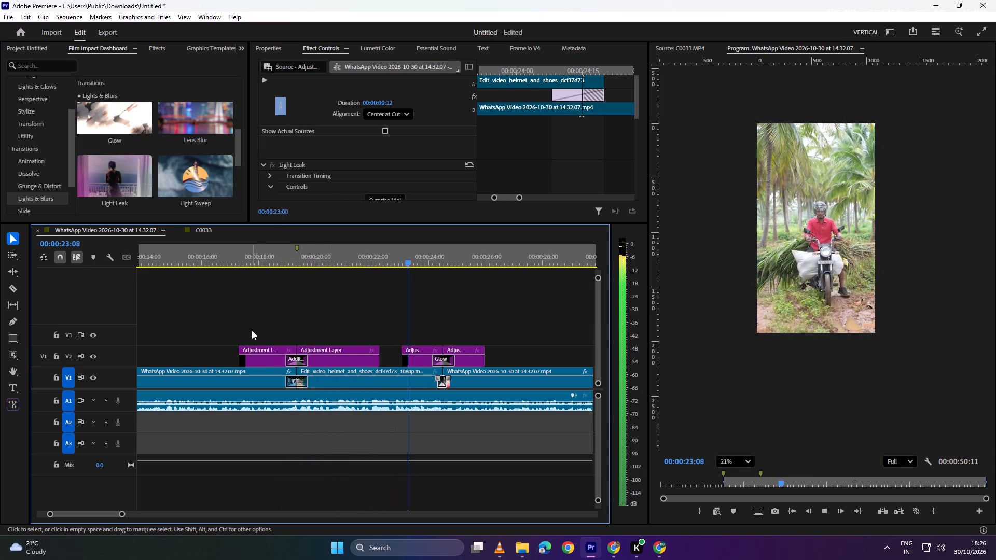
key("space")
key("space")
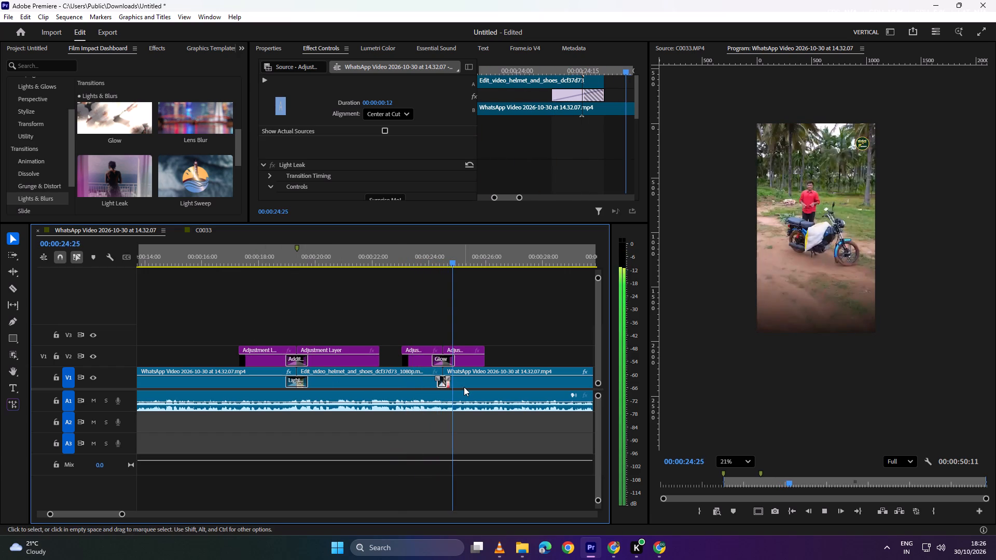
scroll(512, 372, "up", 4, "alt")
scroll(512, 371, "down", 15, "alt")
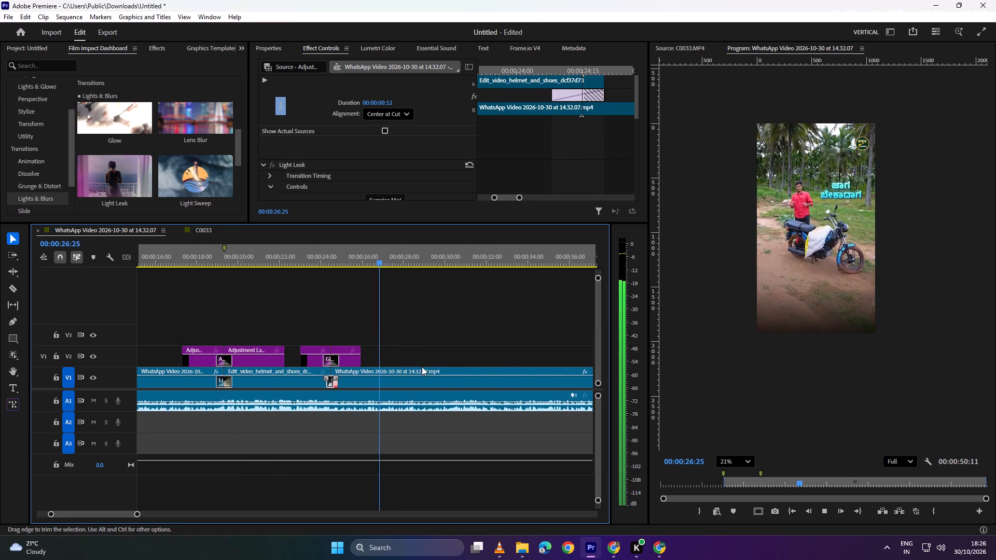
scroll(422, 367, "down", 4, "alt")
scroll(374, 367, "down", 4, "alt")
key("space")
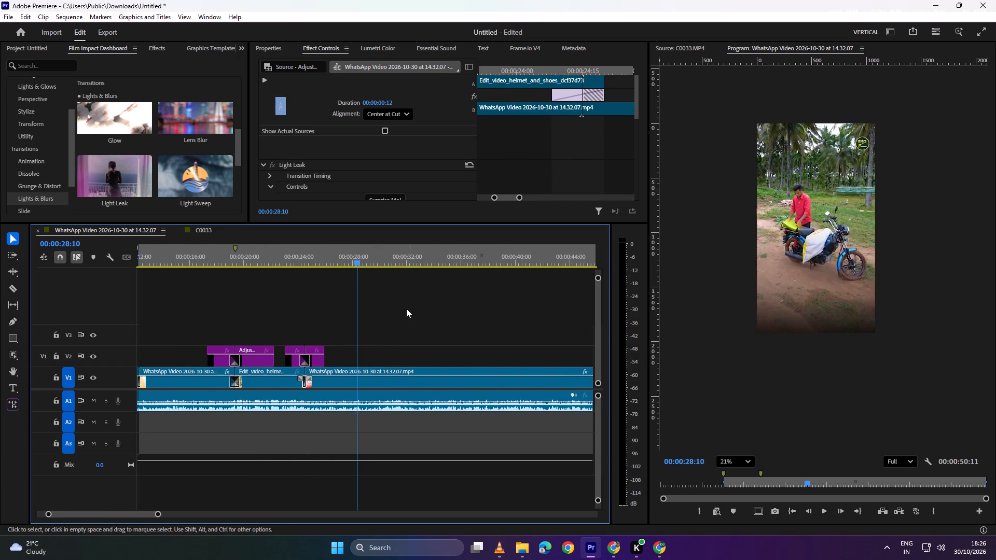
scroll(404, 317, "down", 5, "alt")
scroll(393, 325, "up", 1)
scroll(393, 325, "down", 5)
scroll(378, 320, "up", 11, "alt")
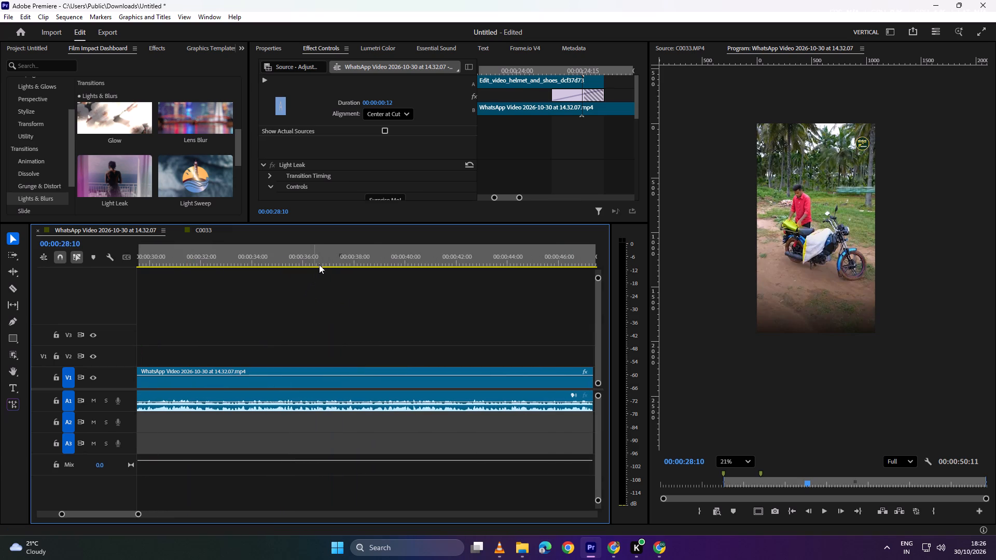
Find where the orange light flash leads into the palm-lined road shot and add a sequence marker at about 00:00:40:05.
left_click_drag(329, 266, 357, 266)
key("space")
scroll(376, 328, "up", 4, "alt")
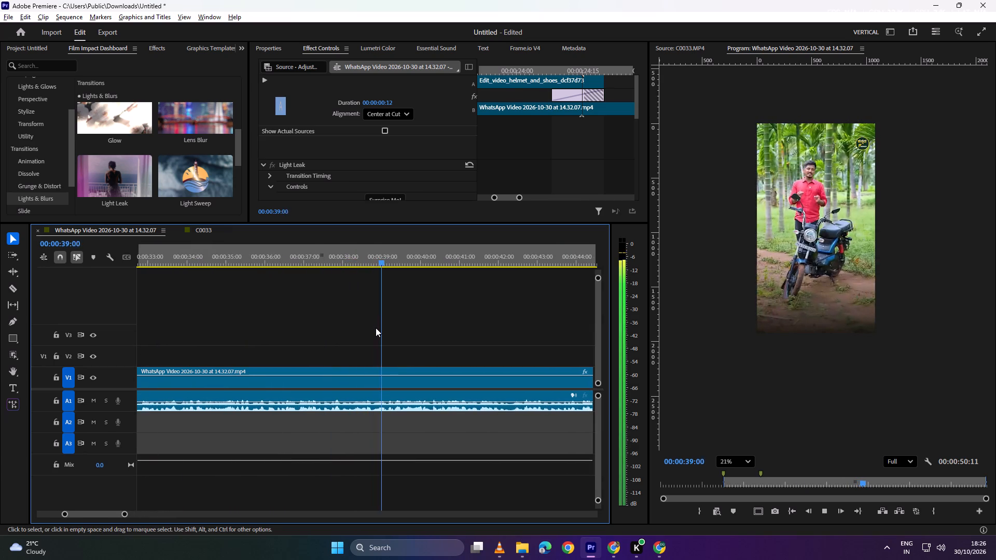
scroll(376, 328, "up", 3, "alt")
key("space")
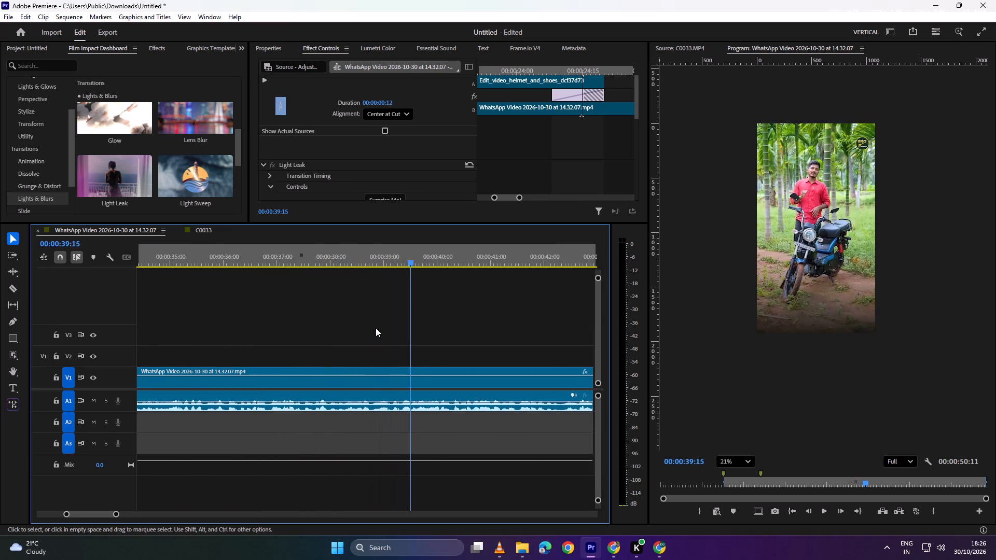
scroll(375, 329, "down", 2, "alt")
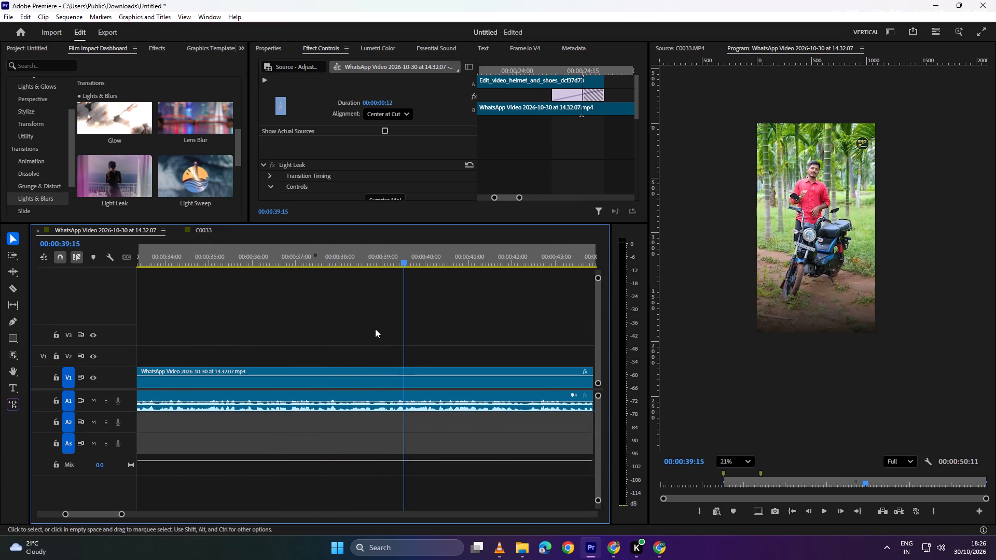
key("space")
key("space")
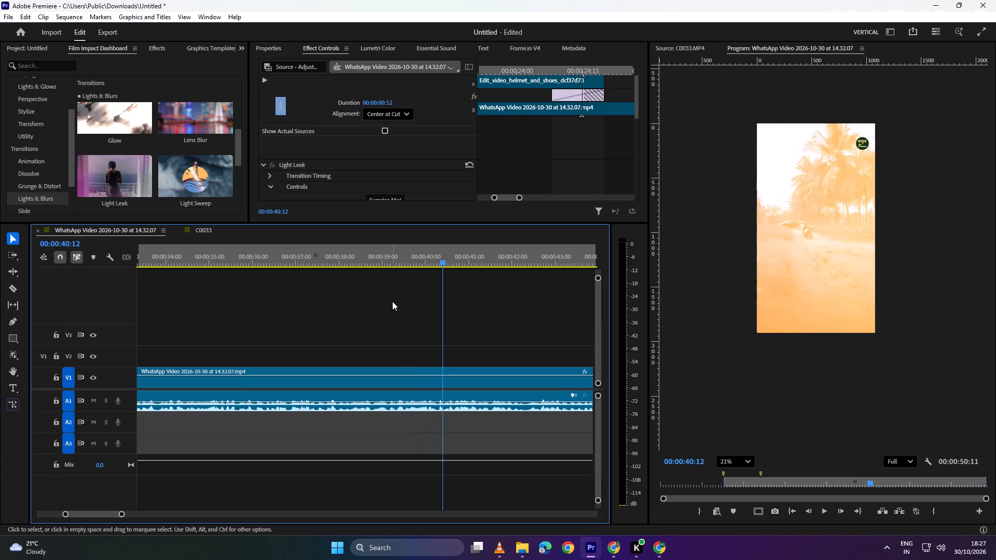
scroll(396, 301, "up", 4, "alt")
left_click_drag(465, 261, 452, 263)
key("m")
Play the footage from the new marker through the riding shot to the red shock absorber close-up, around 00:00:43:09.
left_click(480, 312)
key("space")
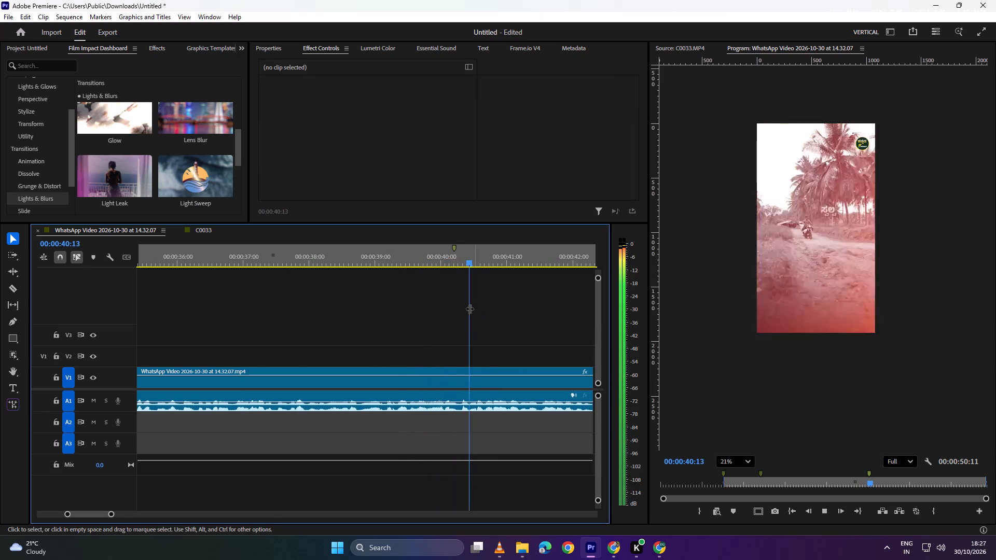
scroll(454, 298, "down", 11, "alt")
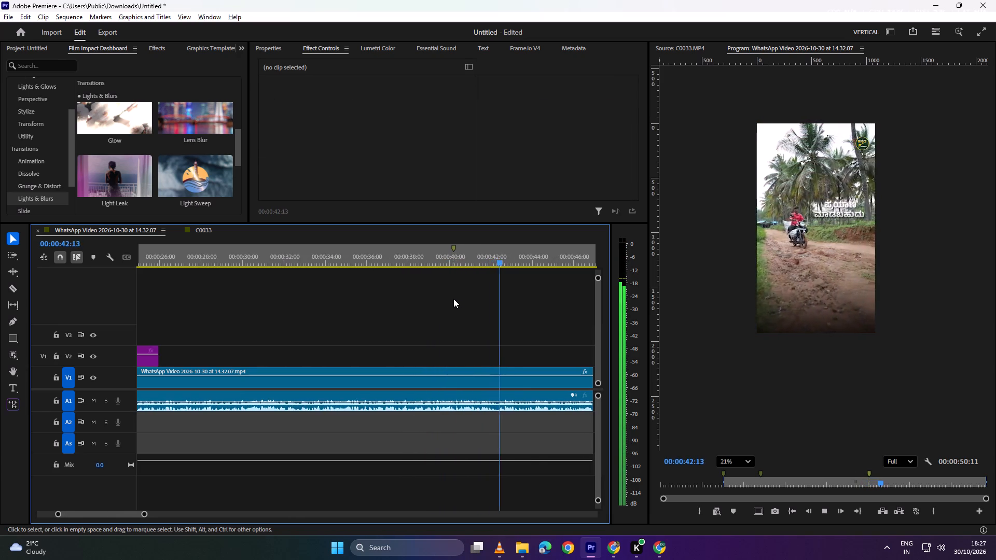
scroll(453, 299, "up", 7, "alt")
key("space")
scroll(406, 313, "down", 6, "alt")
scroll(292, 331, "up", 6)
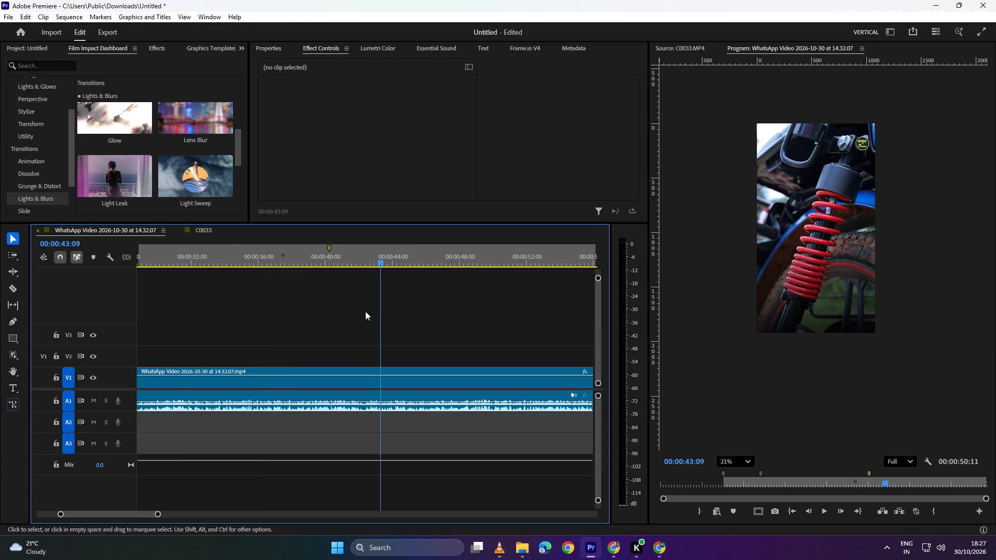
Scrub the riding shot between about 00:00:40:14 and 00:00:41:05, and replay it through to the shock absorber close-up at about 00:00:43:04.
left_click_drag(384, 263, 334, 256)
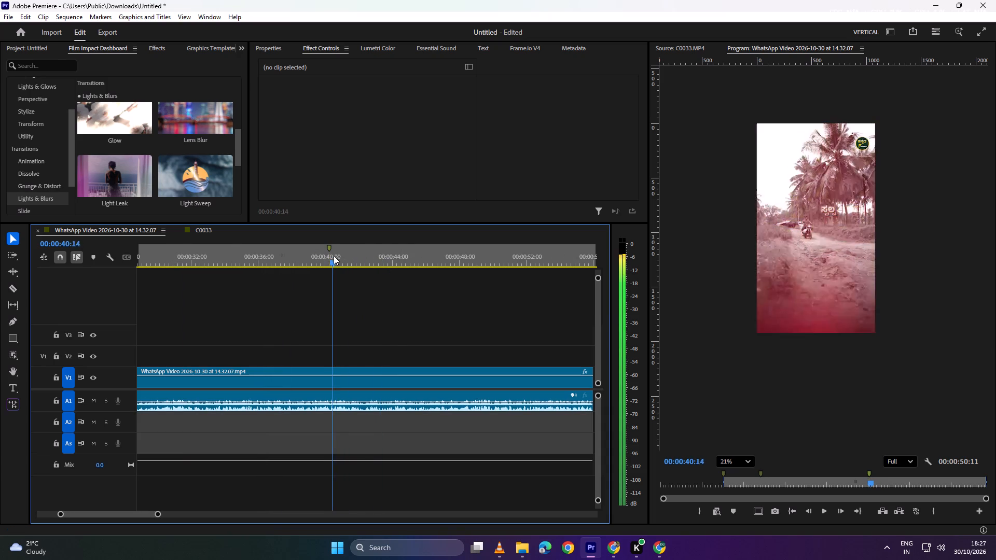
left_click_drag(334, 256, 342, 258)
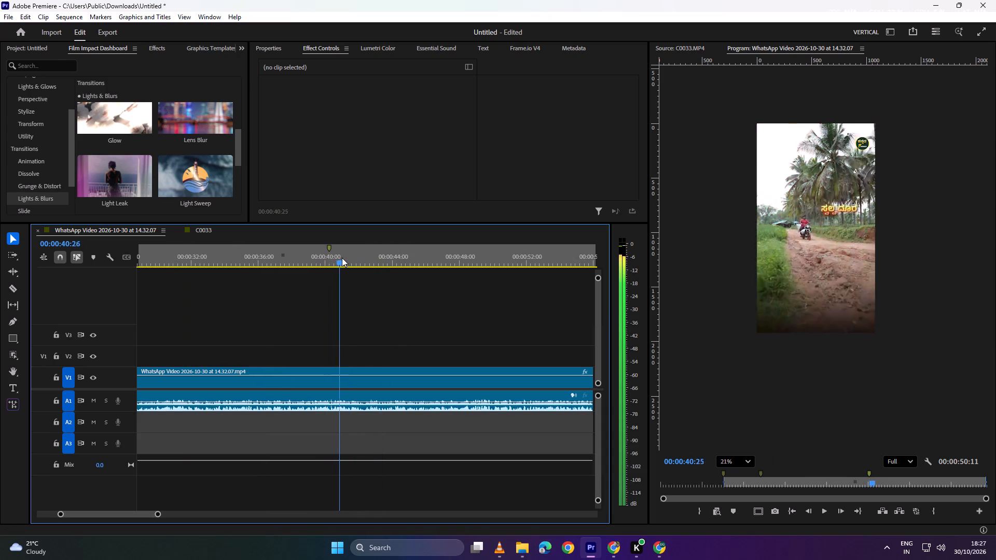
left_click_drag(342, 258, 341, 259)
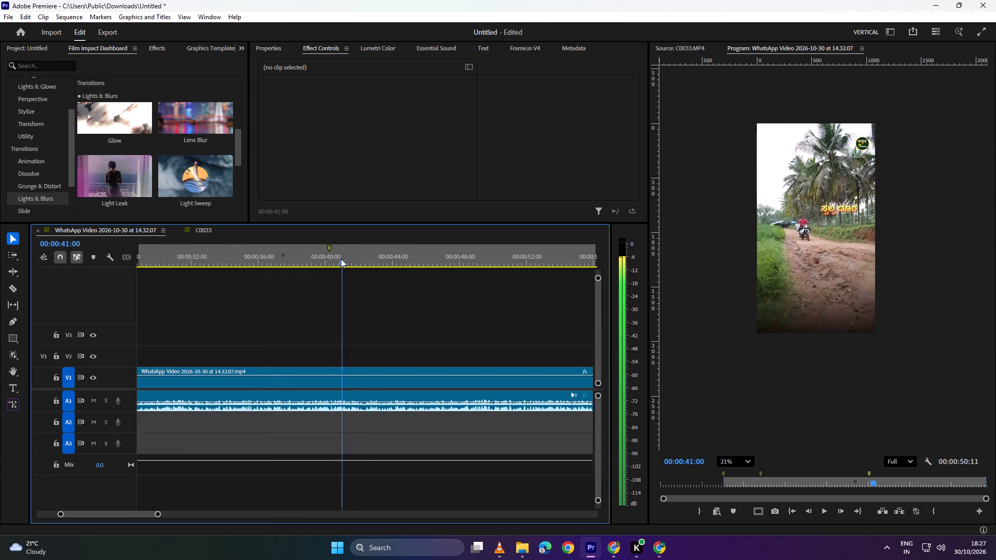
left_click_drag(341, 259, 347, 256)
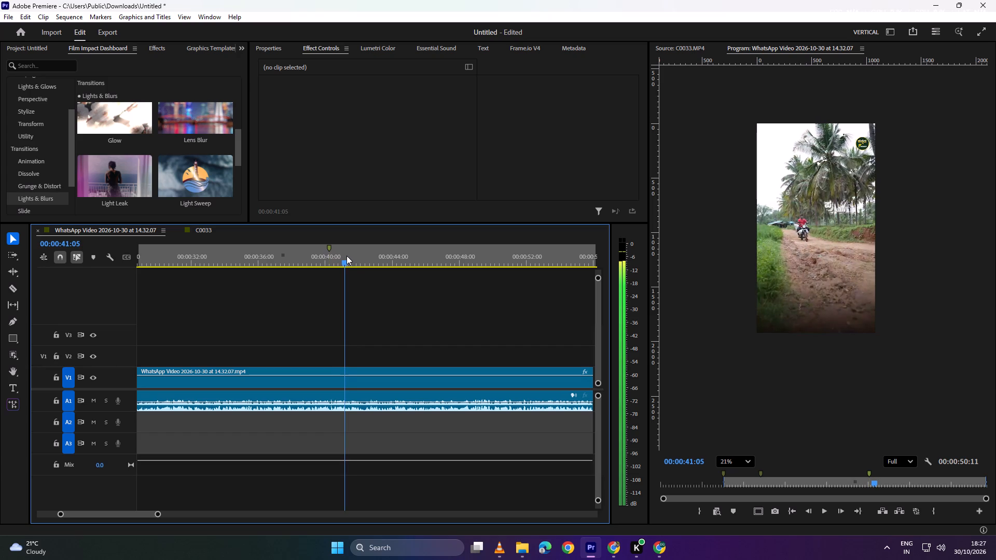
left_click_drag(347, 256, 337, 256)
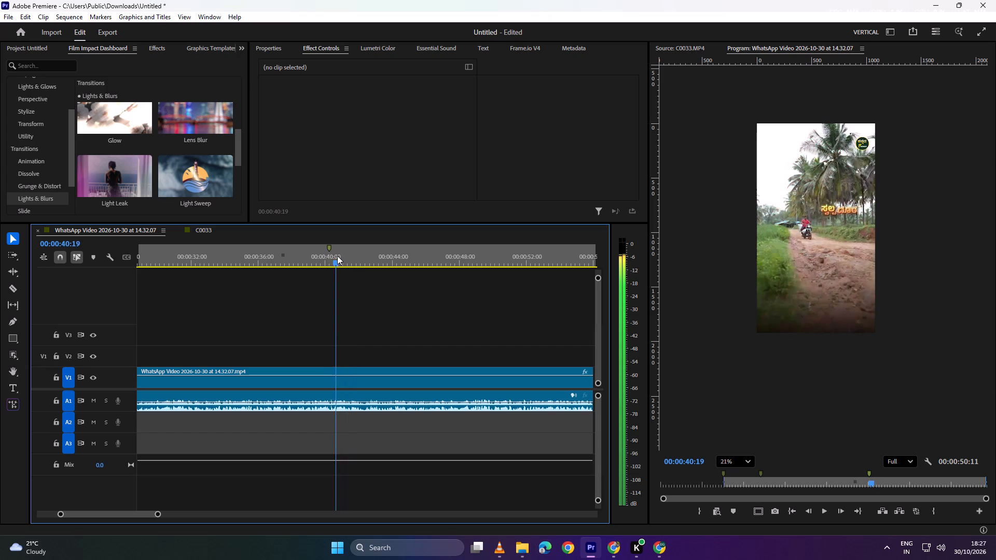
left_click_drag(337, 256, 332, 256)
key("space")
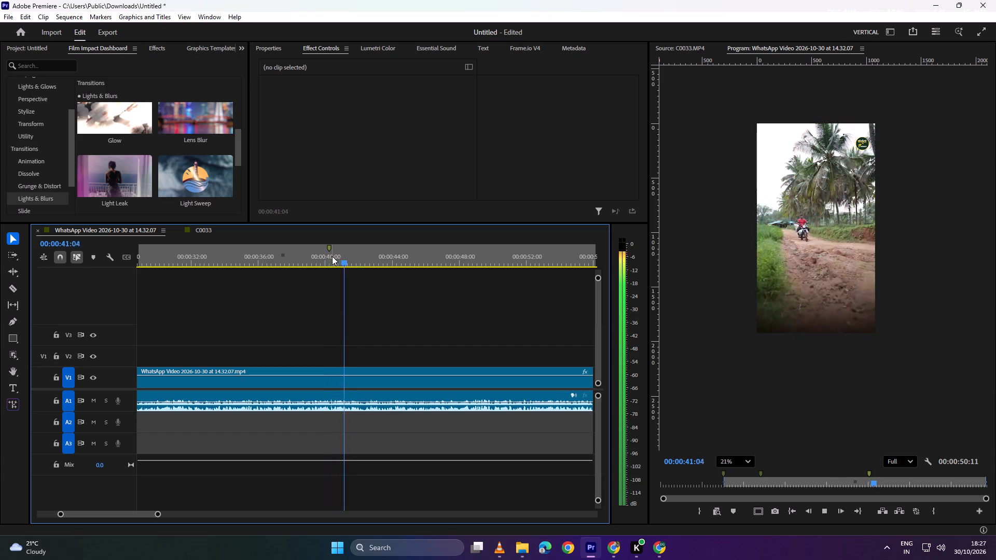
key("space")
key("space")
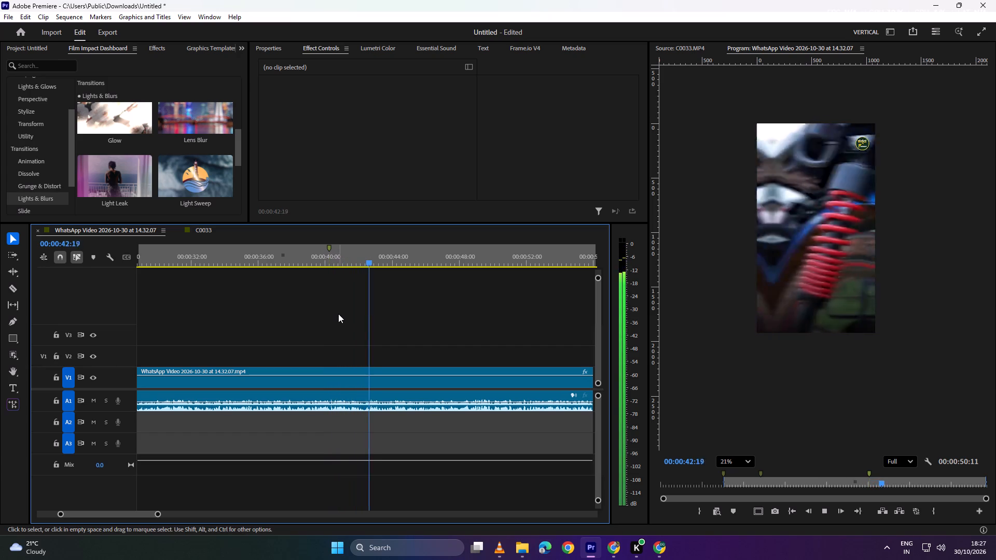
key("space")
scroll(347, 315, "up", 10, "alt")
scroll(347, 315, "up", 3)
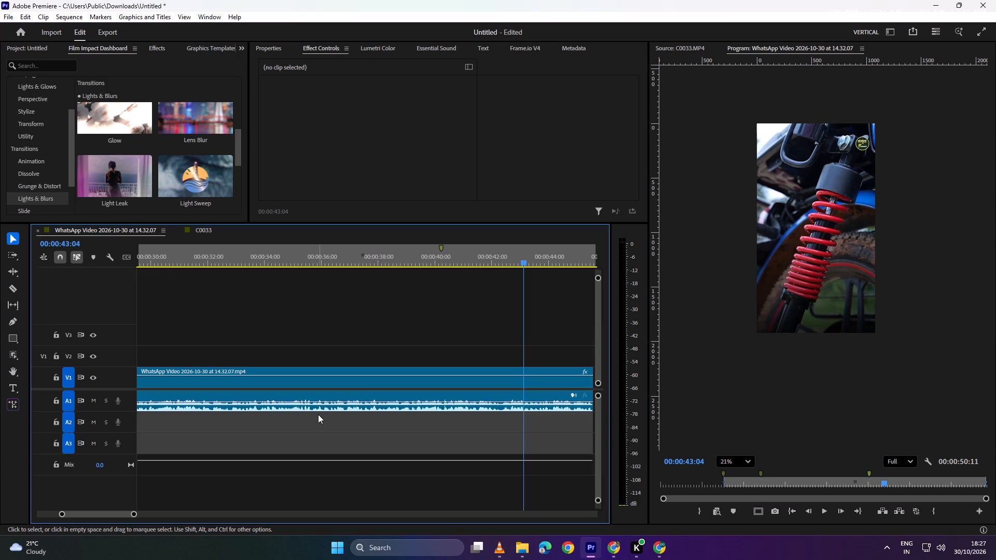
Save the project under the new name "tvs ai video date-" in the Downloads folder.
key("ctrl+shift+s")
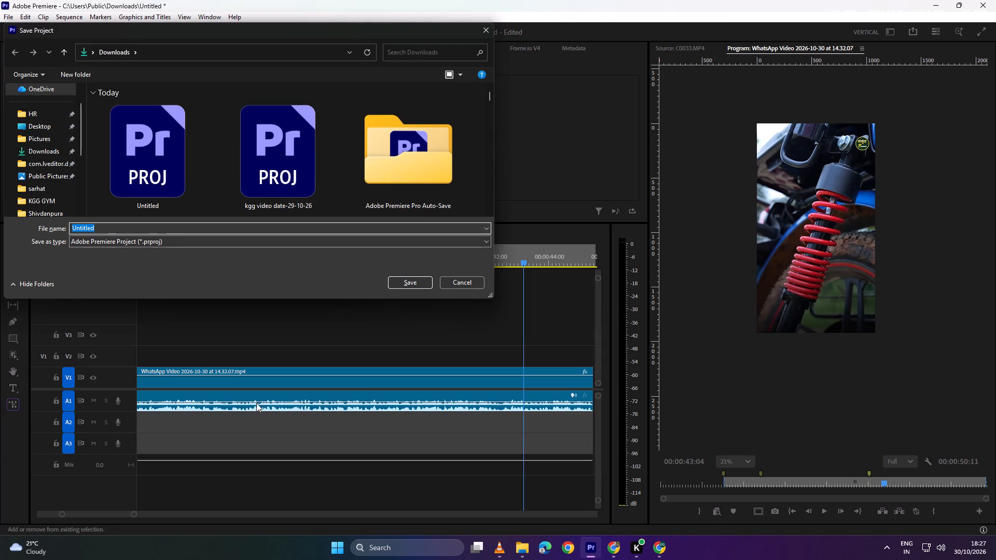
key("BackSpace")
key("BackSpace")
key("BackSpace")
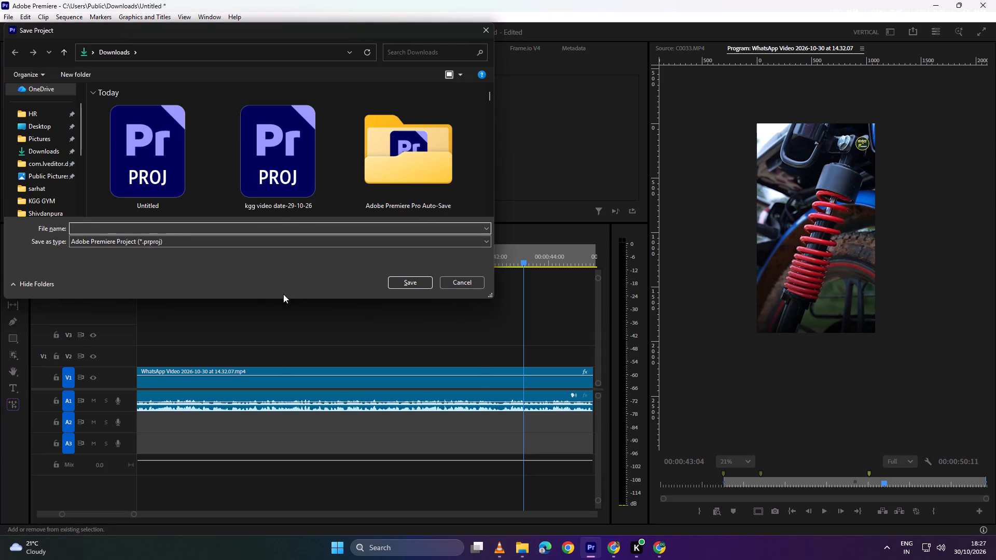
type("tvs ai video fa")
key("BackSpace")
type("da")
key("BackSpace")
key("BackSpace")
key("BackSpace")
type("date")
key("minus")
key("Return")
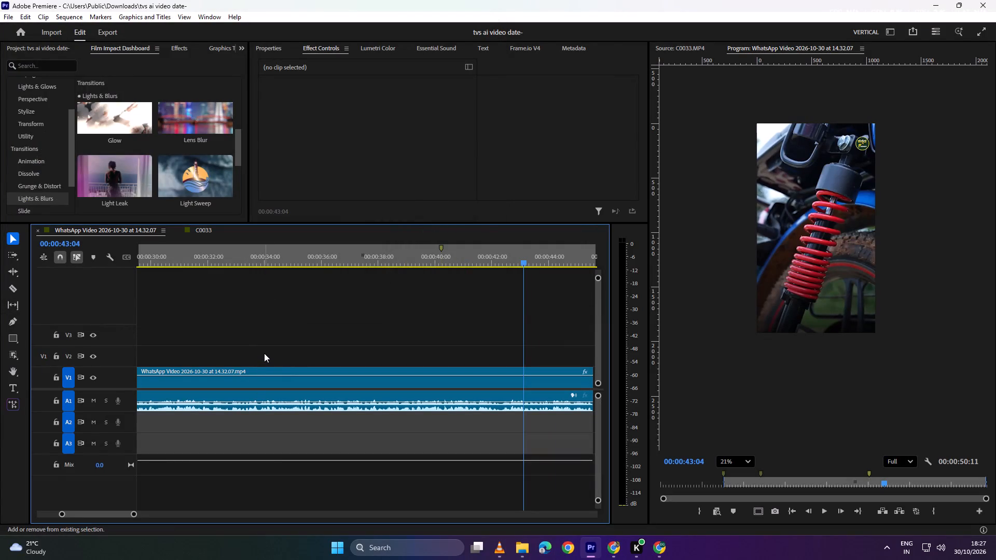
Save the project again in Downloads with the date added, as "tvs ai video date-30-10-26".
key("ctrl+shift+s")
left_click(136, 229)
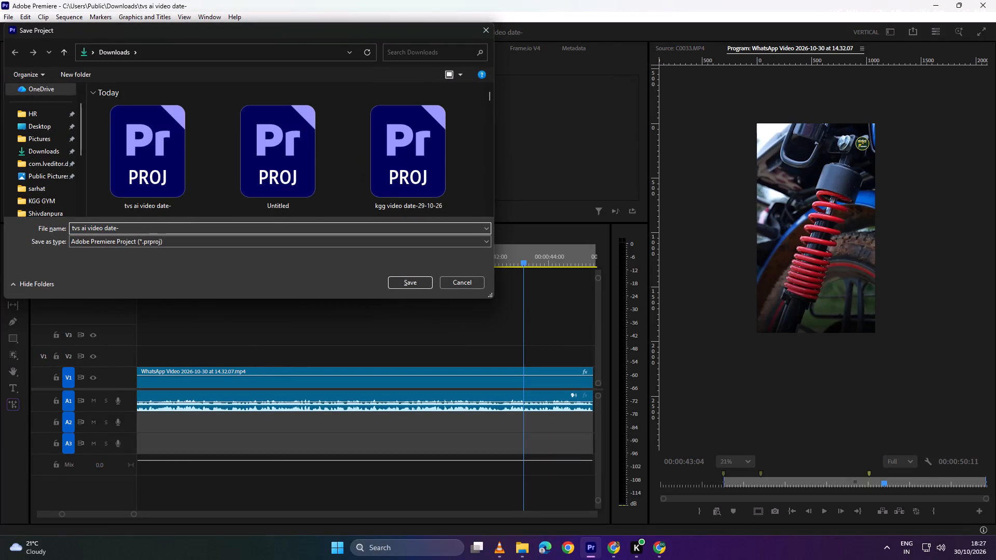
type("30")
key("minus")
type("10-26")
key("Return")
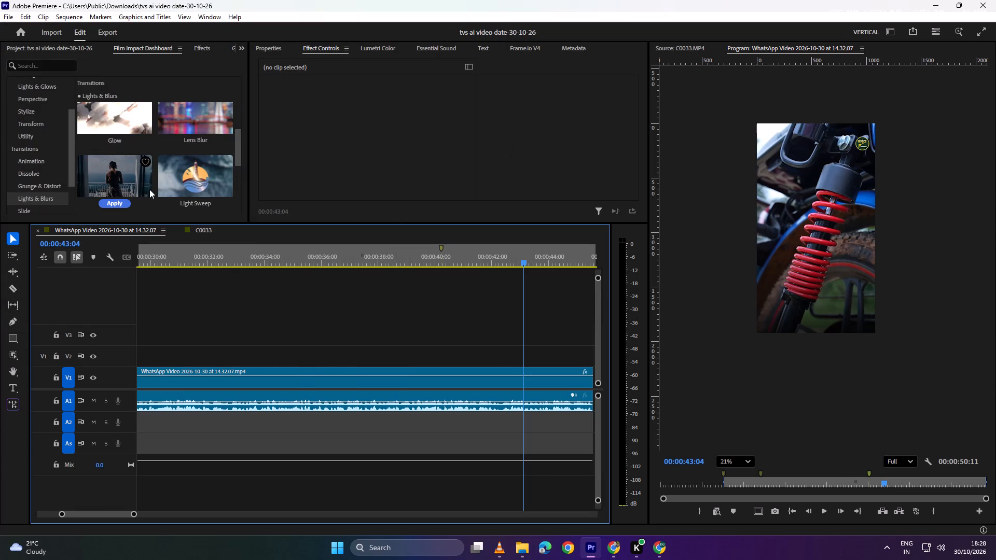
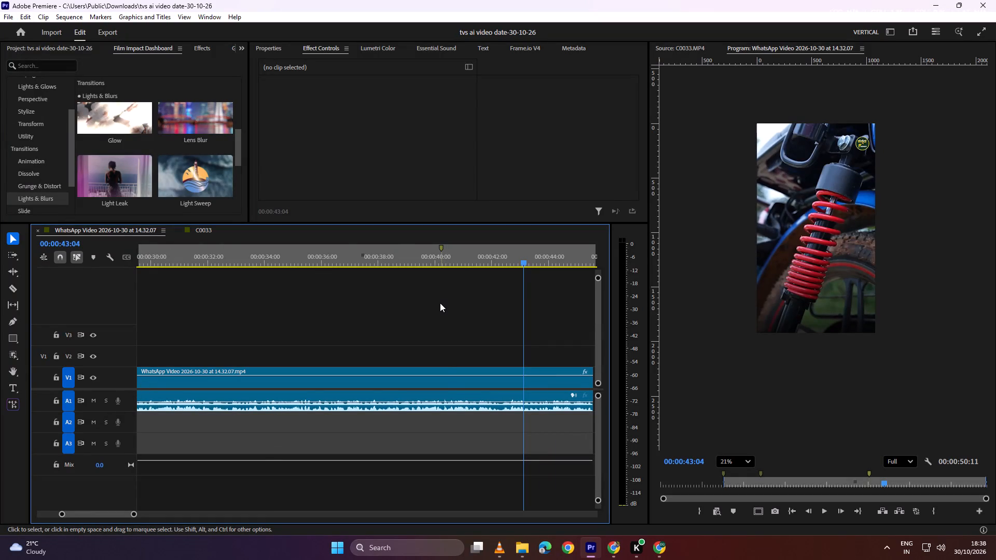
Play the sequence from the start, skip to about 00:00:08, and review the helmet clips, adjustment layers and transitions through about 00:00:26.
scroll(437, 303, "down", 8, "alt")
scroll(435, 304, "up", 7)
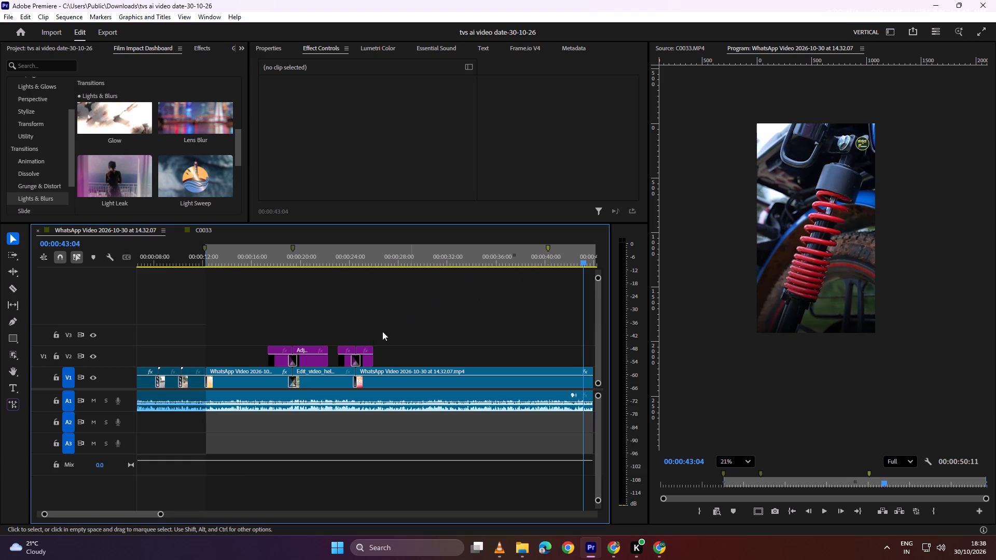
scroll(372, 338, "down", 5, "alt")
left_click_drag(309, 258, 133, 256)
key("space")
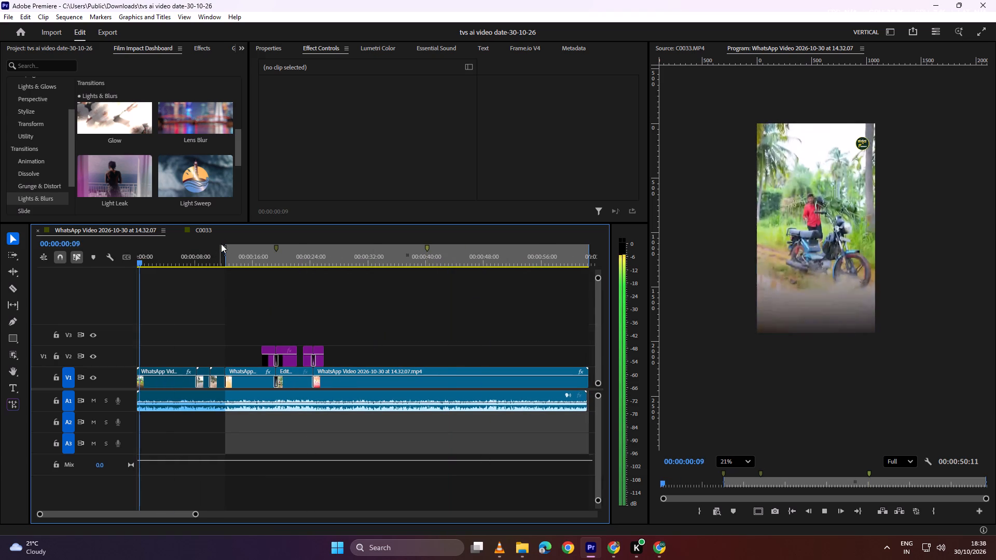
left_click_drag(199, 255, 193, 261)
key("space")
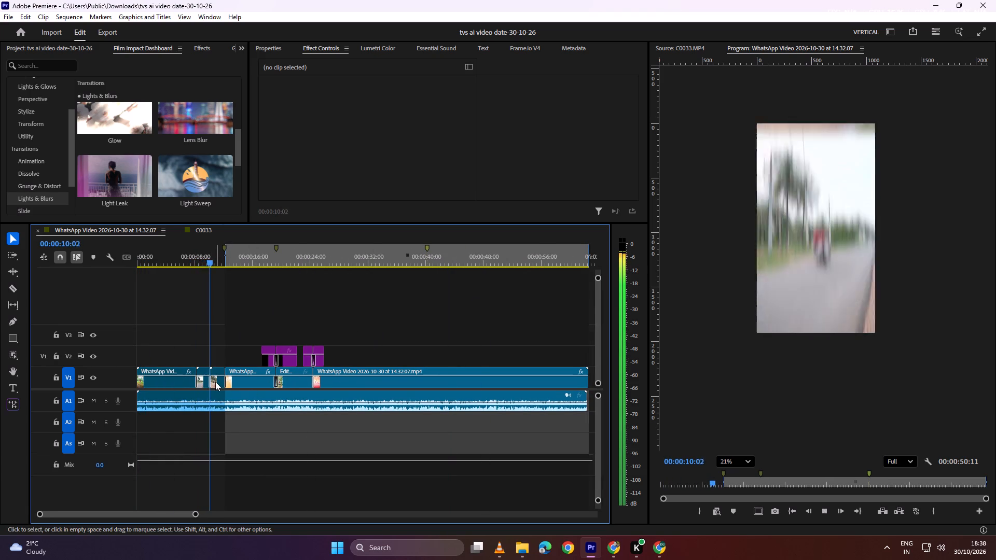
scroll(215, 381, "up", 16, "alt")
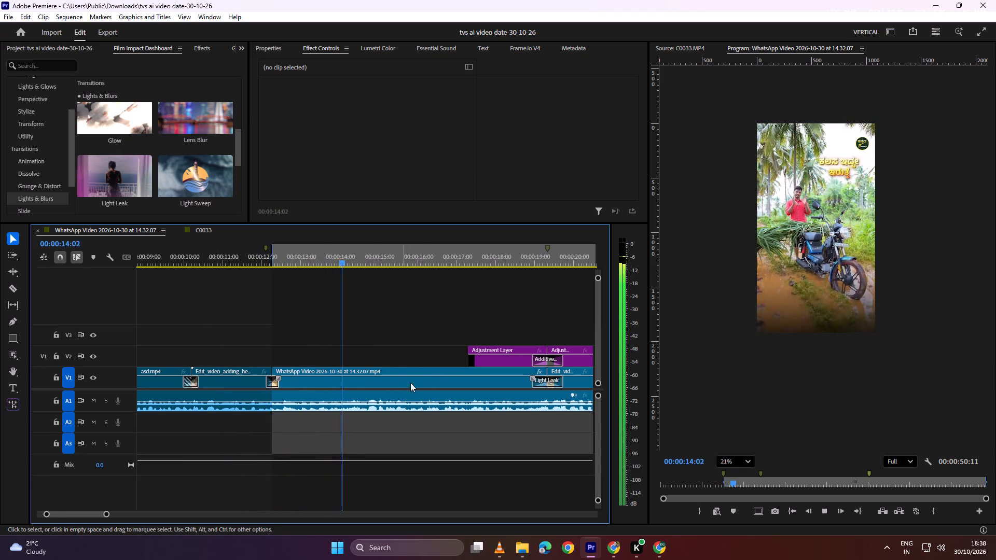
scroll(402, 370, "down", 7, "alt")
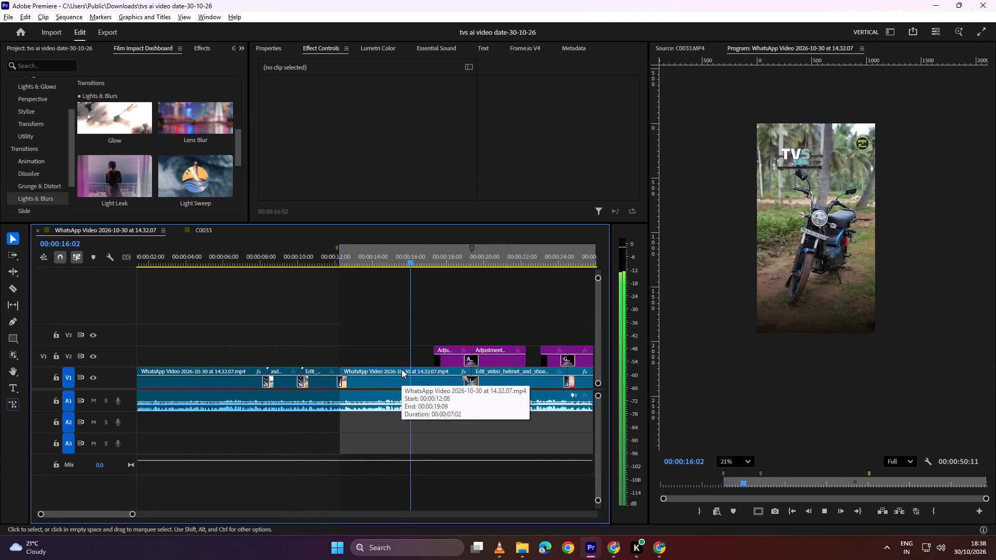
scroll(402, 369, "down", 1, "alt")
scroll(409, 371, "up", 5, "alt")
scroll(409, 371, "down", 2)
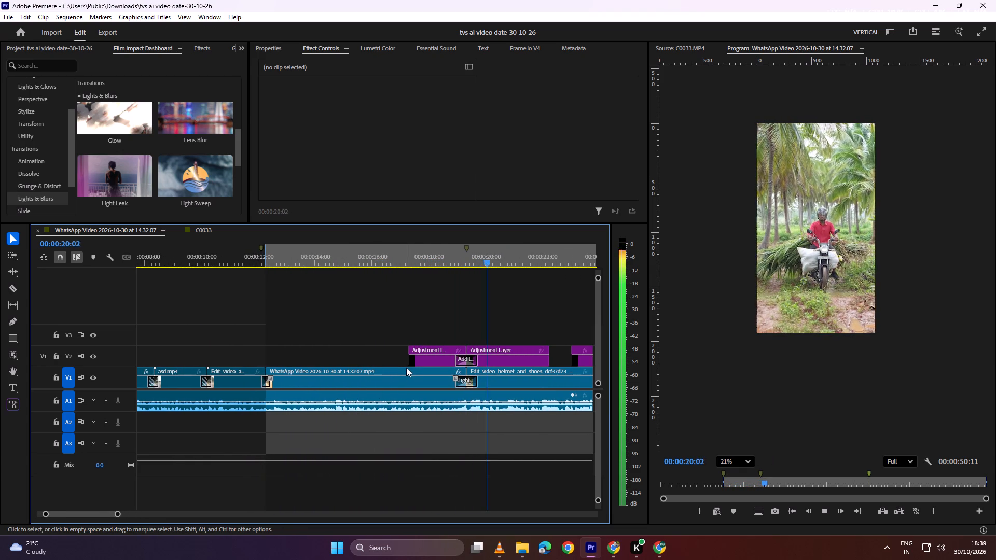
scroll(420, 367, "down", 7)
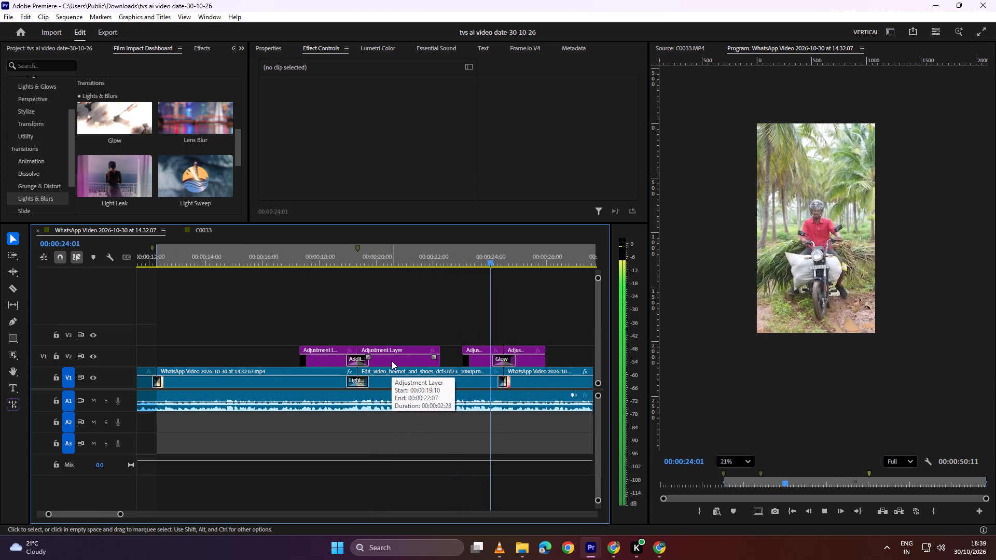
scroll(409, 370, "down", 2)
scroll(409, 370, "up", 1)
scroll(385, 370, "down", 3)
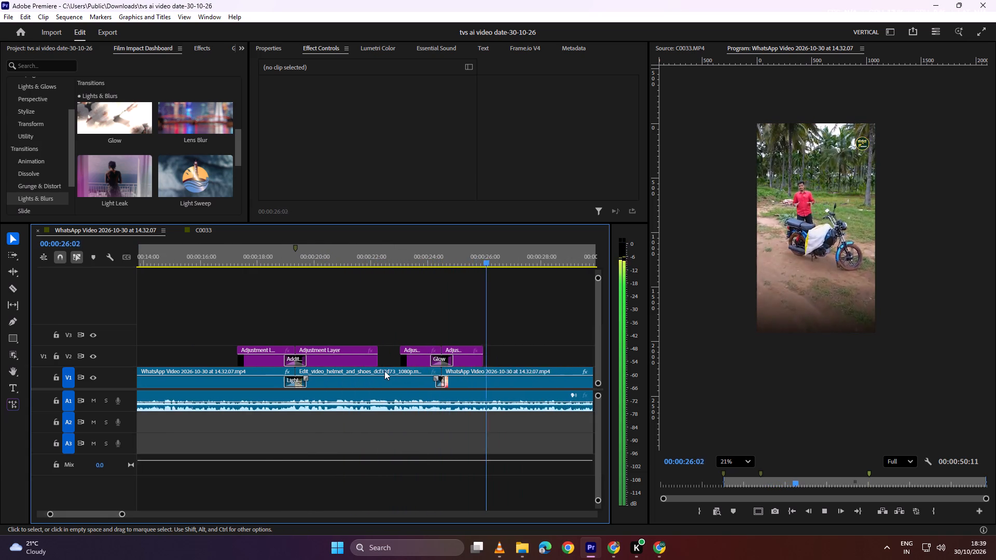
Continue reviewing the main WhatsApp footage after the Glow transition, through the seat and alloy wheel shots to about 00:00:34.
scroll(384, 371, "down", 7)
scroll(376, 371, "up", 1)
scroll(376, 371, "down", 3)
scroll(376, 371, "up", 1)
scroll(376, 371, "down", 5)
scroll(376, 371, "up", 1)
scroll(376, 371, "down", 2)
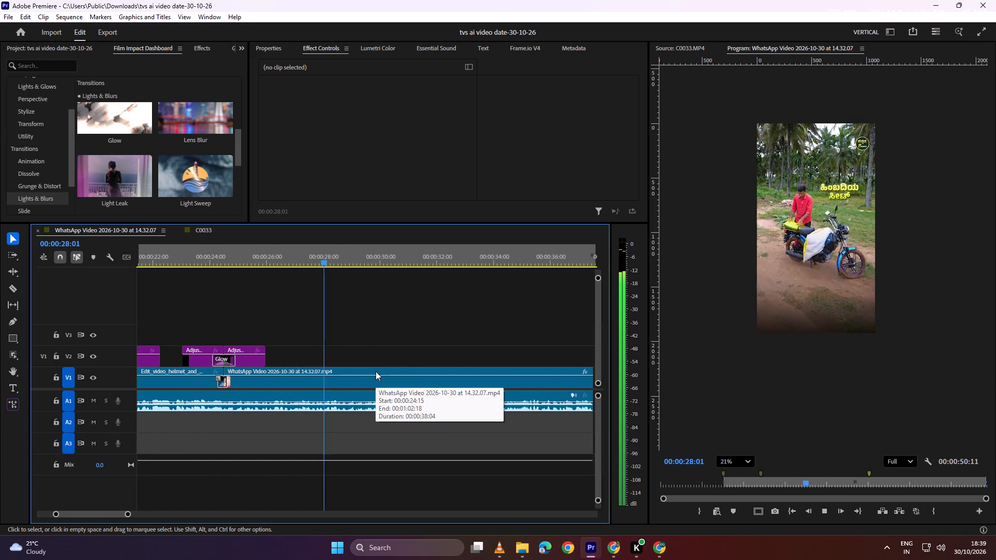
scroll(376, 371, "down", 3)
scroll(376, 371, "up", 1)
scroll(376, 371, "down", 3)
scroll(376, 371, "up", 2, "alt")
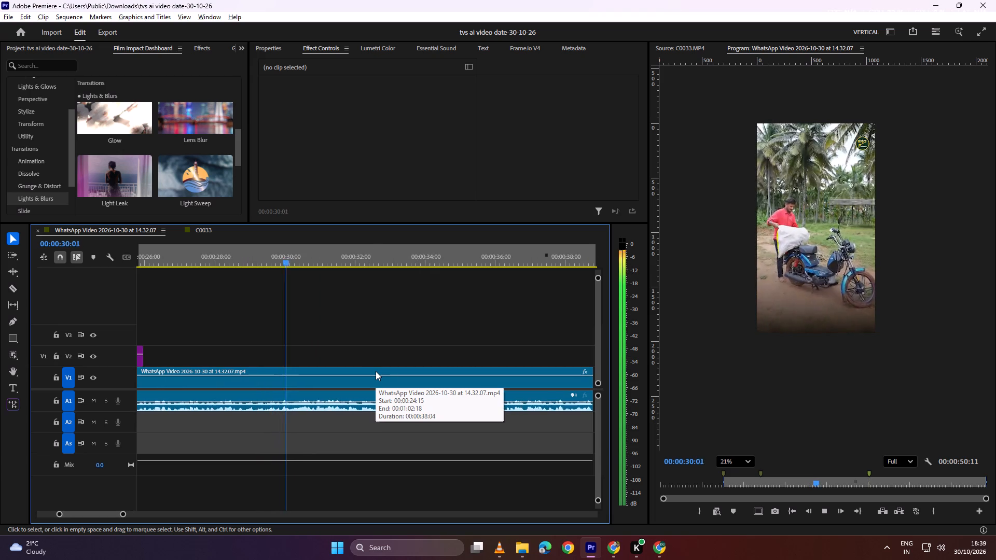
scroll(376, 371, "up", 6, "alt")
scroll(376, 371, "up", 5)
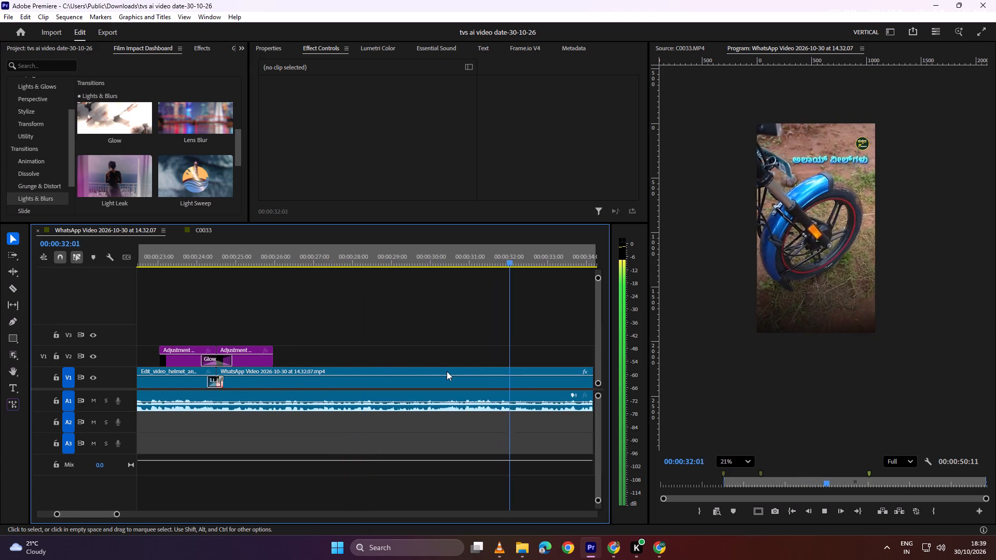
scroll(447, 371, "down", 6, "alt")
scroll(441, 371, "up", 1, "alt")
scroll(433, 371, "down", 3, "alt")
scroll(429, 371, "up", 1, "alt")
scroll(428, 371, "down", 3)
scroll(428, 371, "up", 1)
scroll(423, 372, "down", 3)
scroll(423, 372, "up", 1)
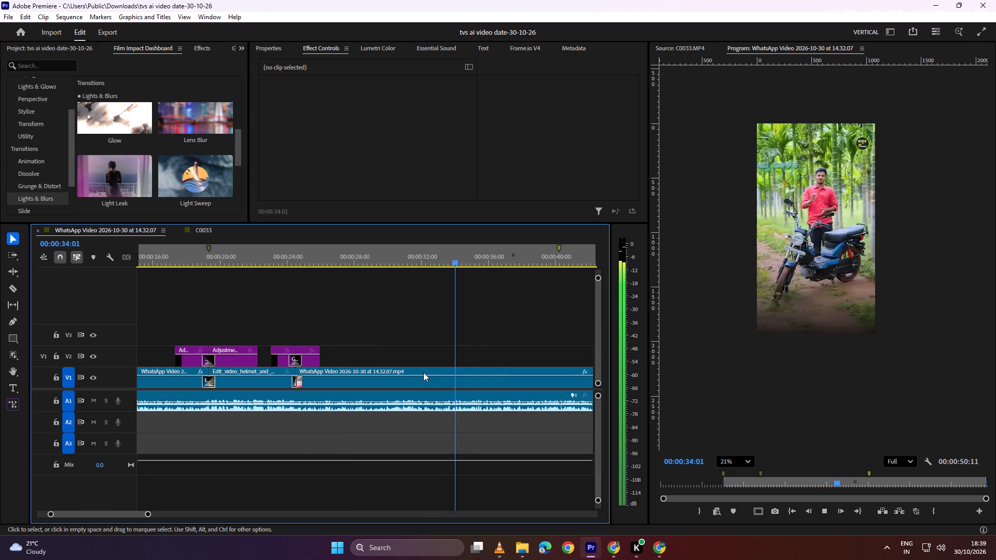
Review the footage from about 00:00:34 through the tyre close-up, and stop at 00:00:39:22 just before the marker.
key("space")
scroll(428, 373, "up", 4, "alt")
scroll(428, 373, "down", 5)
scroll(428, 373, "up", 1)
key("space")
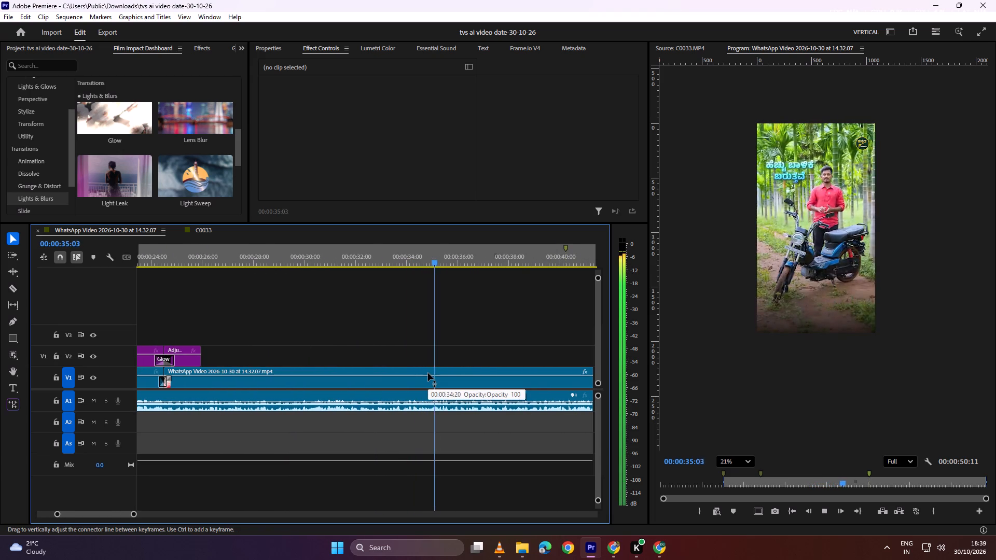
key("space")
key("space")
scroll(428, 373, "down", 3)
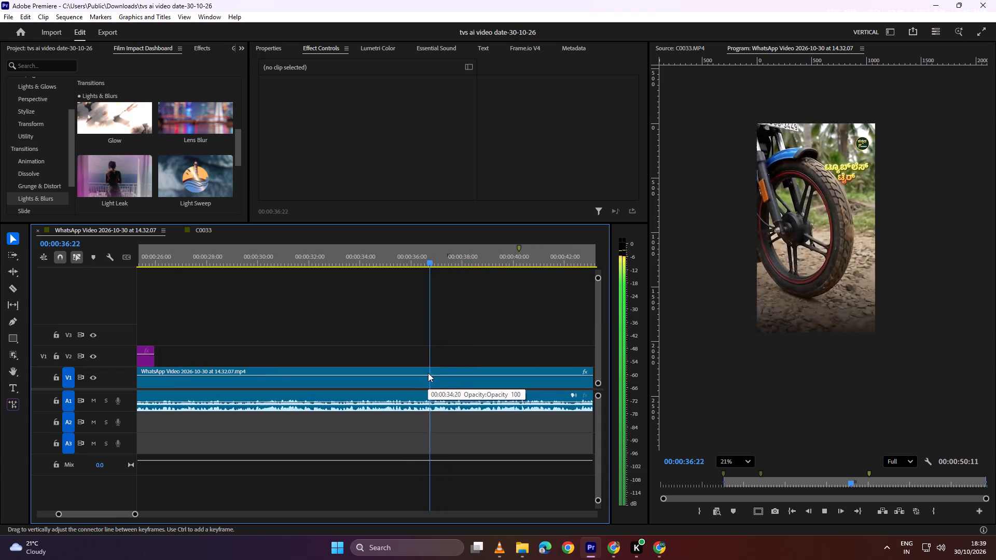
scroll(428, 373, "down", 5)
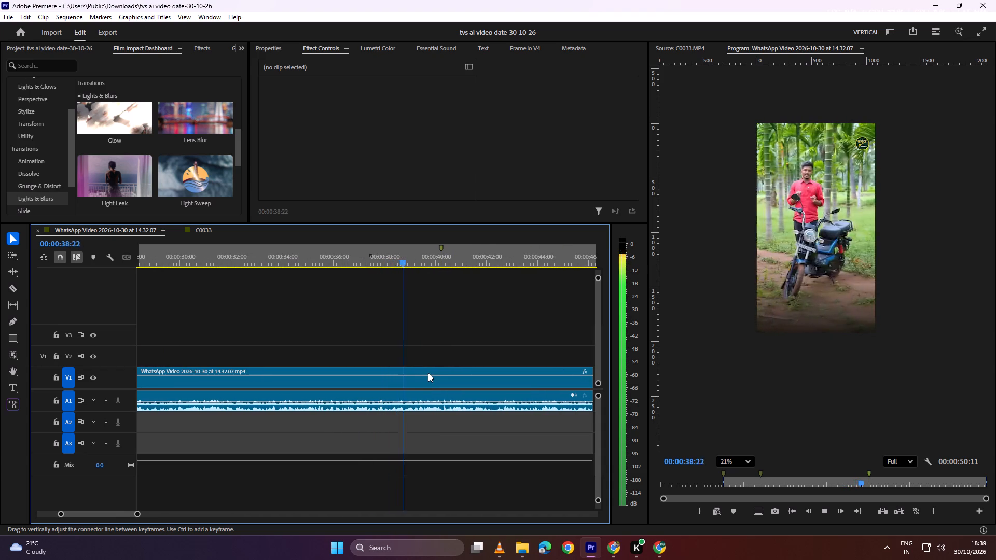
key("space")
key("space")
key("space")
scroll(456, 388, "up", 3, "alt")
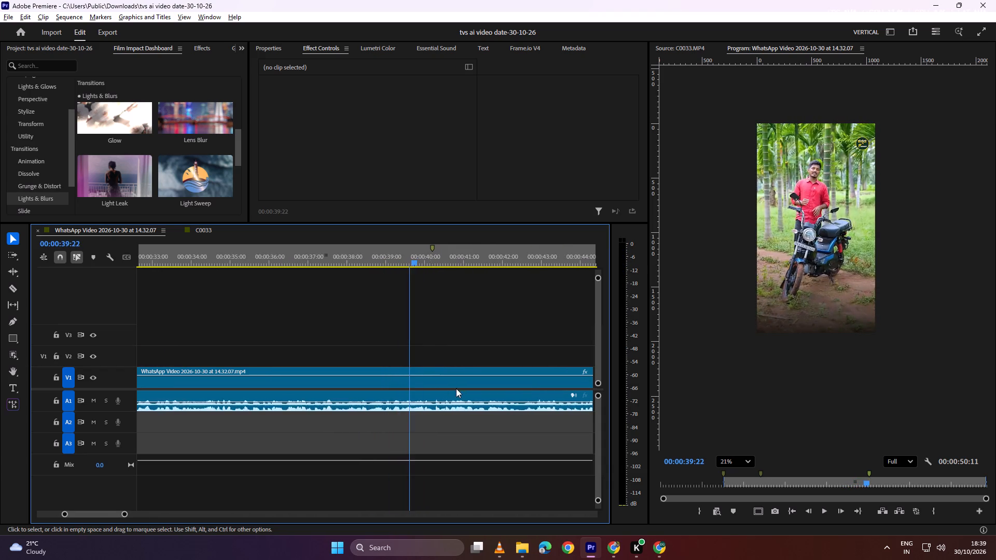
scroll(456, 388, "up", 10, "alt")
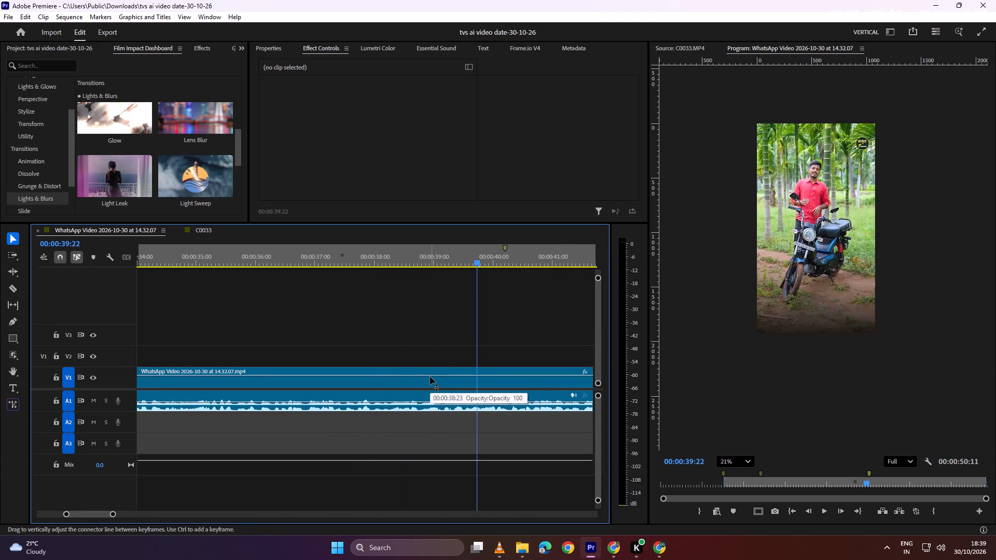